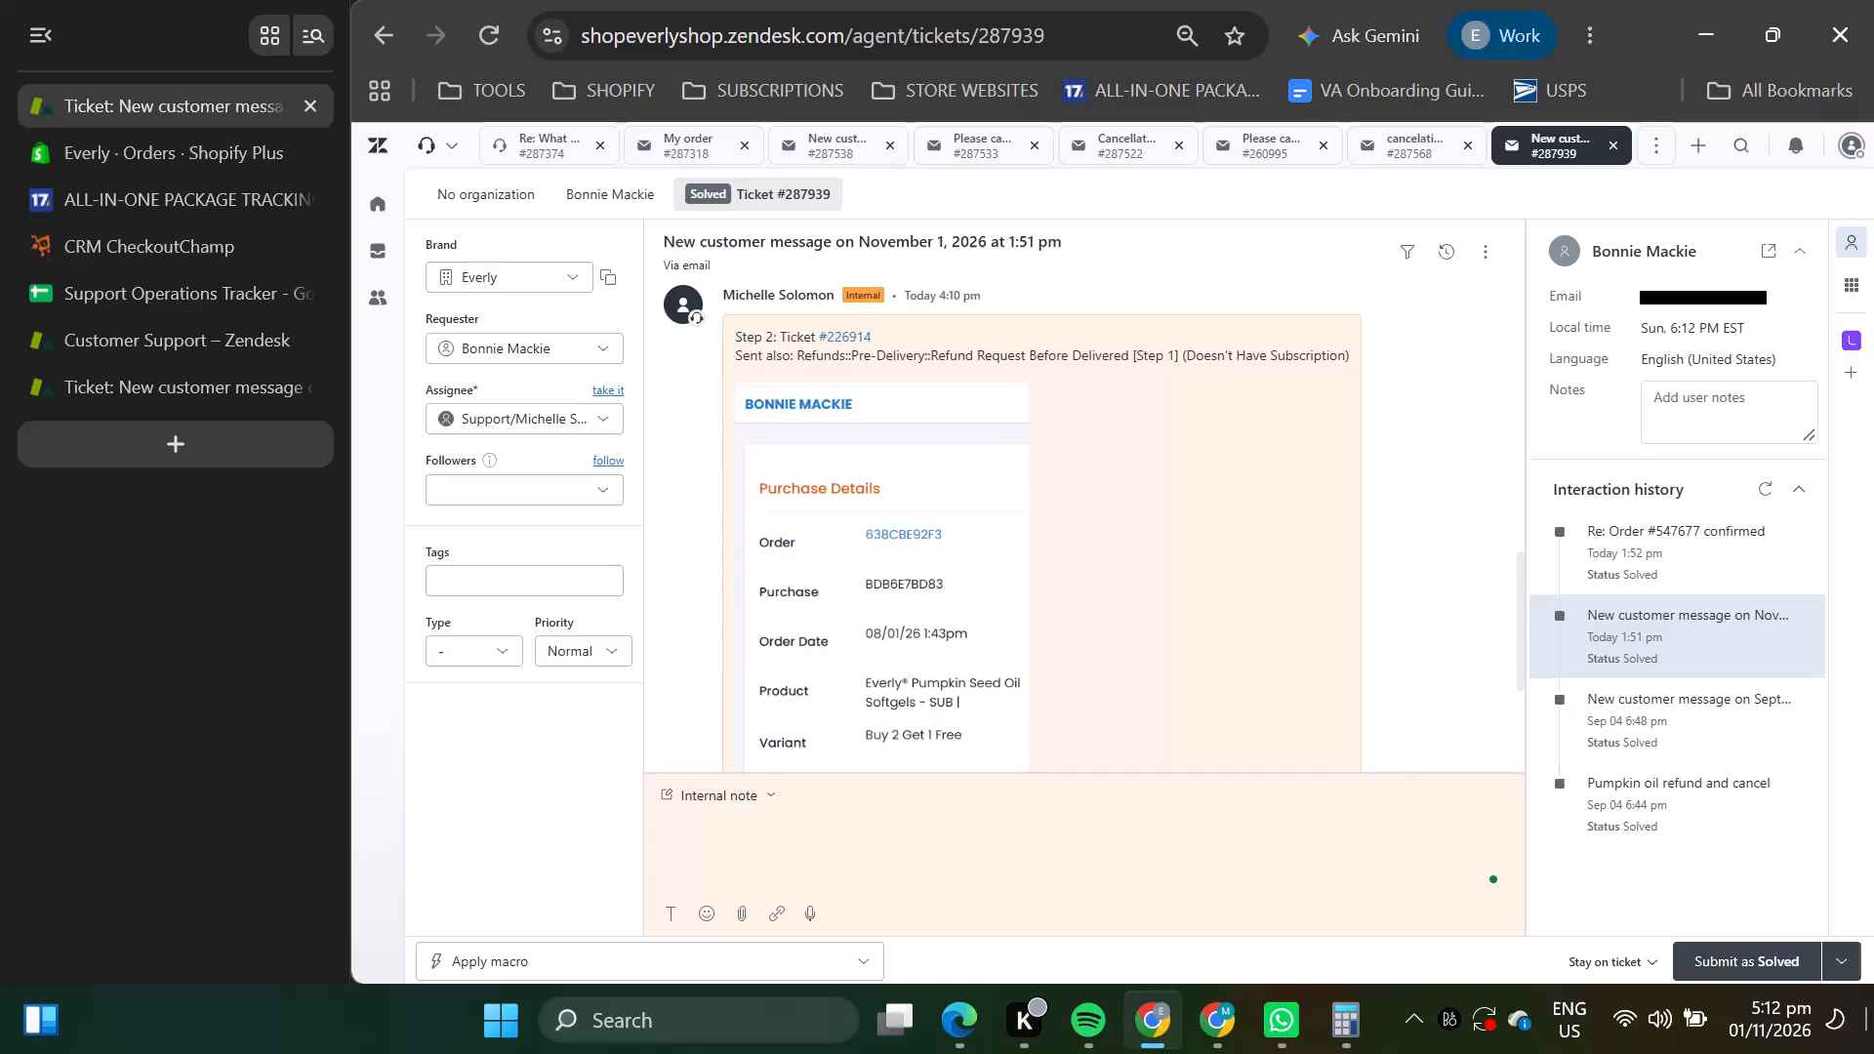
Review the purchase details in the internal note of solved ticket #287939, and open the ticket views.
scroll(1141, 568, down, 3)
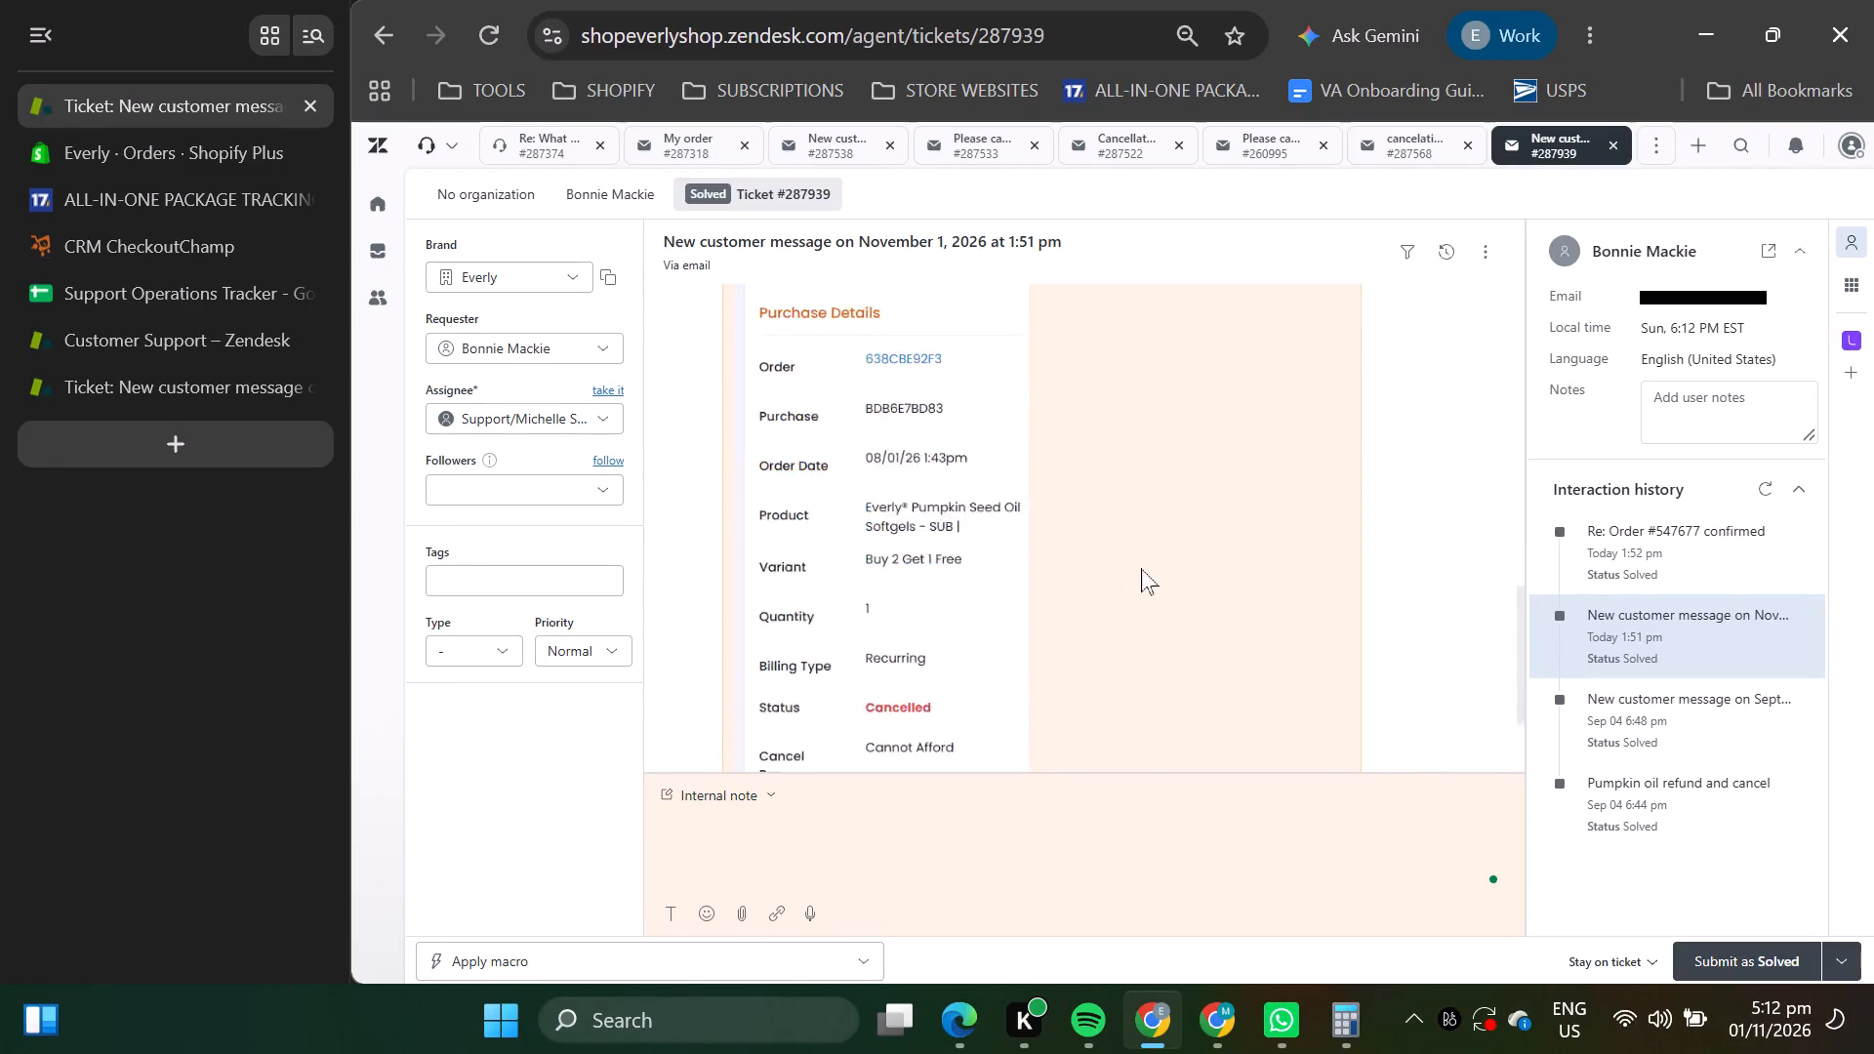
scroll(1141, 568, down, 1)
scroll(1141, 568, up, 3)
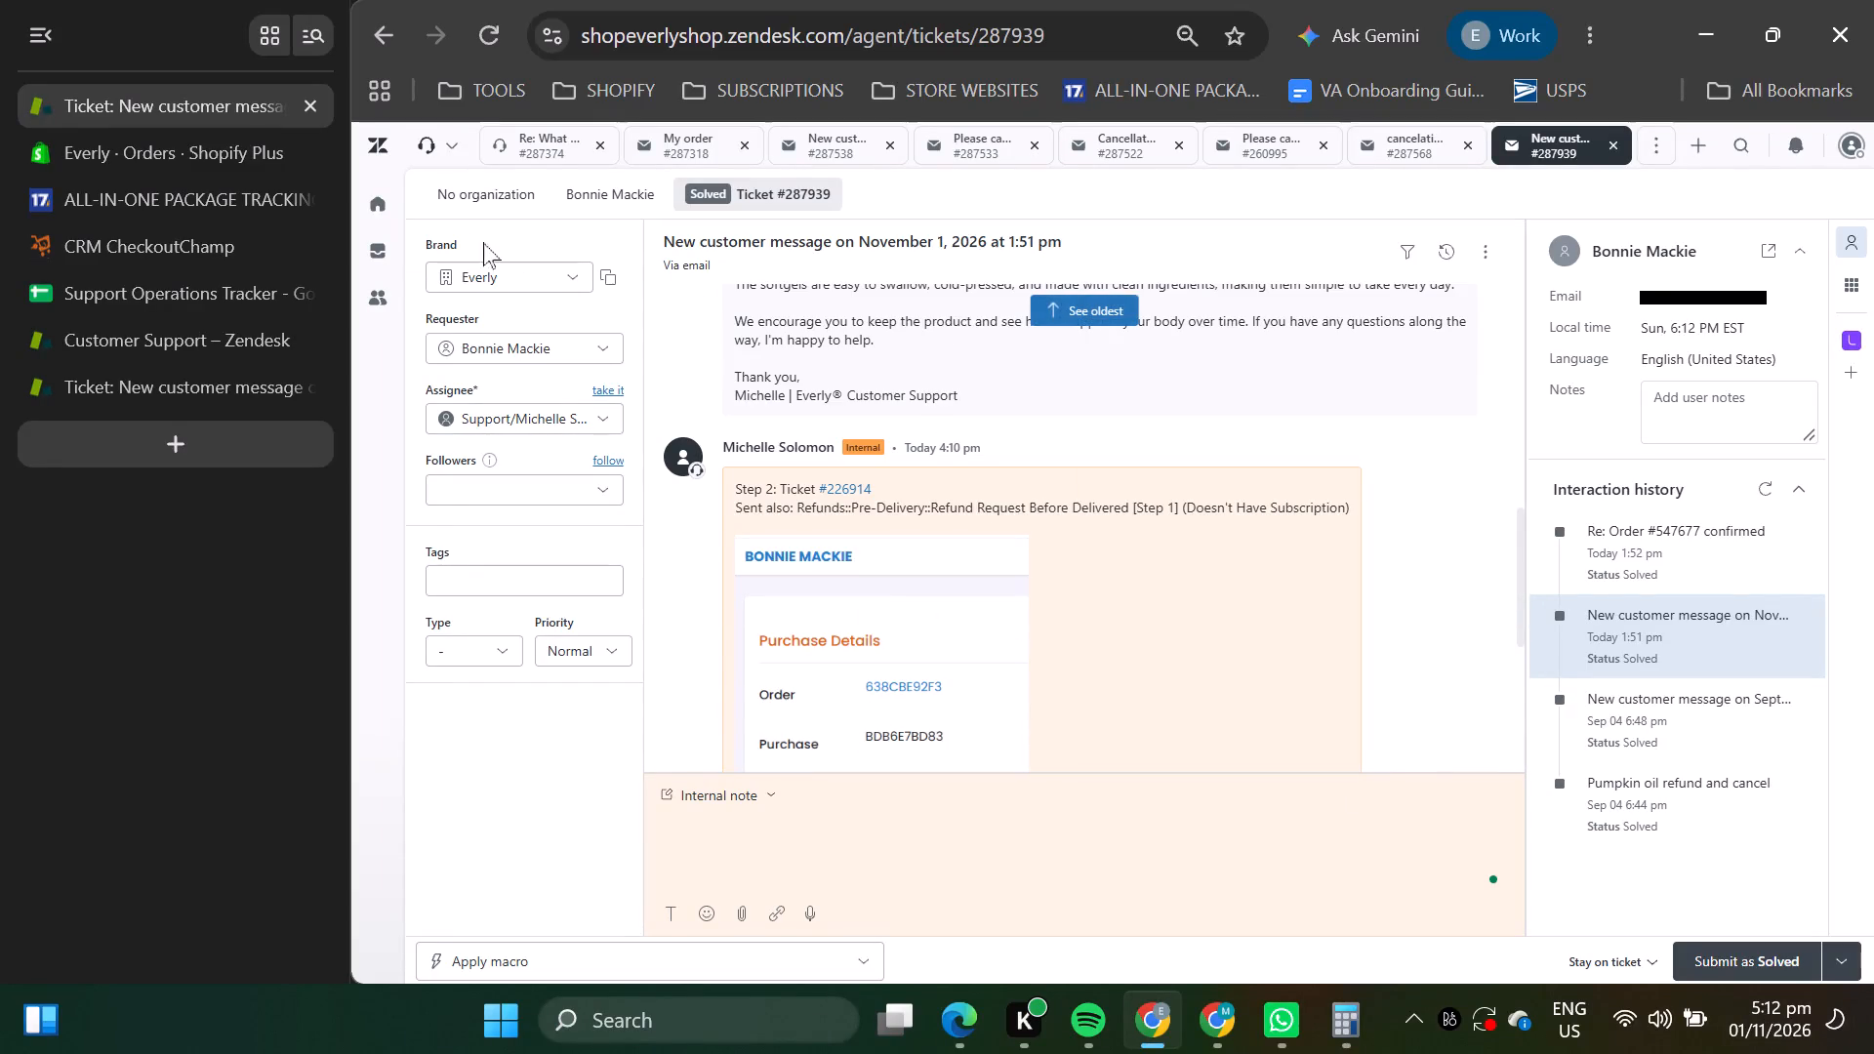
click(380, 240)
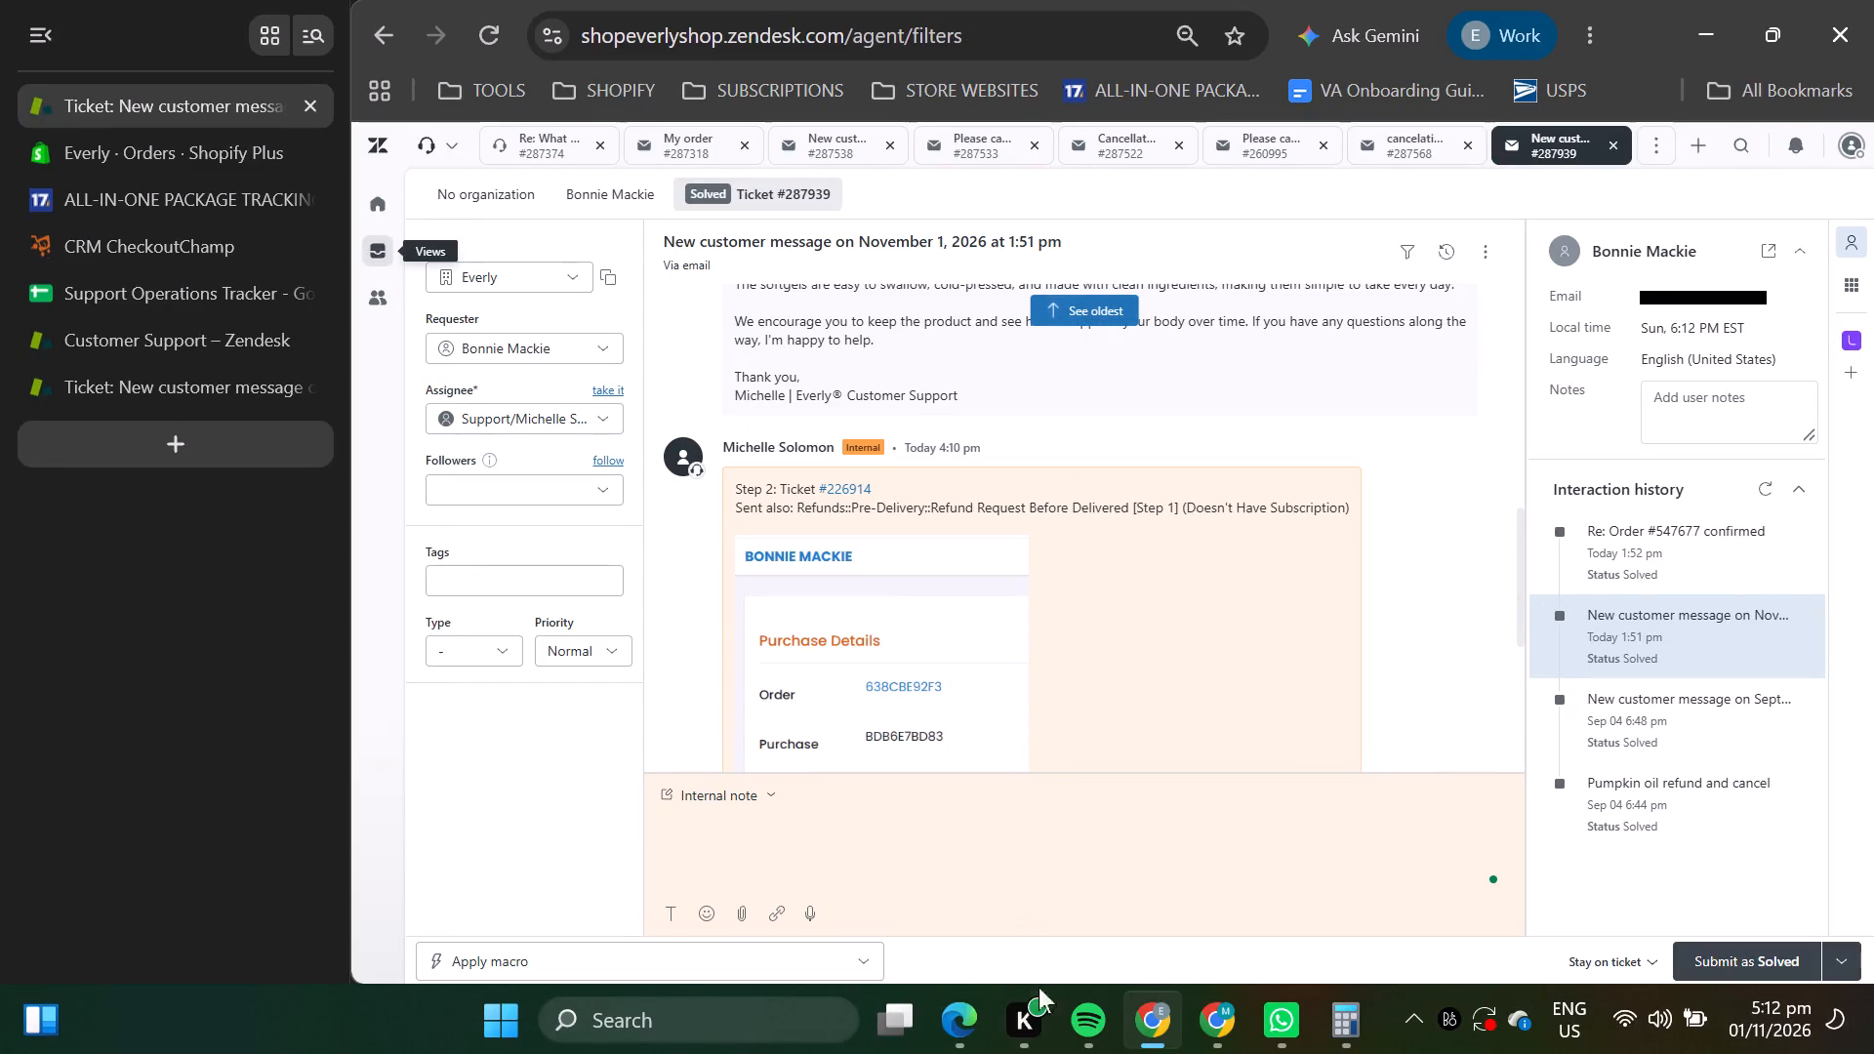
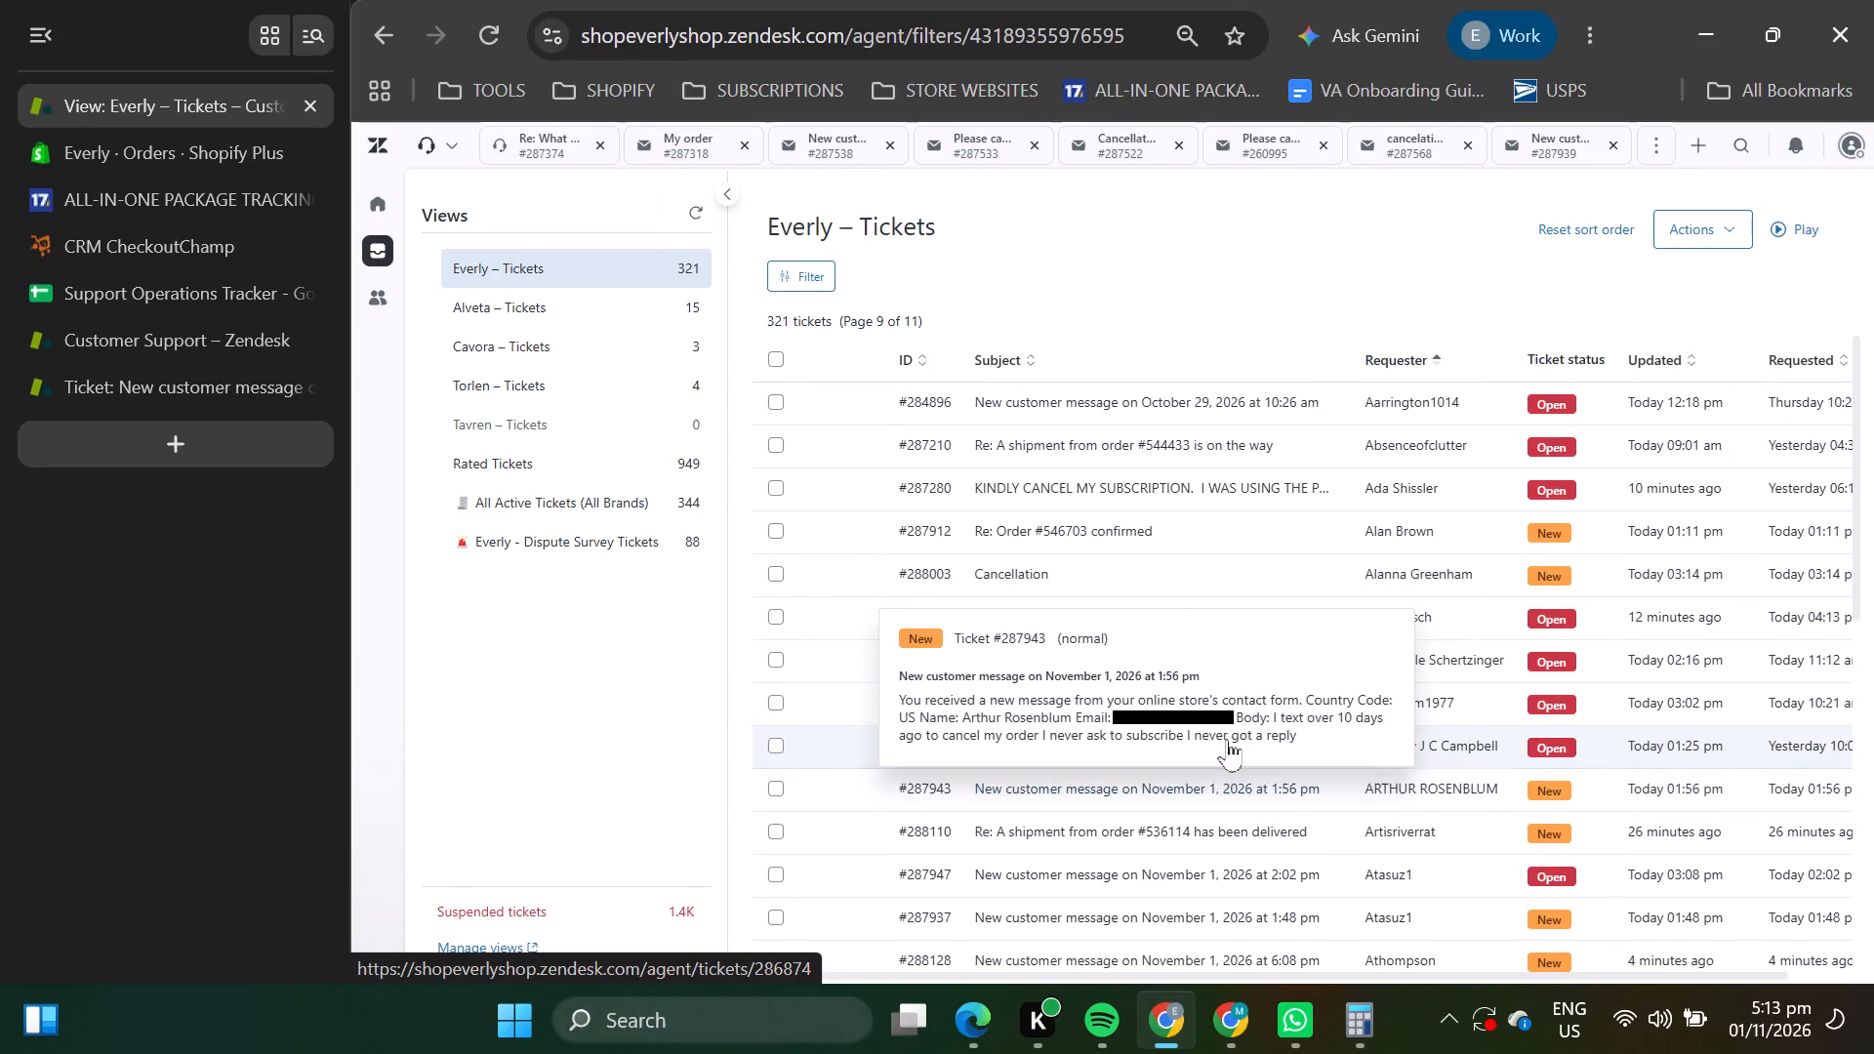
Sort the Everly – Tickets view by requester in descending order.
click(638, 264)
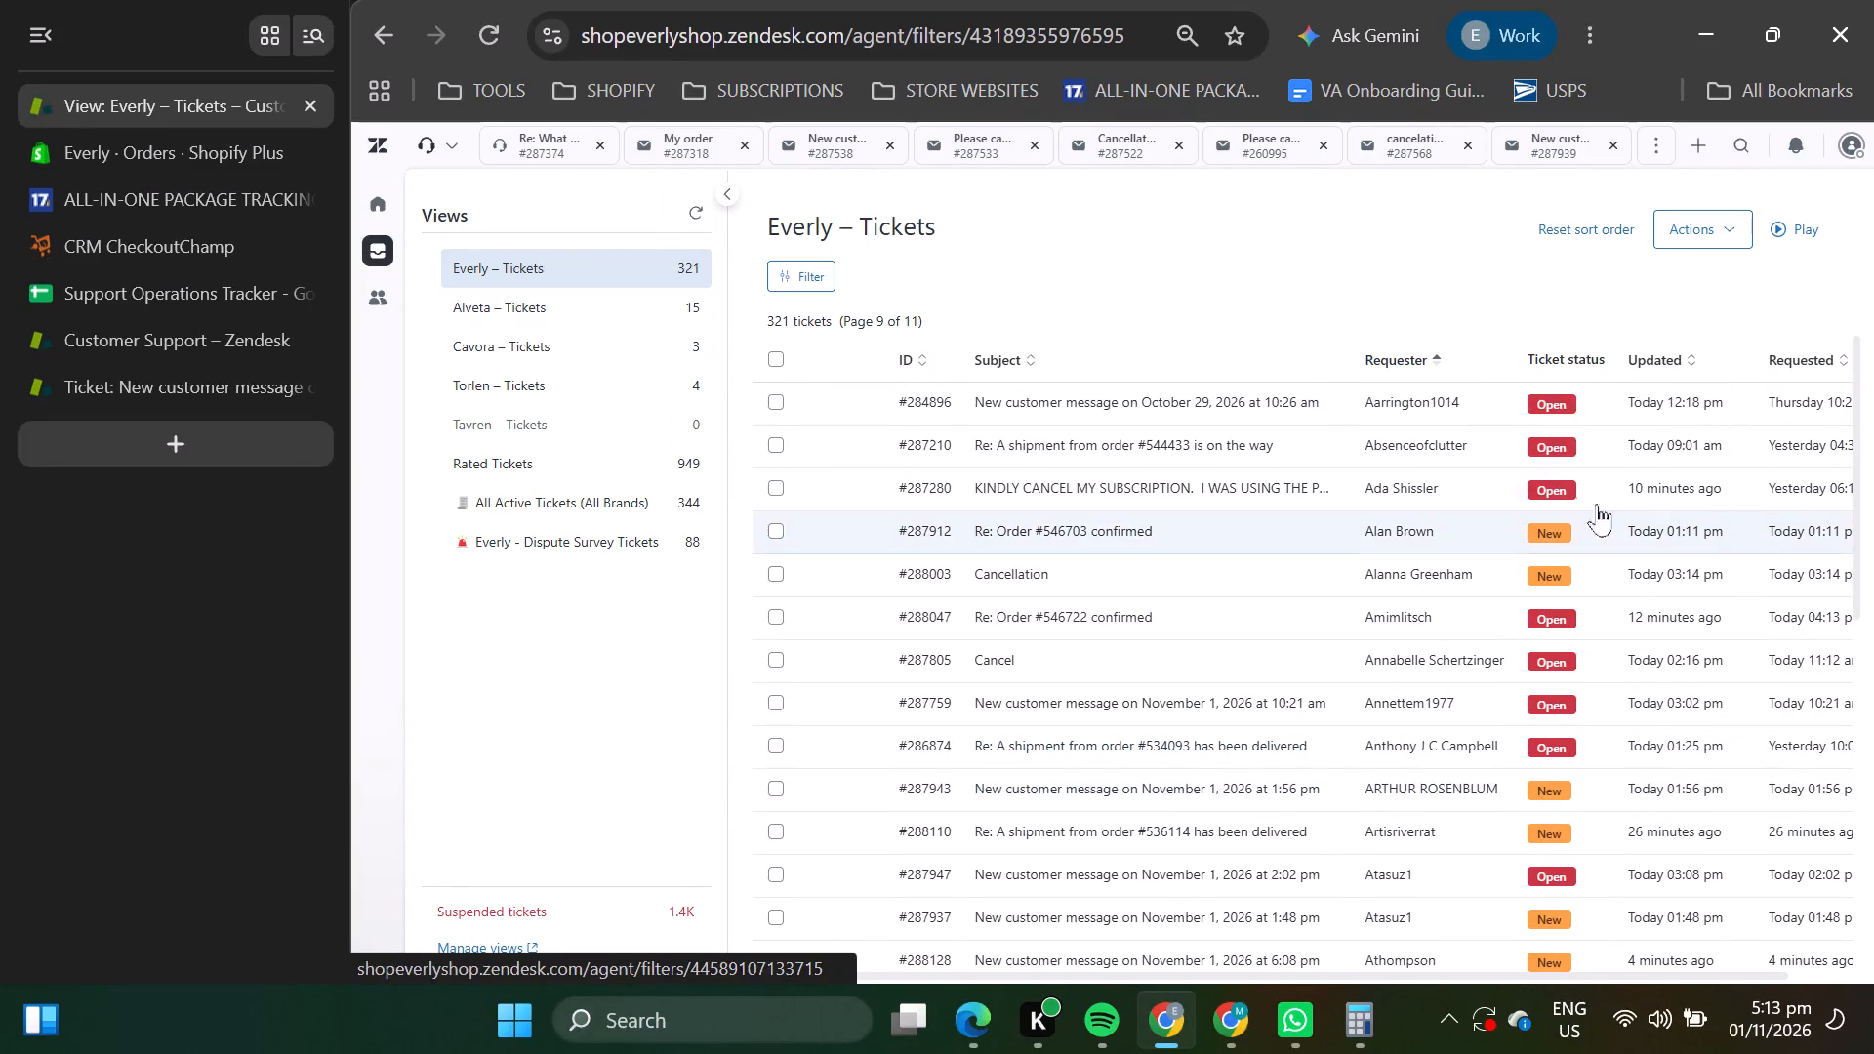
click(1433, 358)
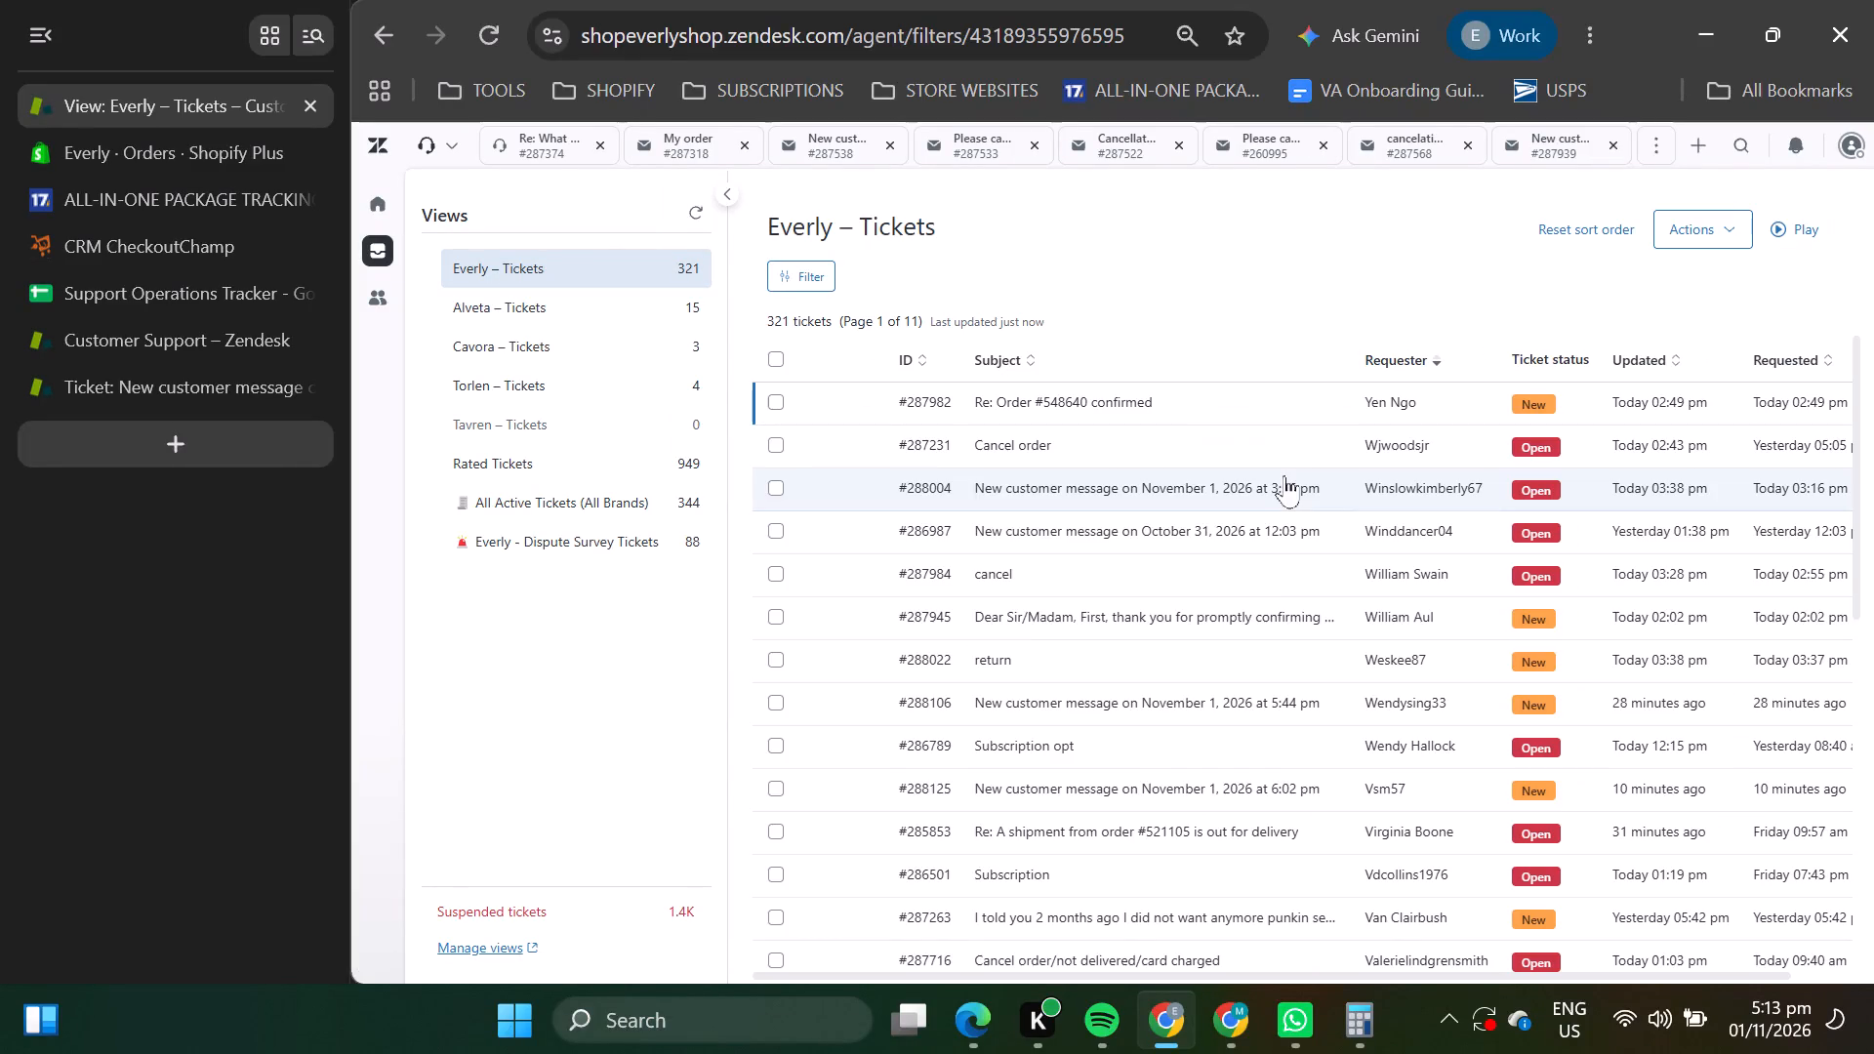
Look through pages 1 to 4 of the sorted Everly ticket list for tickets to handle.
scroll(1133, 472, down, 2)
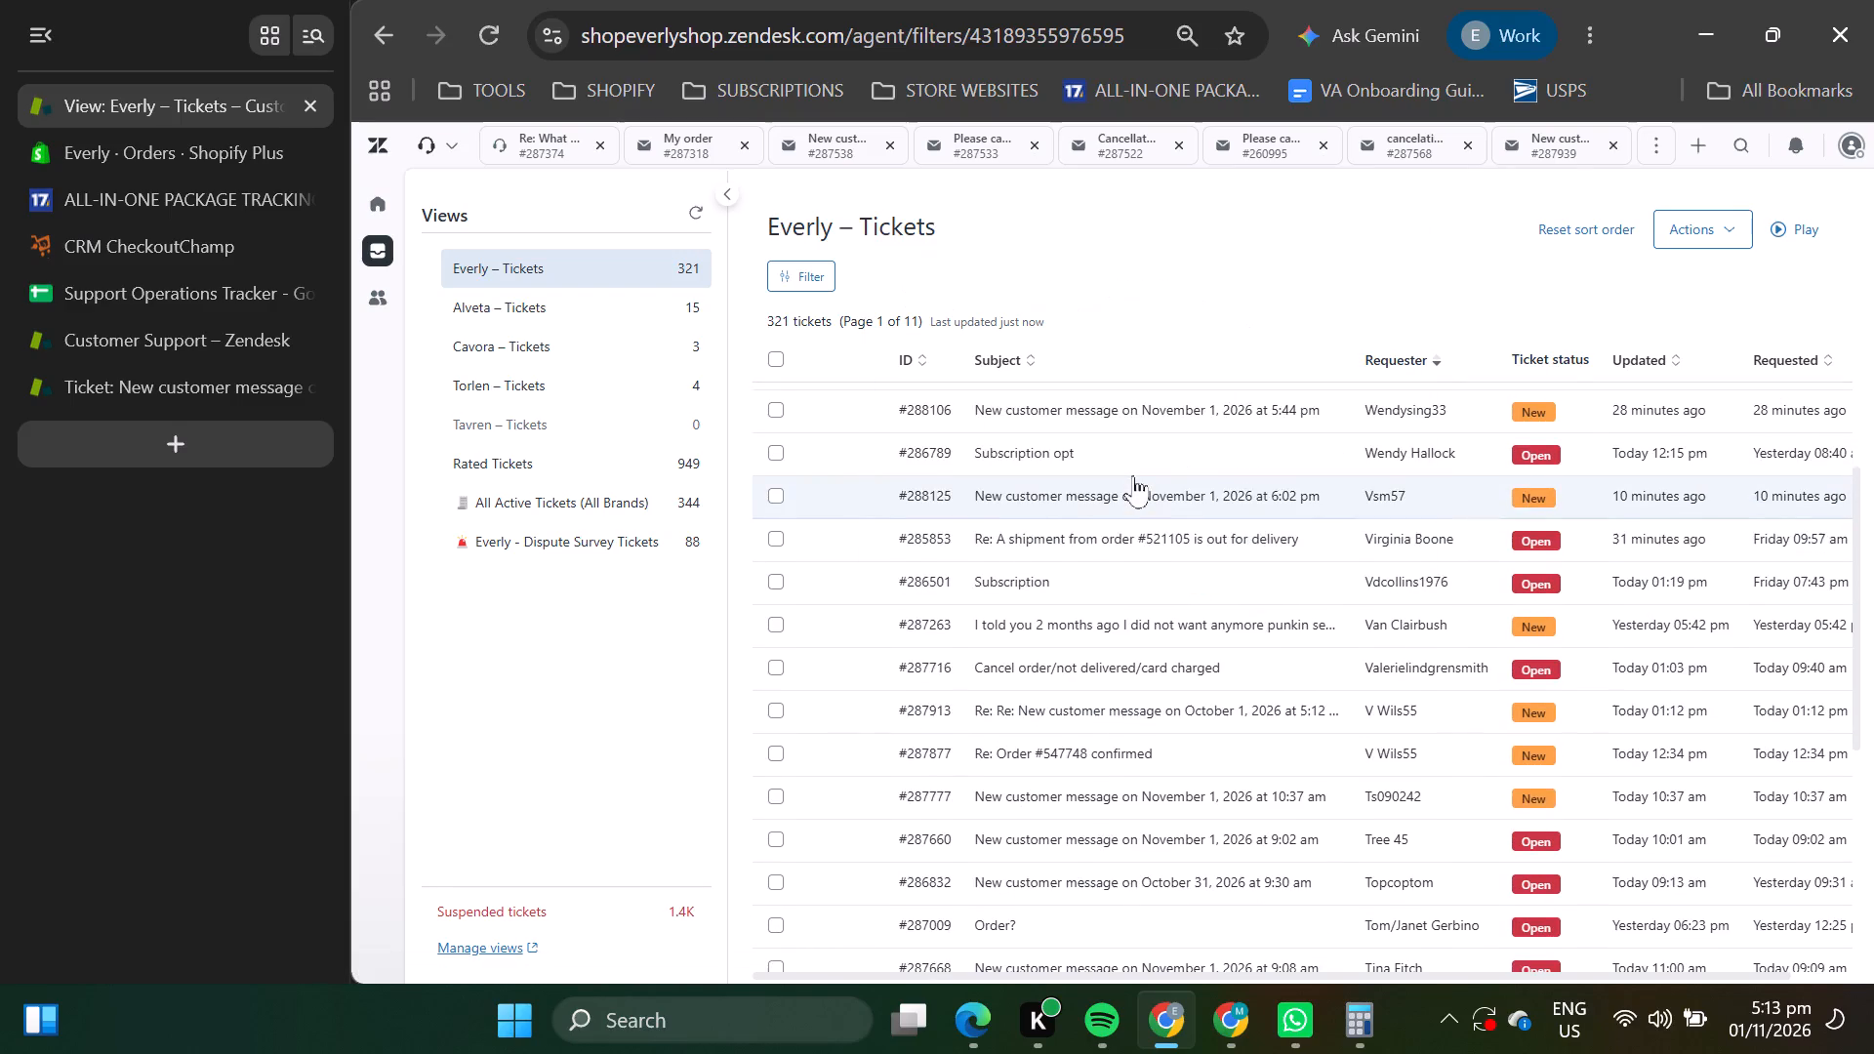
scroll(1133, 475, down, 4)
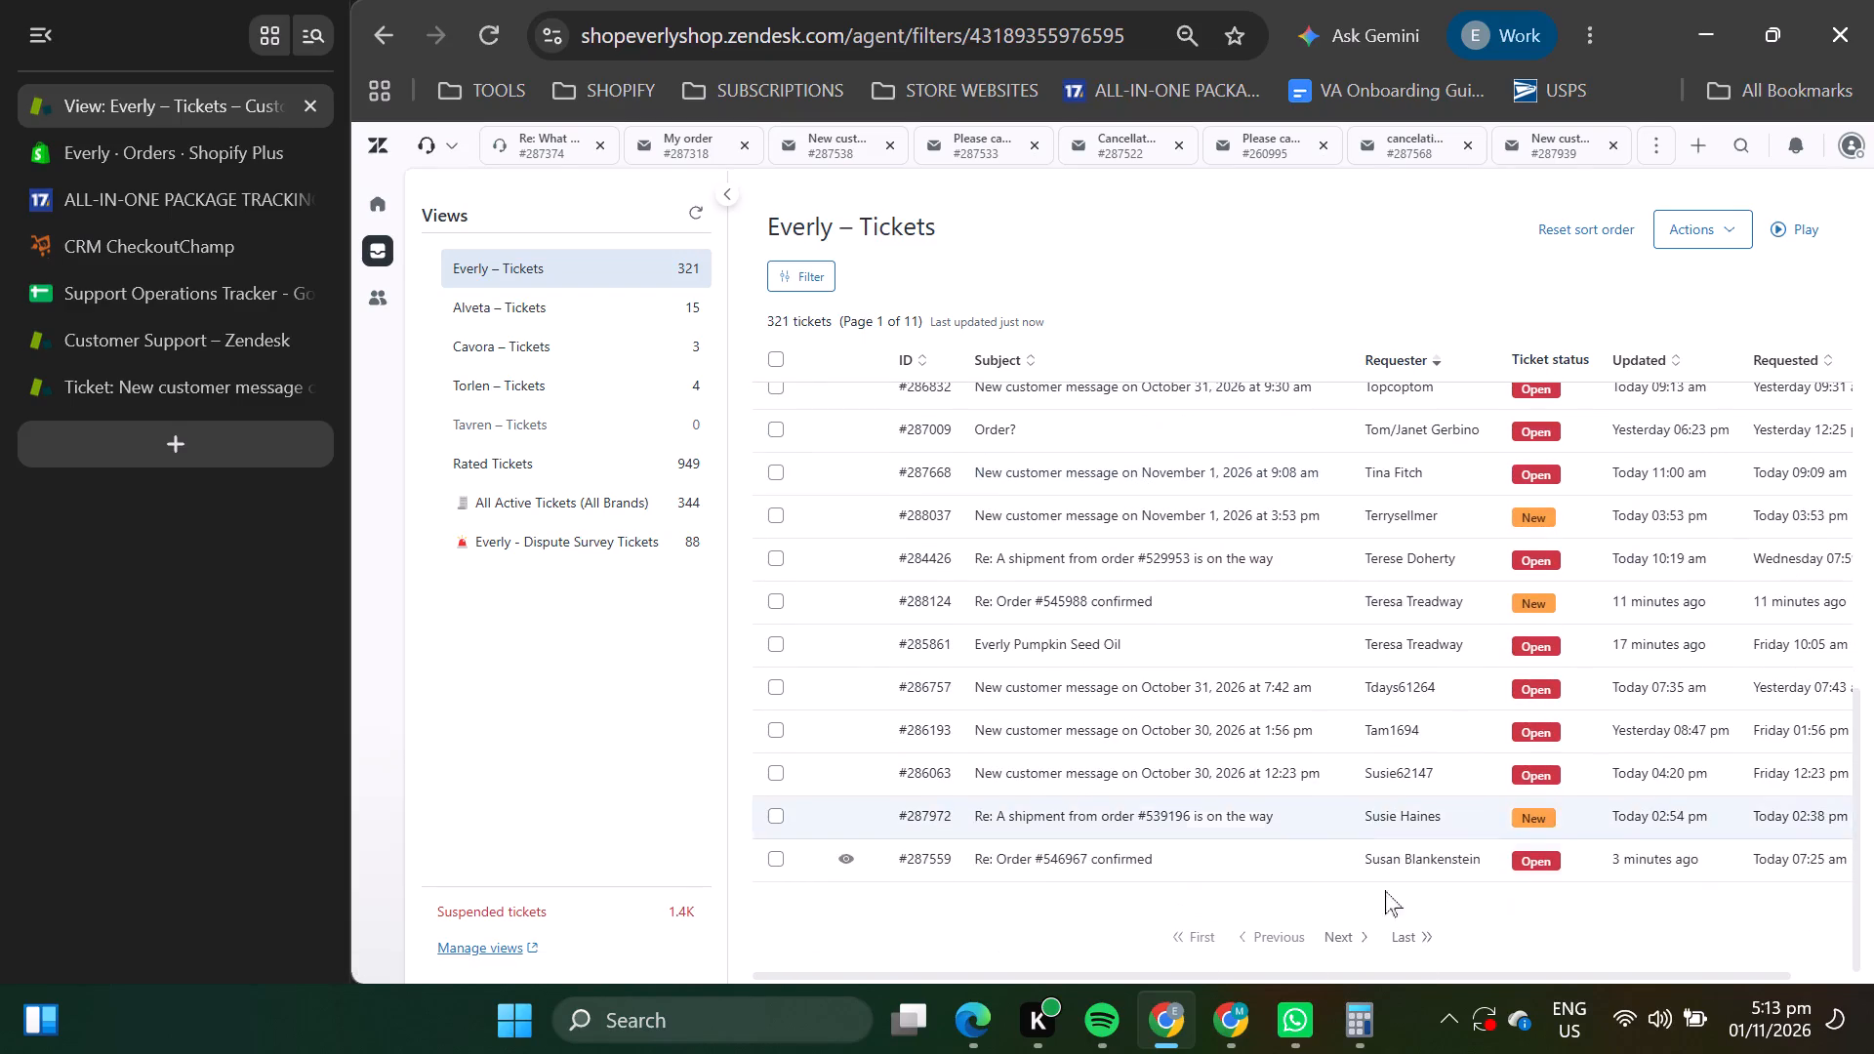
click(1343, 940)
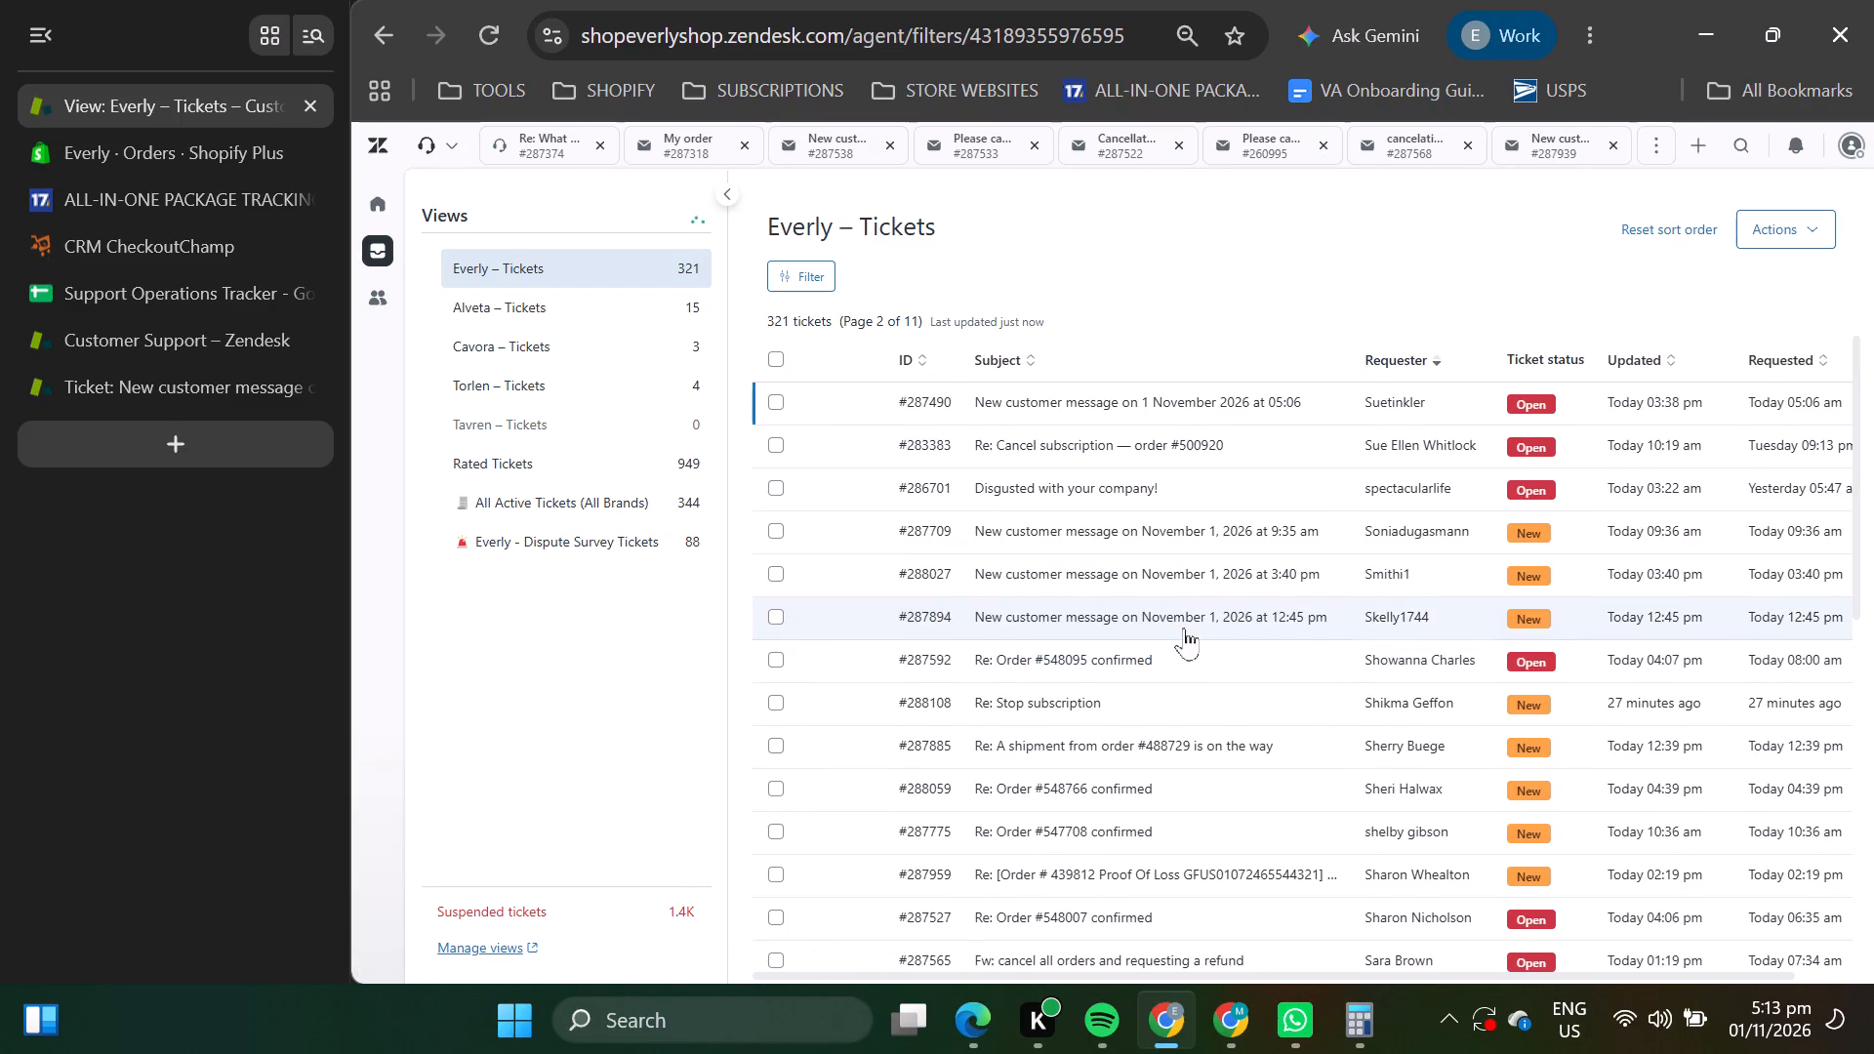
scroll(1184, 628, down, 4)
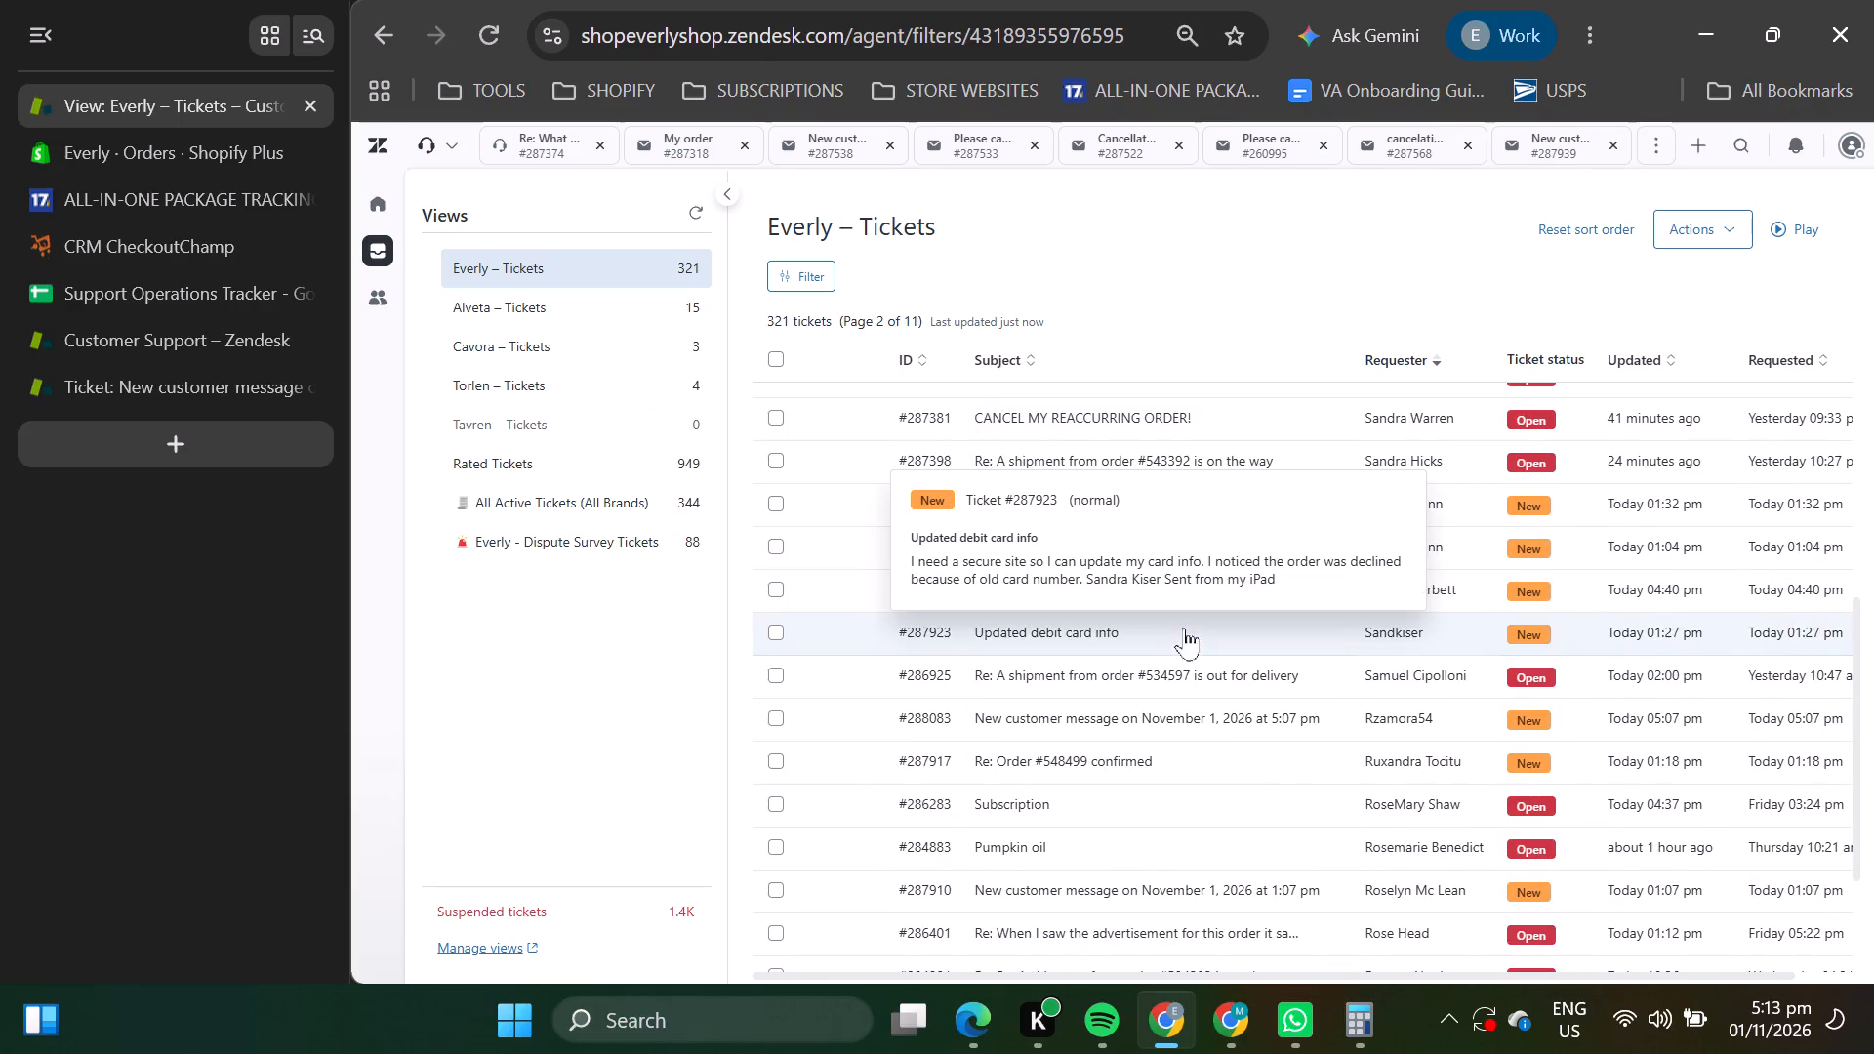
scroll(1116, 712, down, 2)
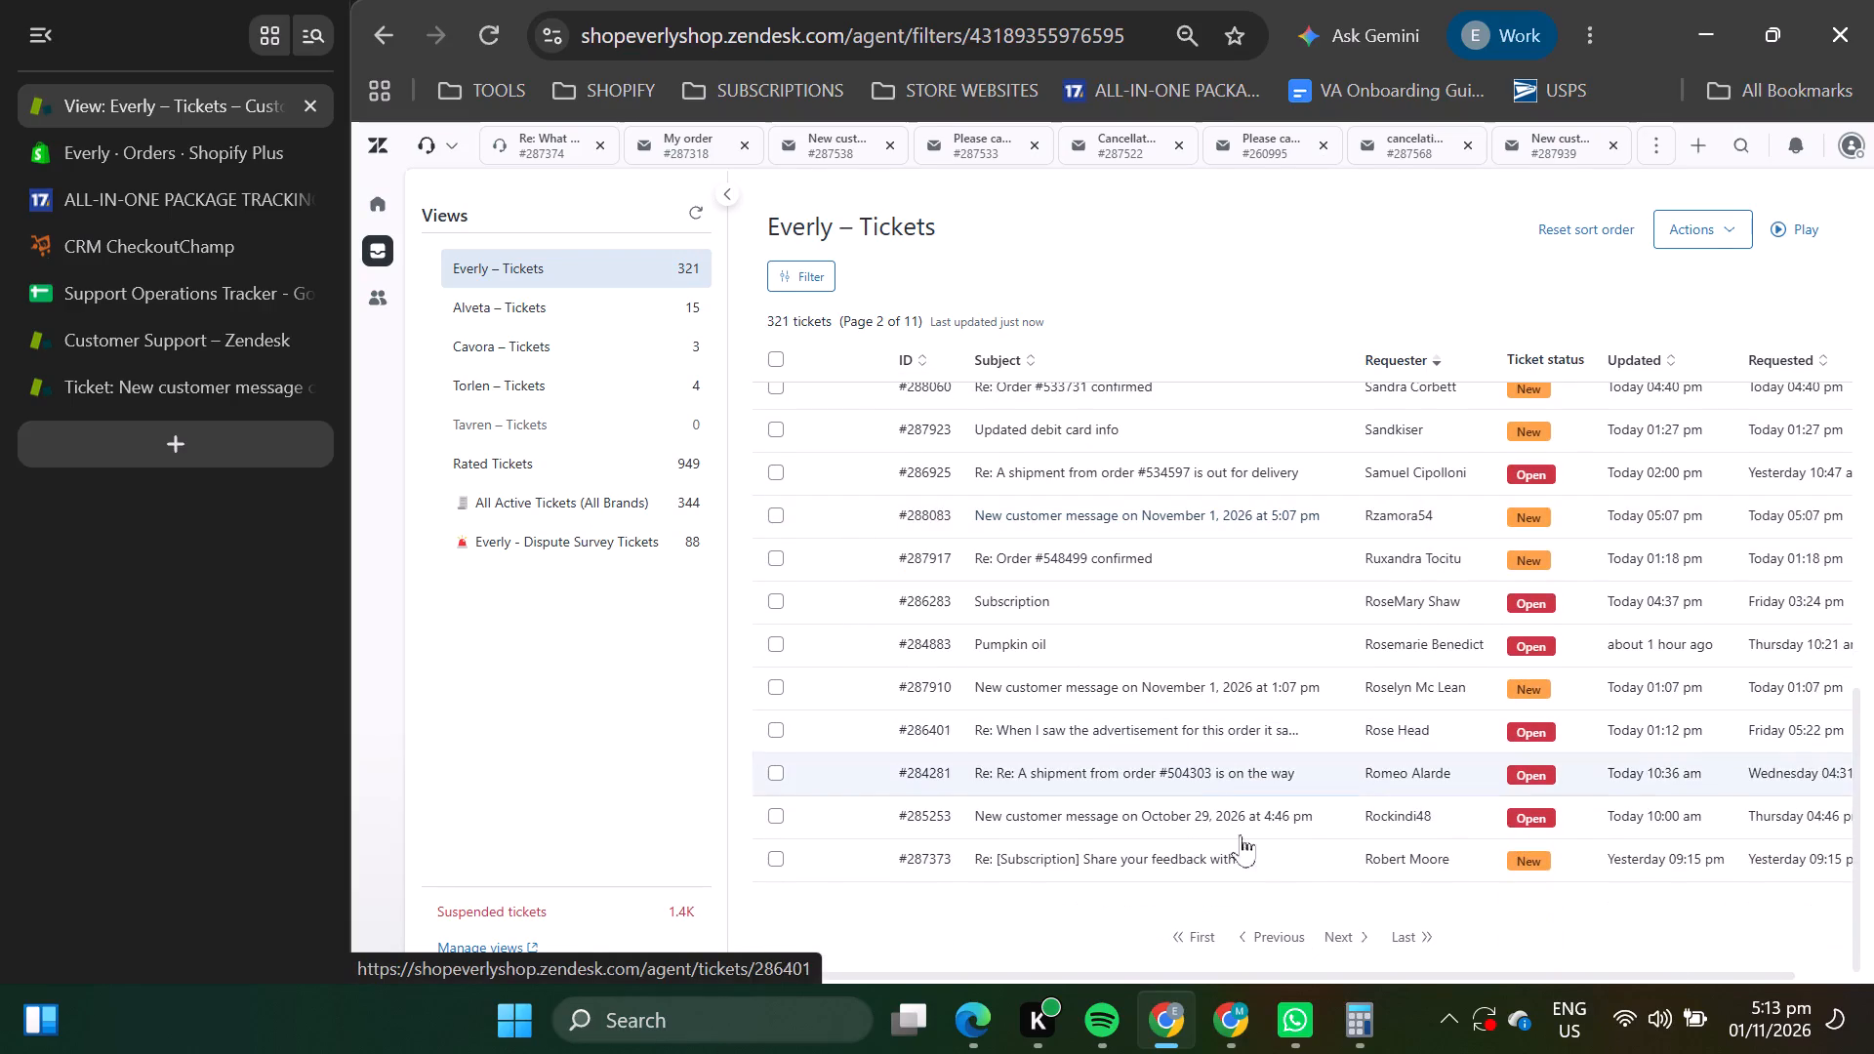
click(1351, 936)
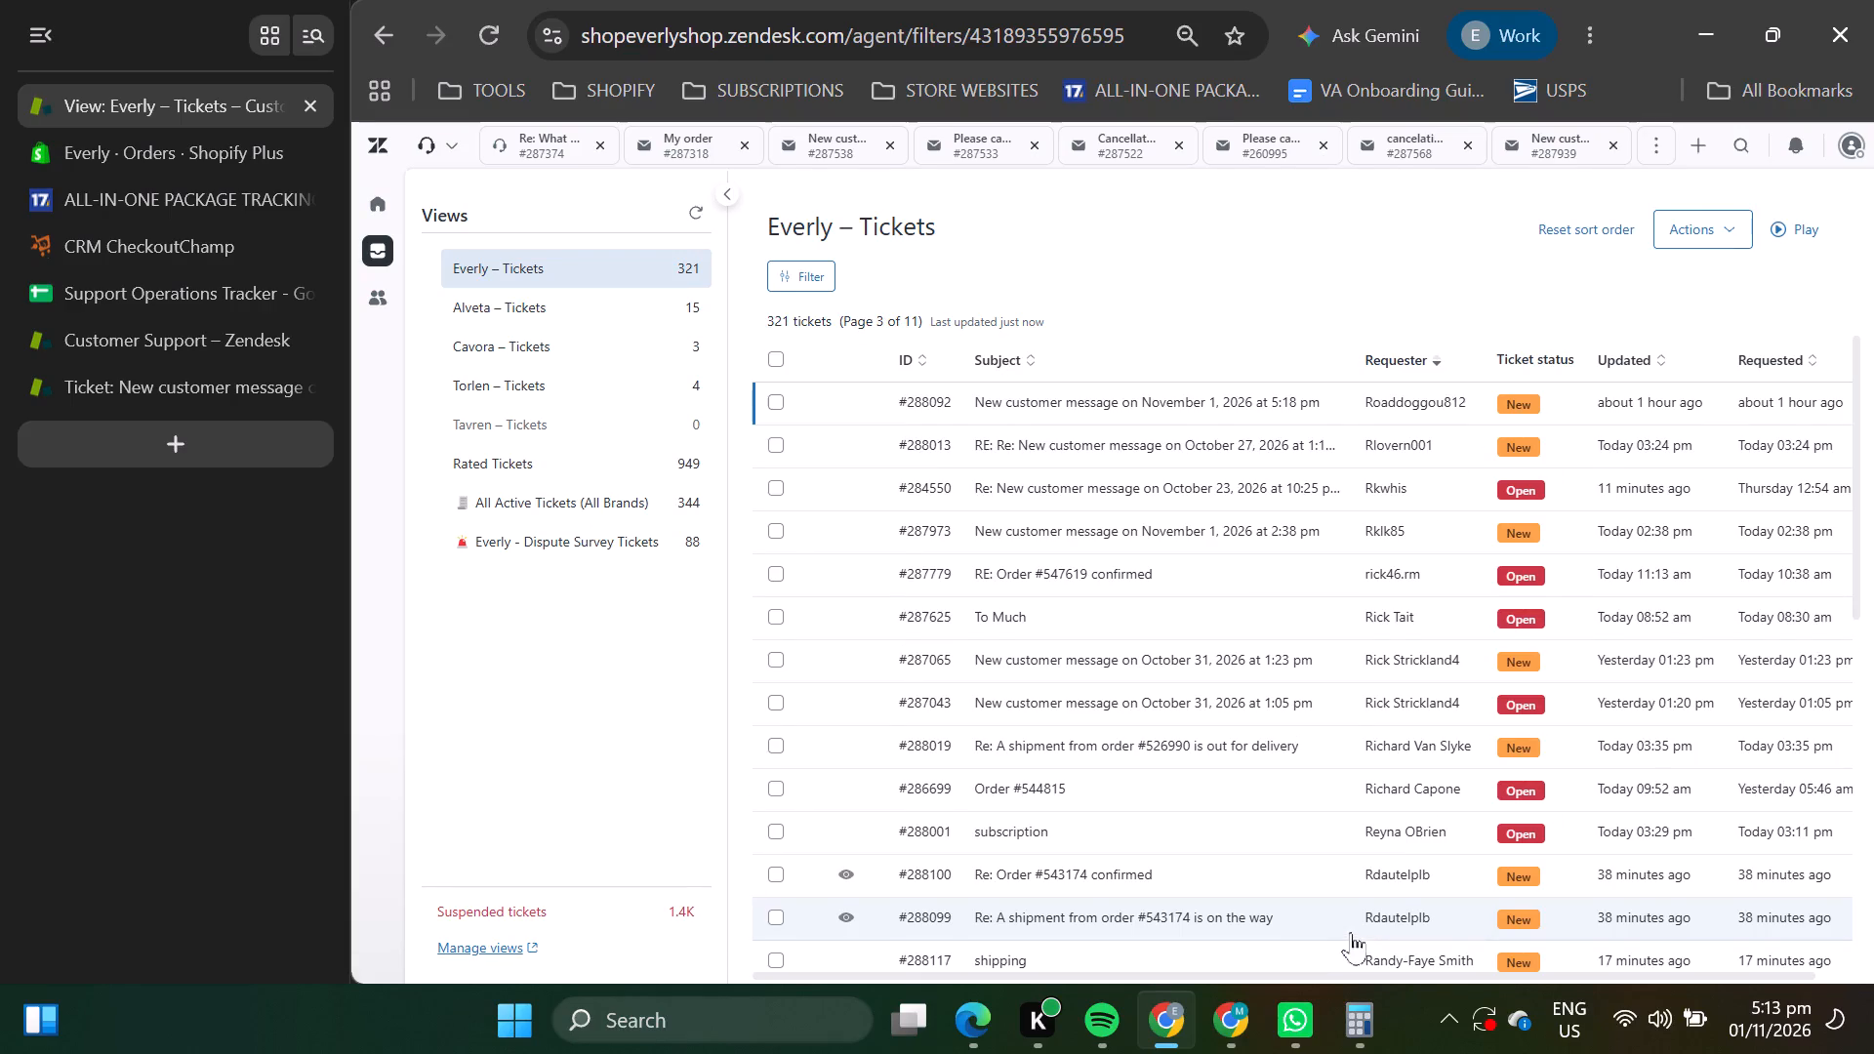
scroll(1264, 806, down, 3)
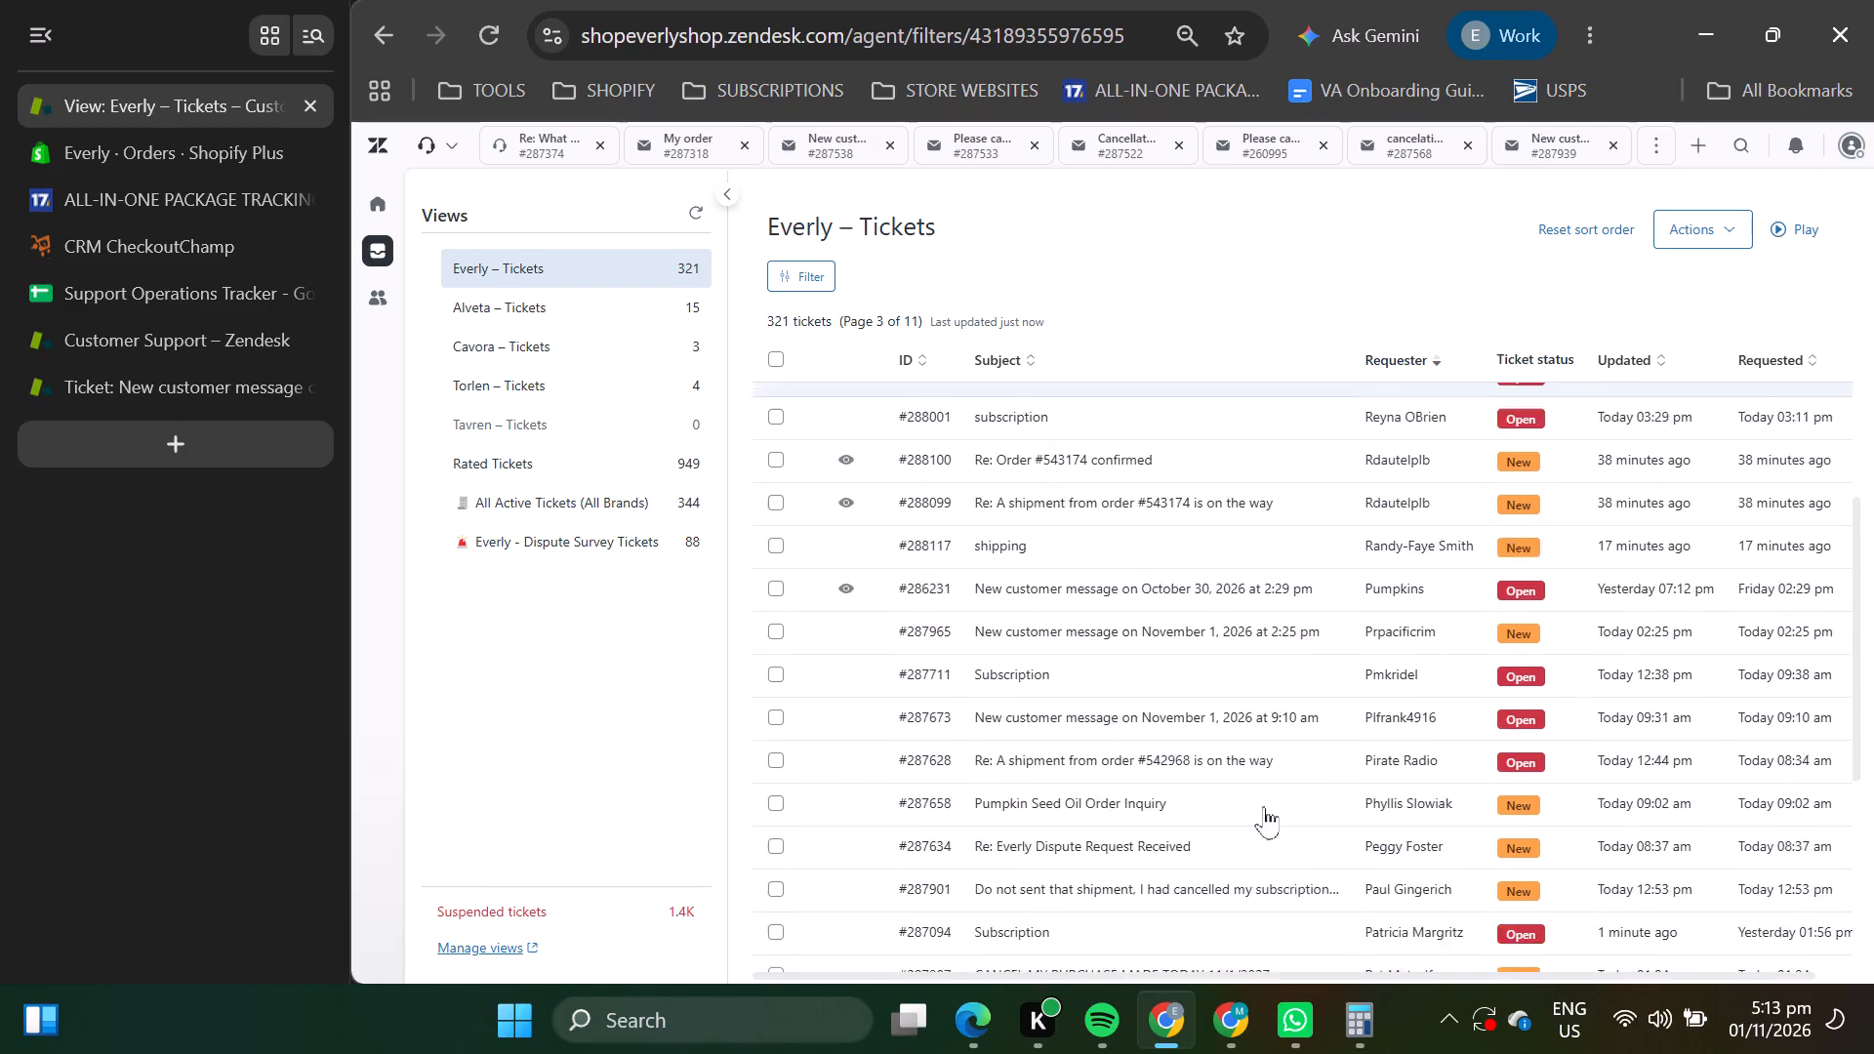
scroll(1264, 806, down, 2)
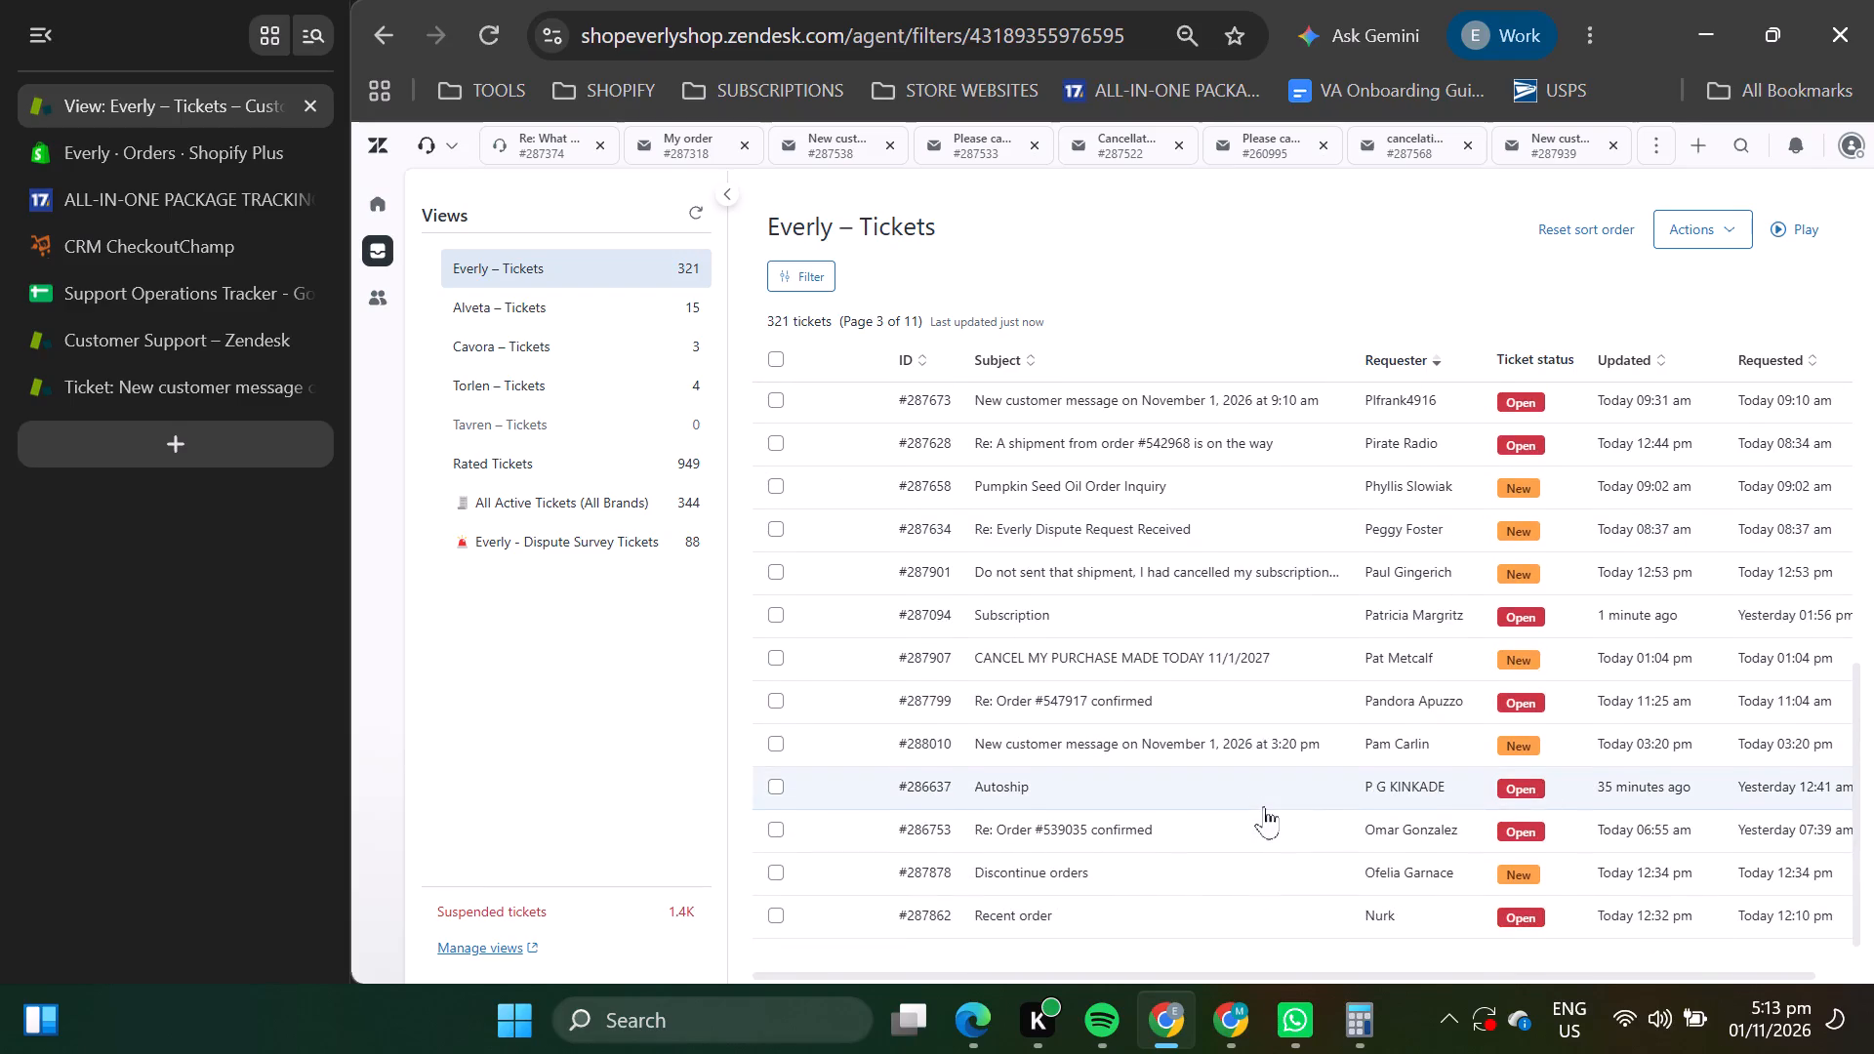
scroll(1264, 806, down, 3)
click(1355, 936)
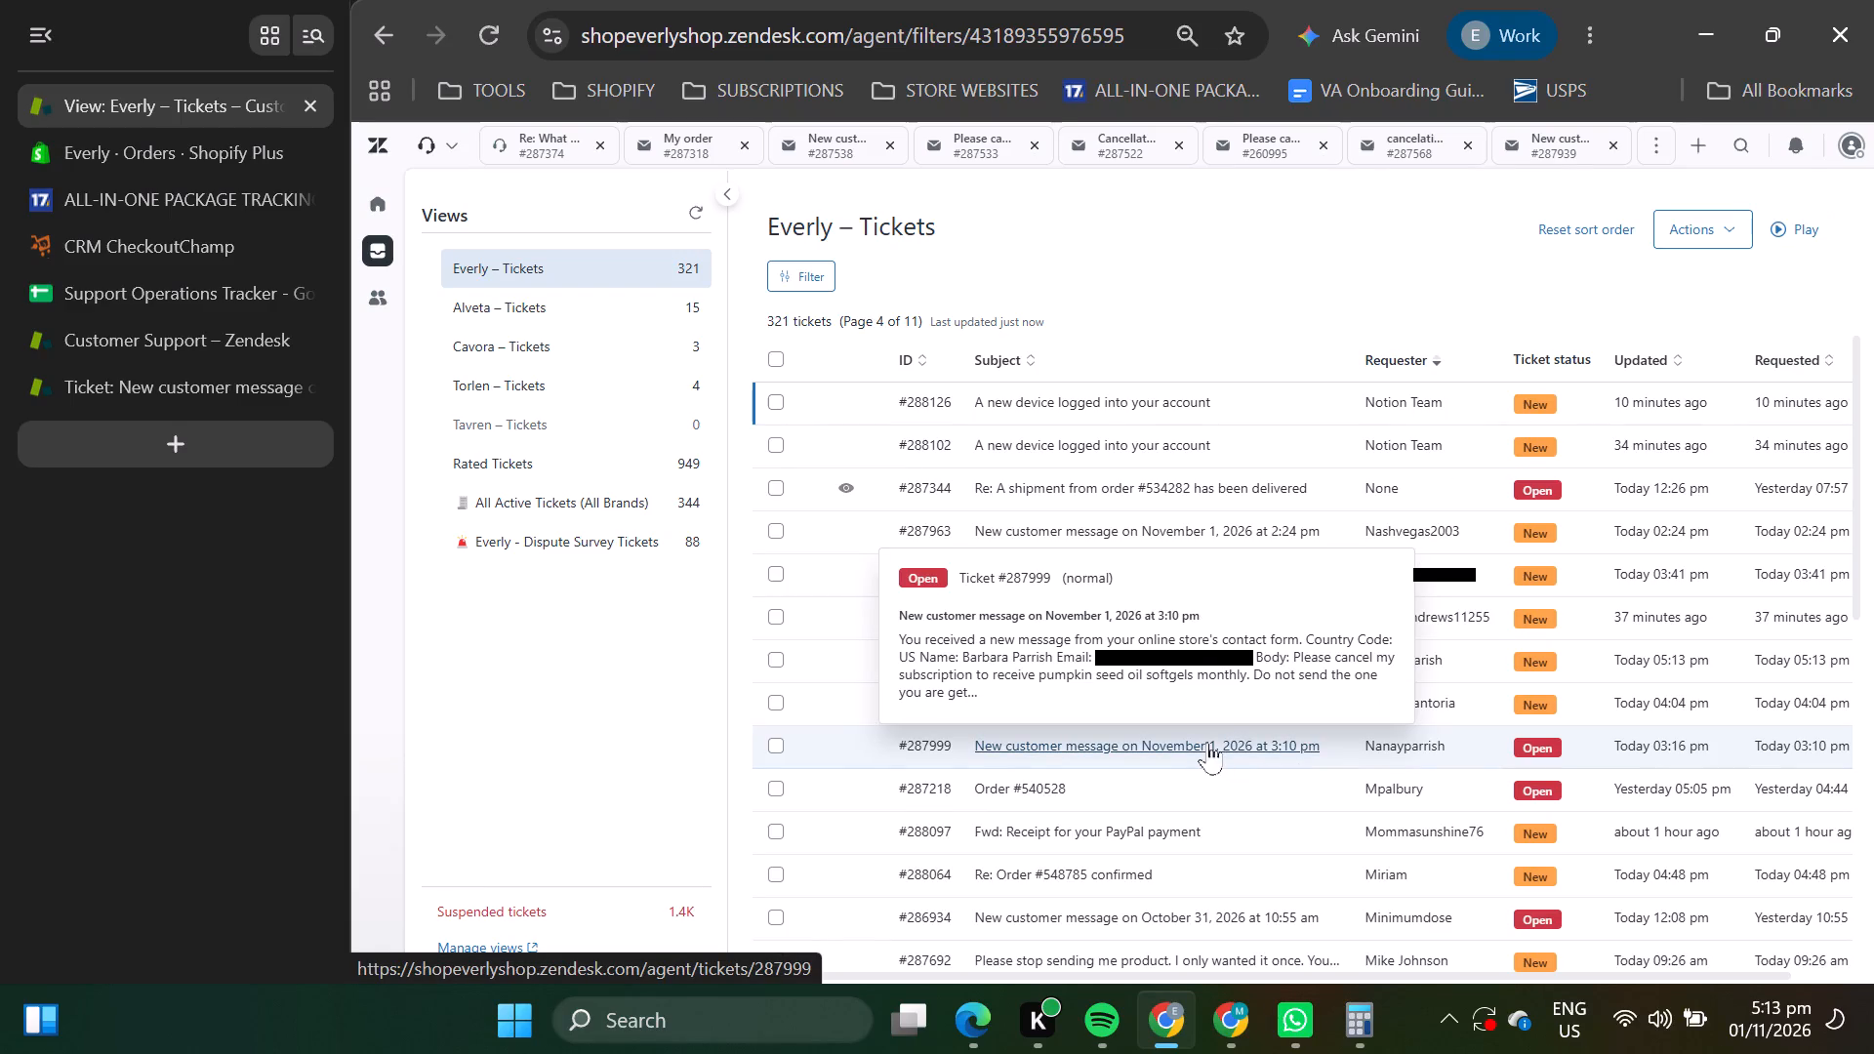
scroll(1207, 742, up, 2)
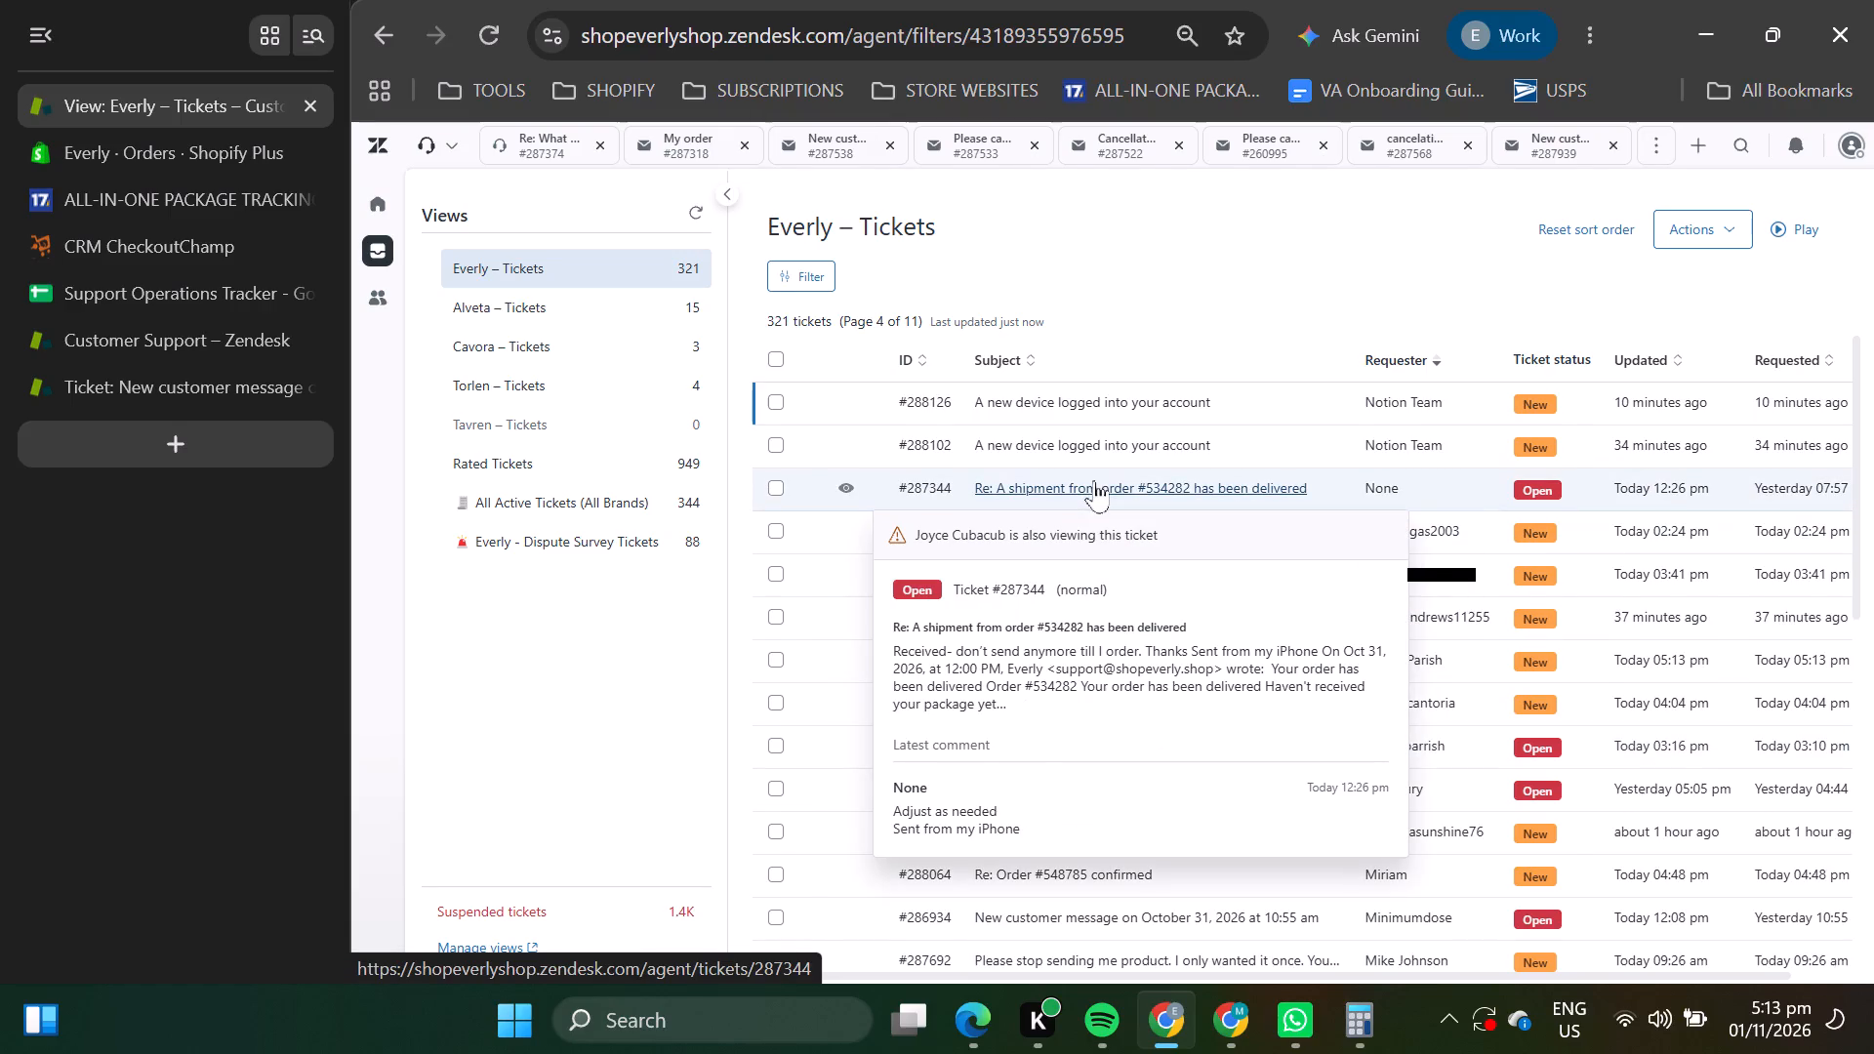
Open Notion login-alert ticket #288126, assign it to yourself, switch the reply to an internal note, and submit it as Solved.
click(1091, 403)
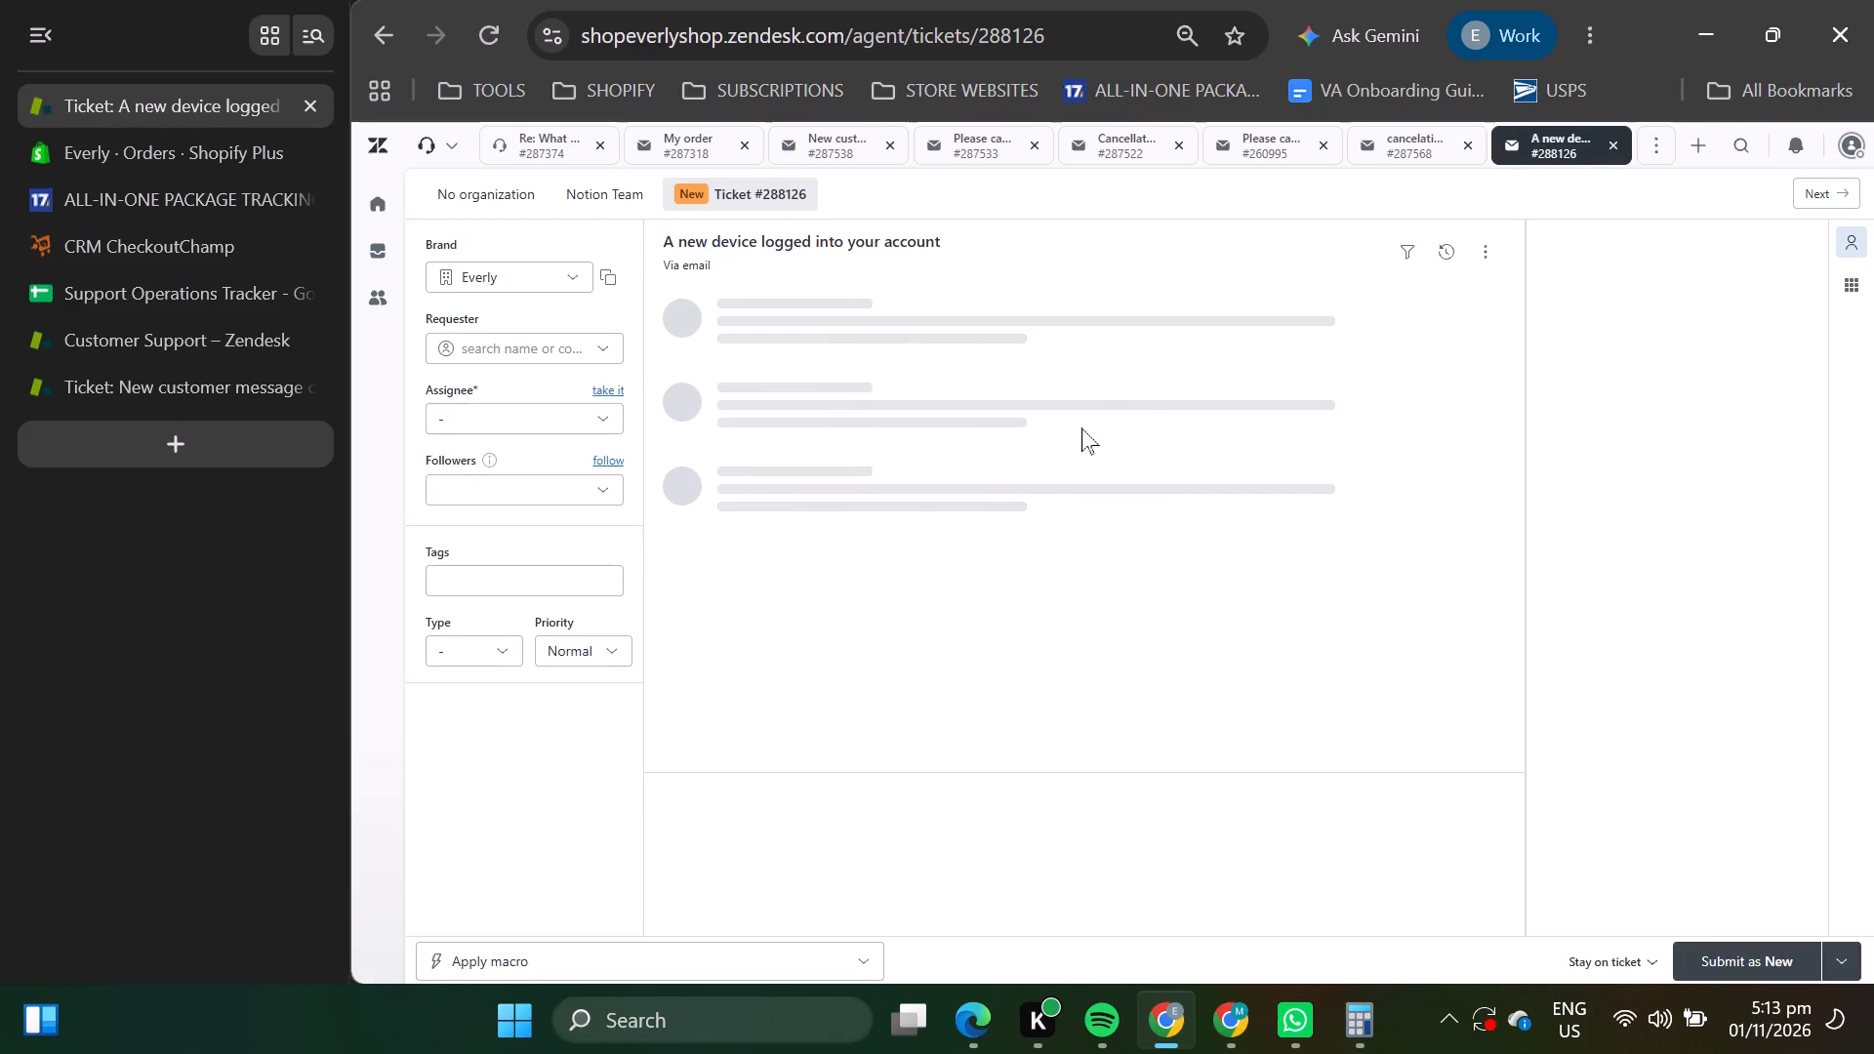
click(601, 385)
click(711, 789)
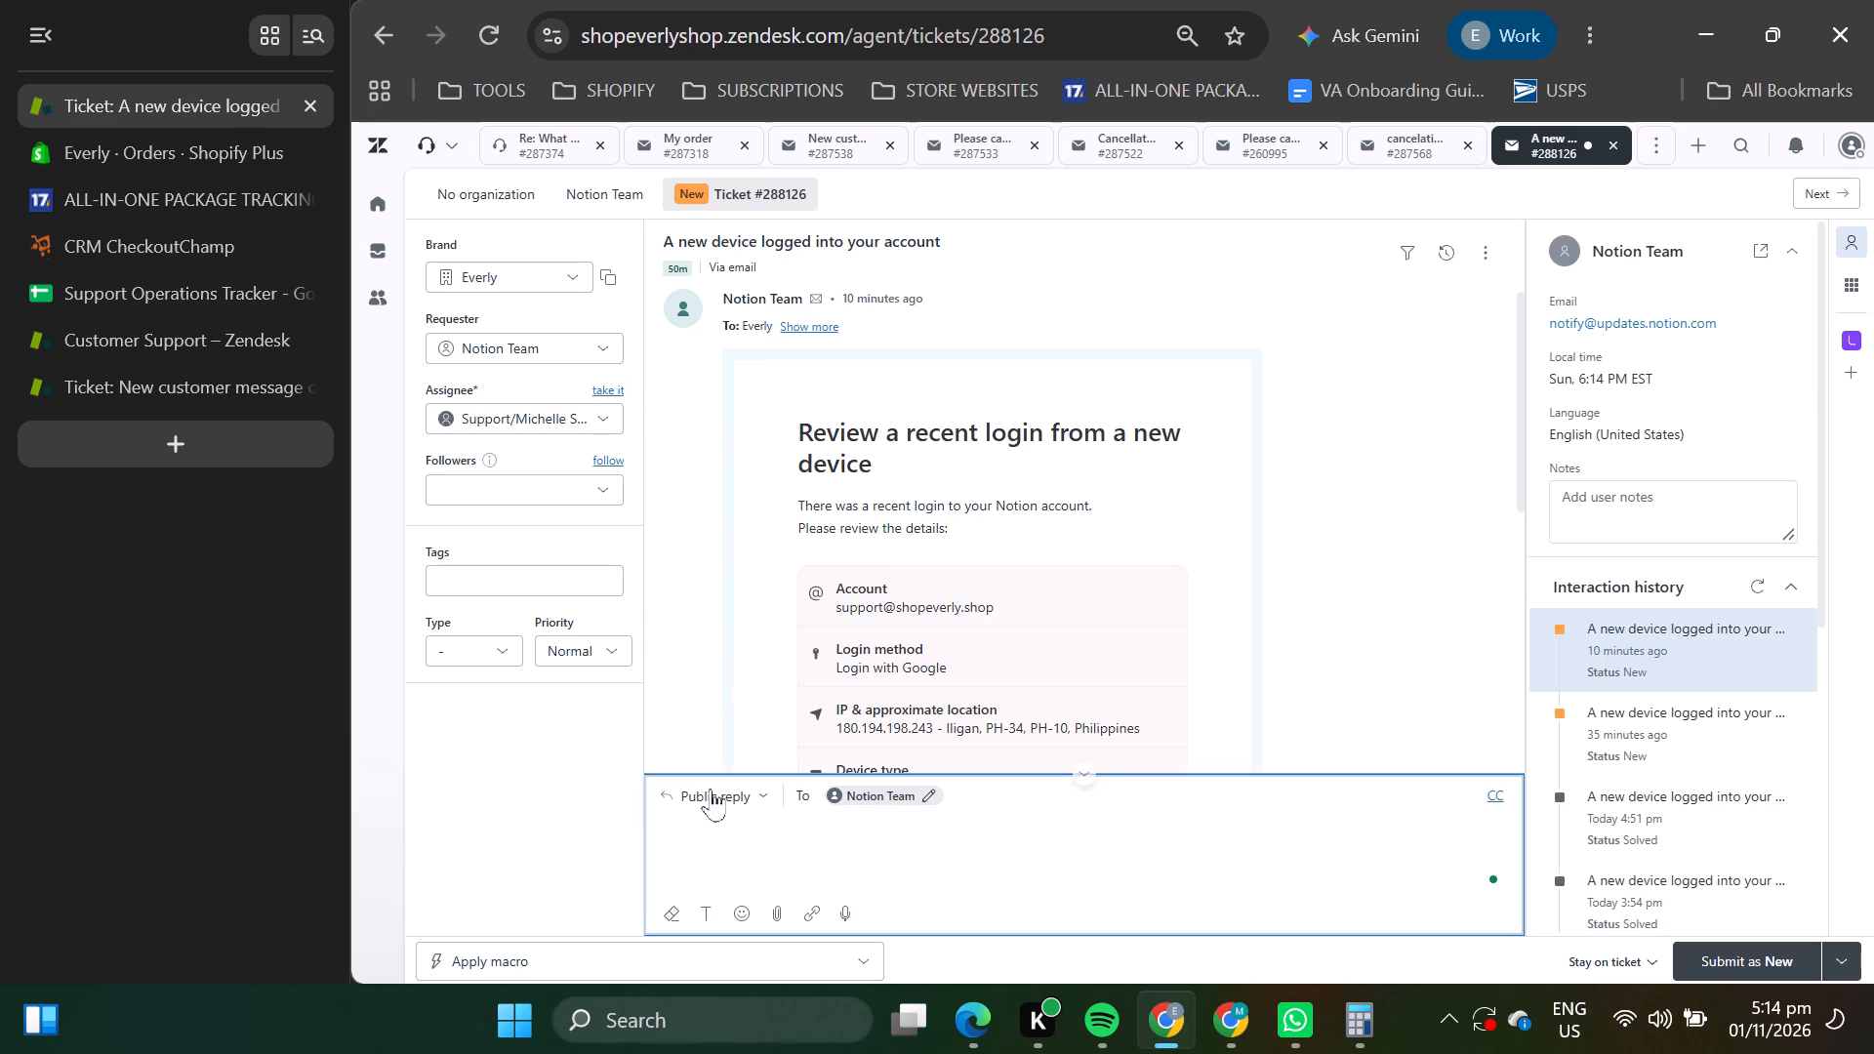
click(745, 755)
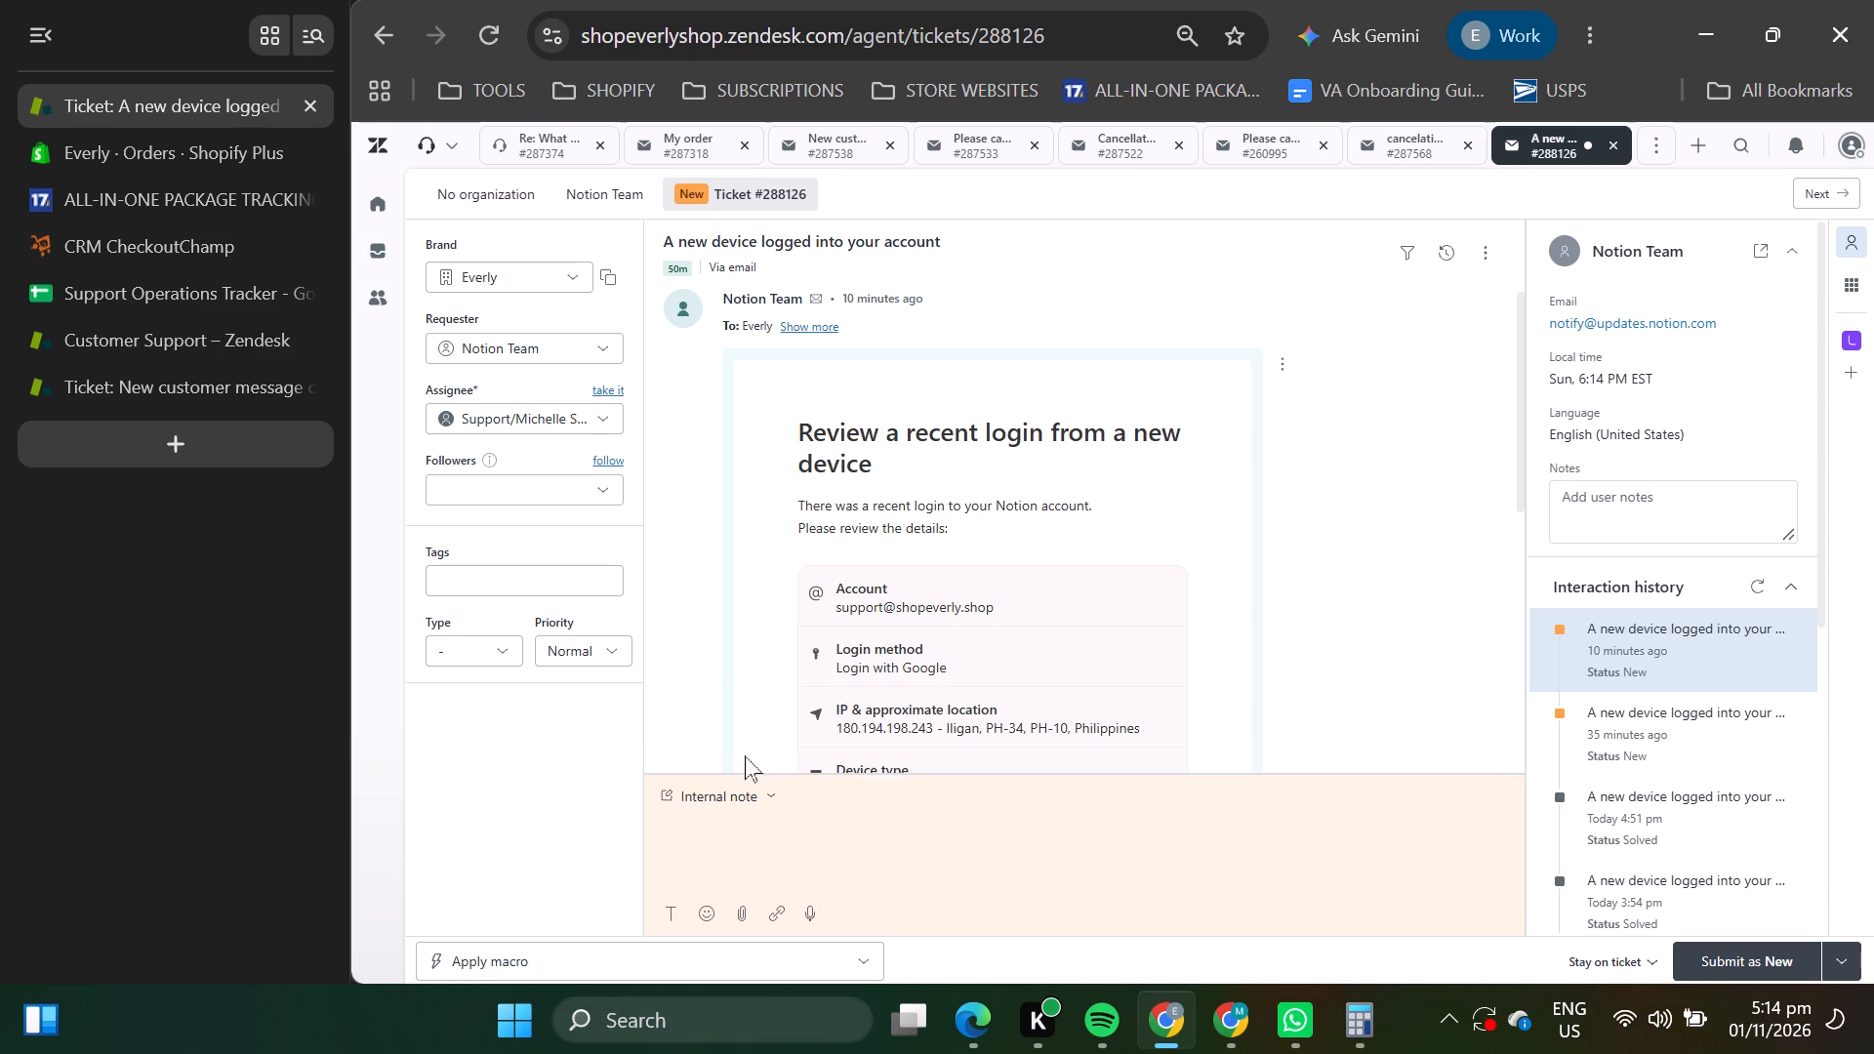
click(1836, 958)
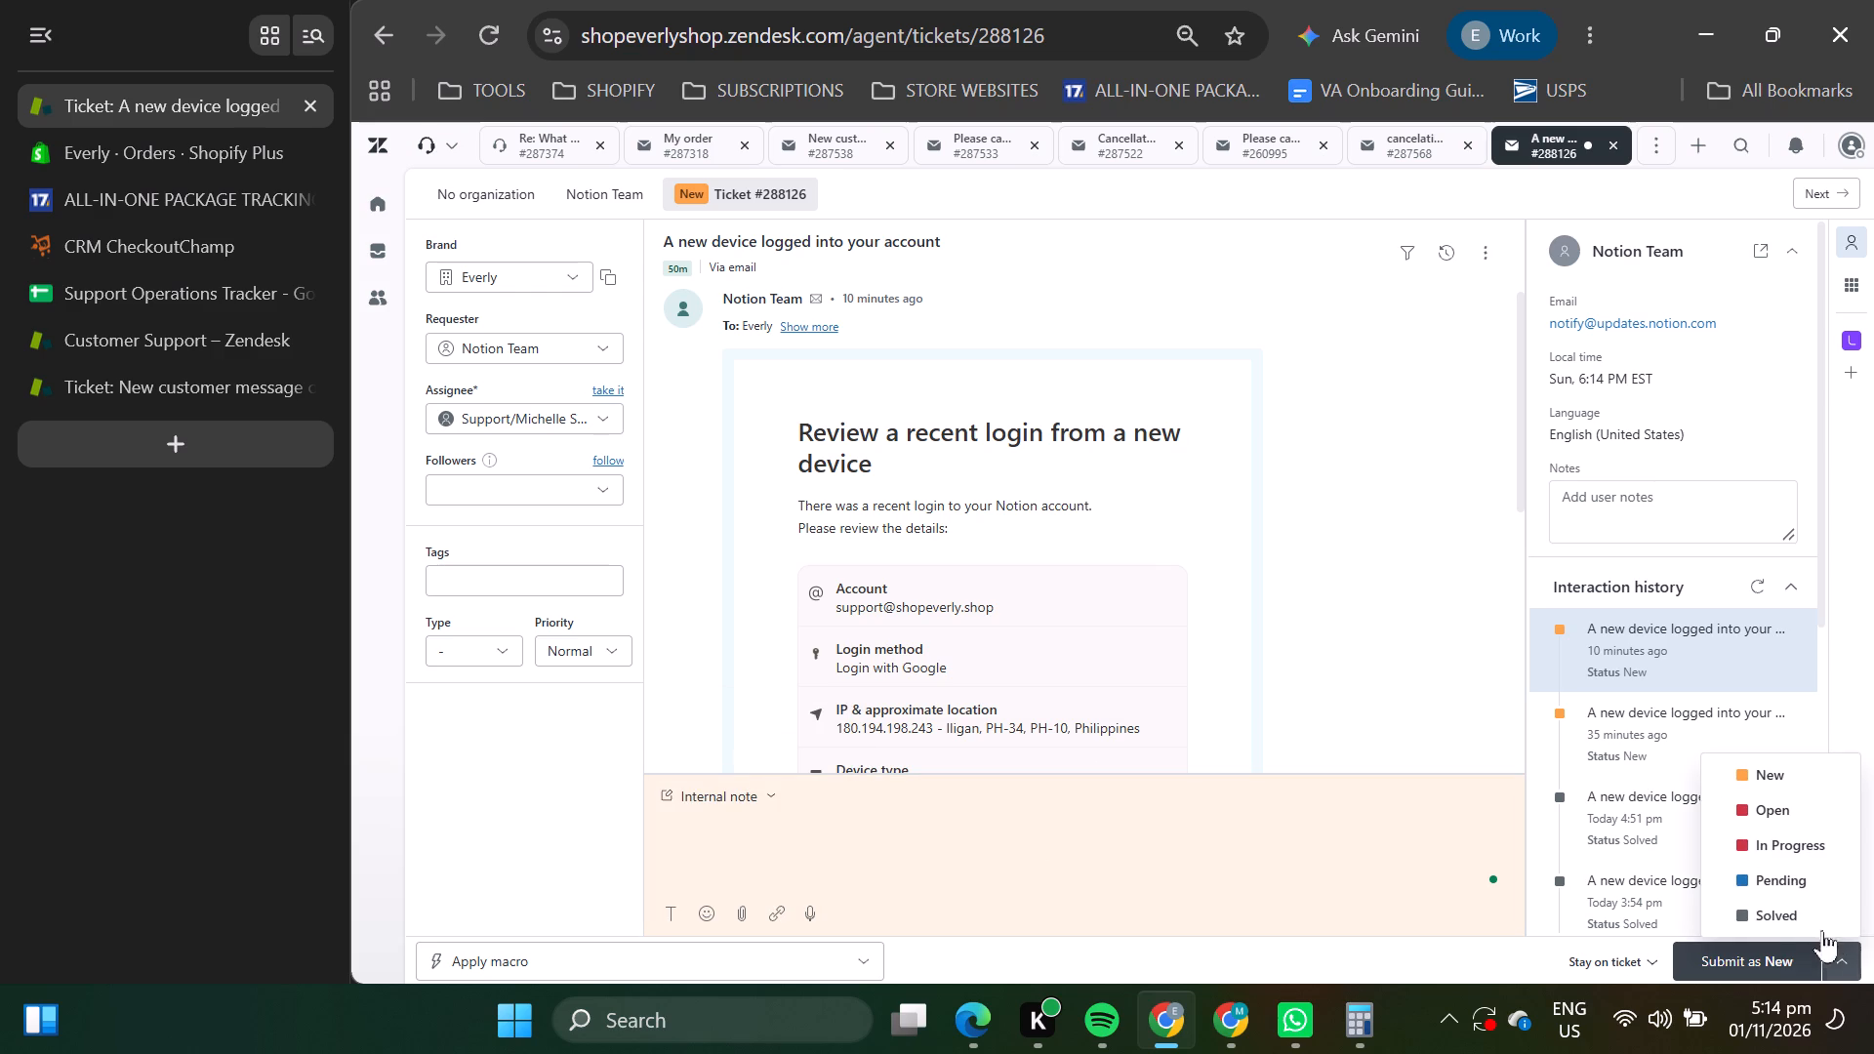
click(1799, 915)
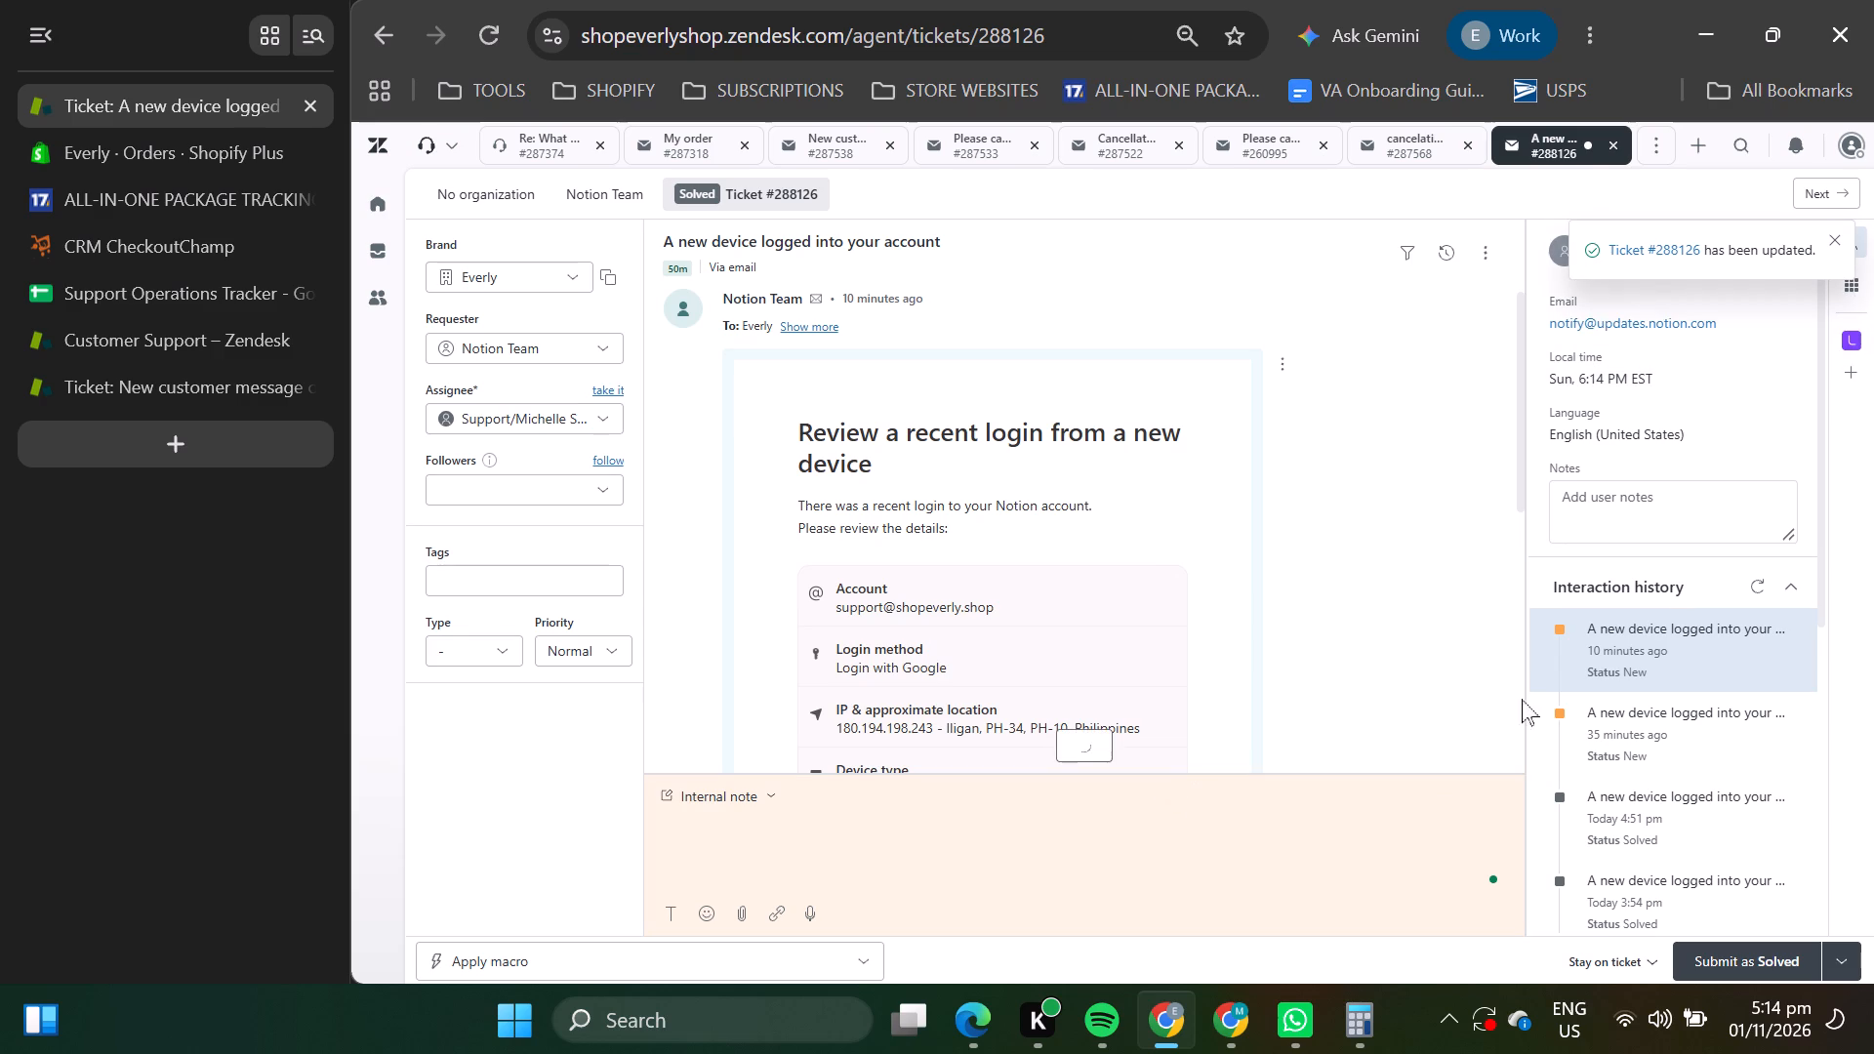
Open the other new Notion login-alert ticket, #288102, assign it to yourself, switch to an internal note, and submit it as Solved.
click(1681, 745)
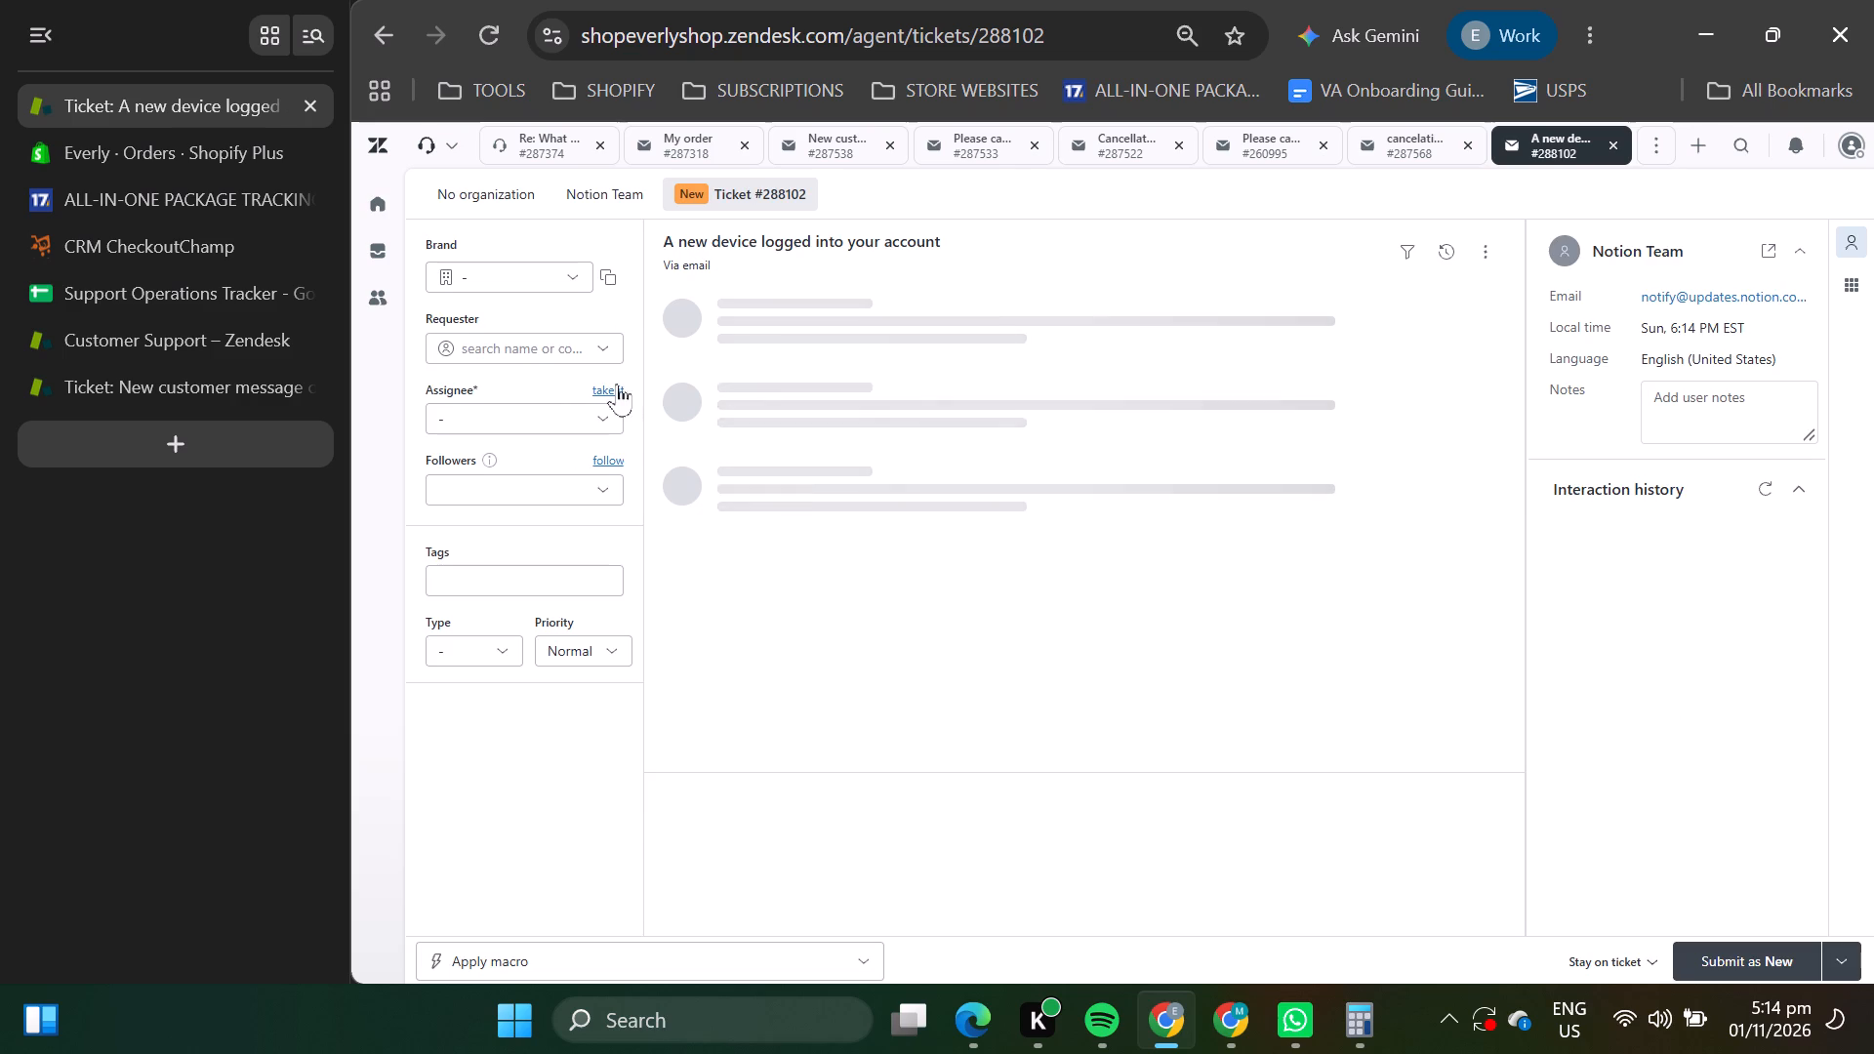
click(610, 386)
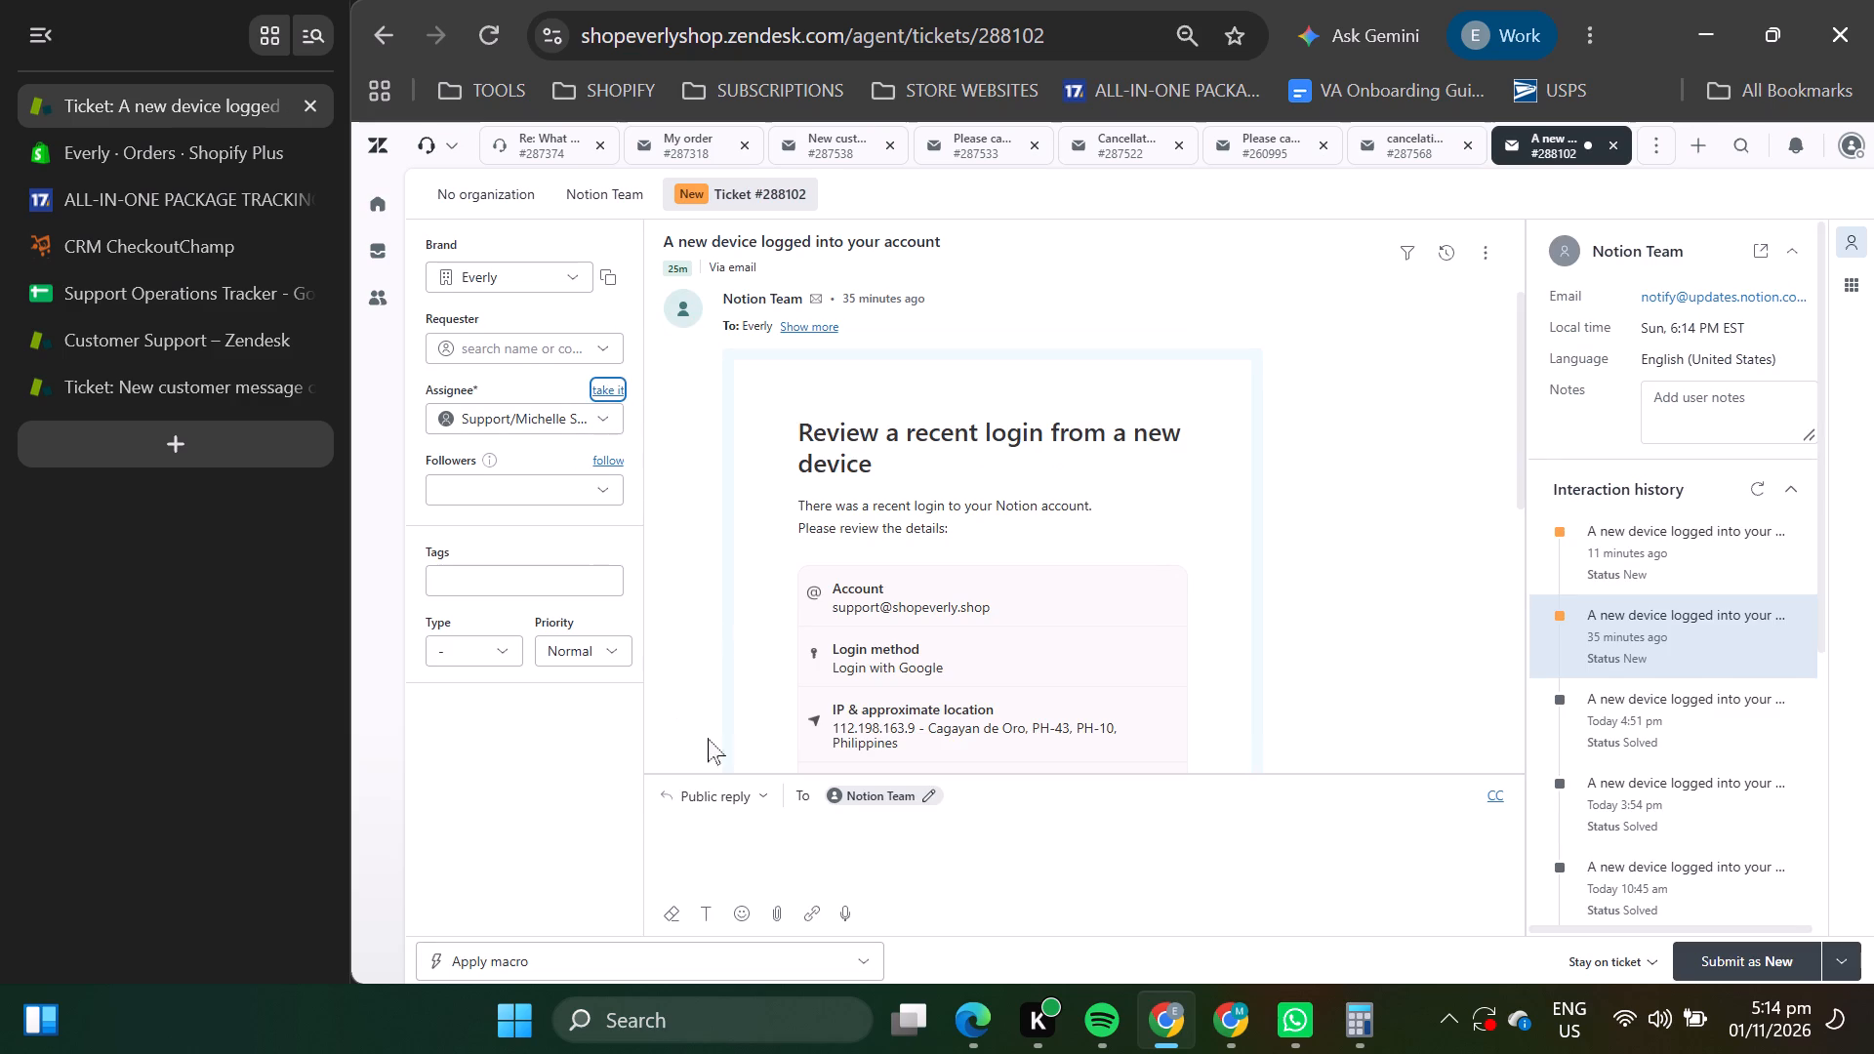
click(728, 792)
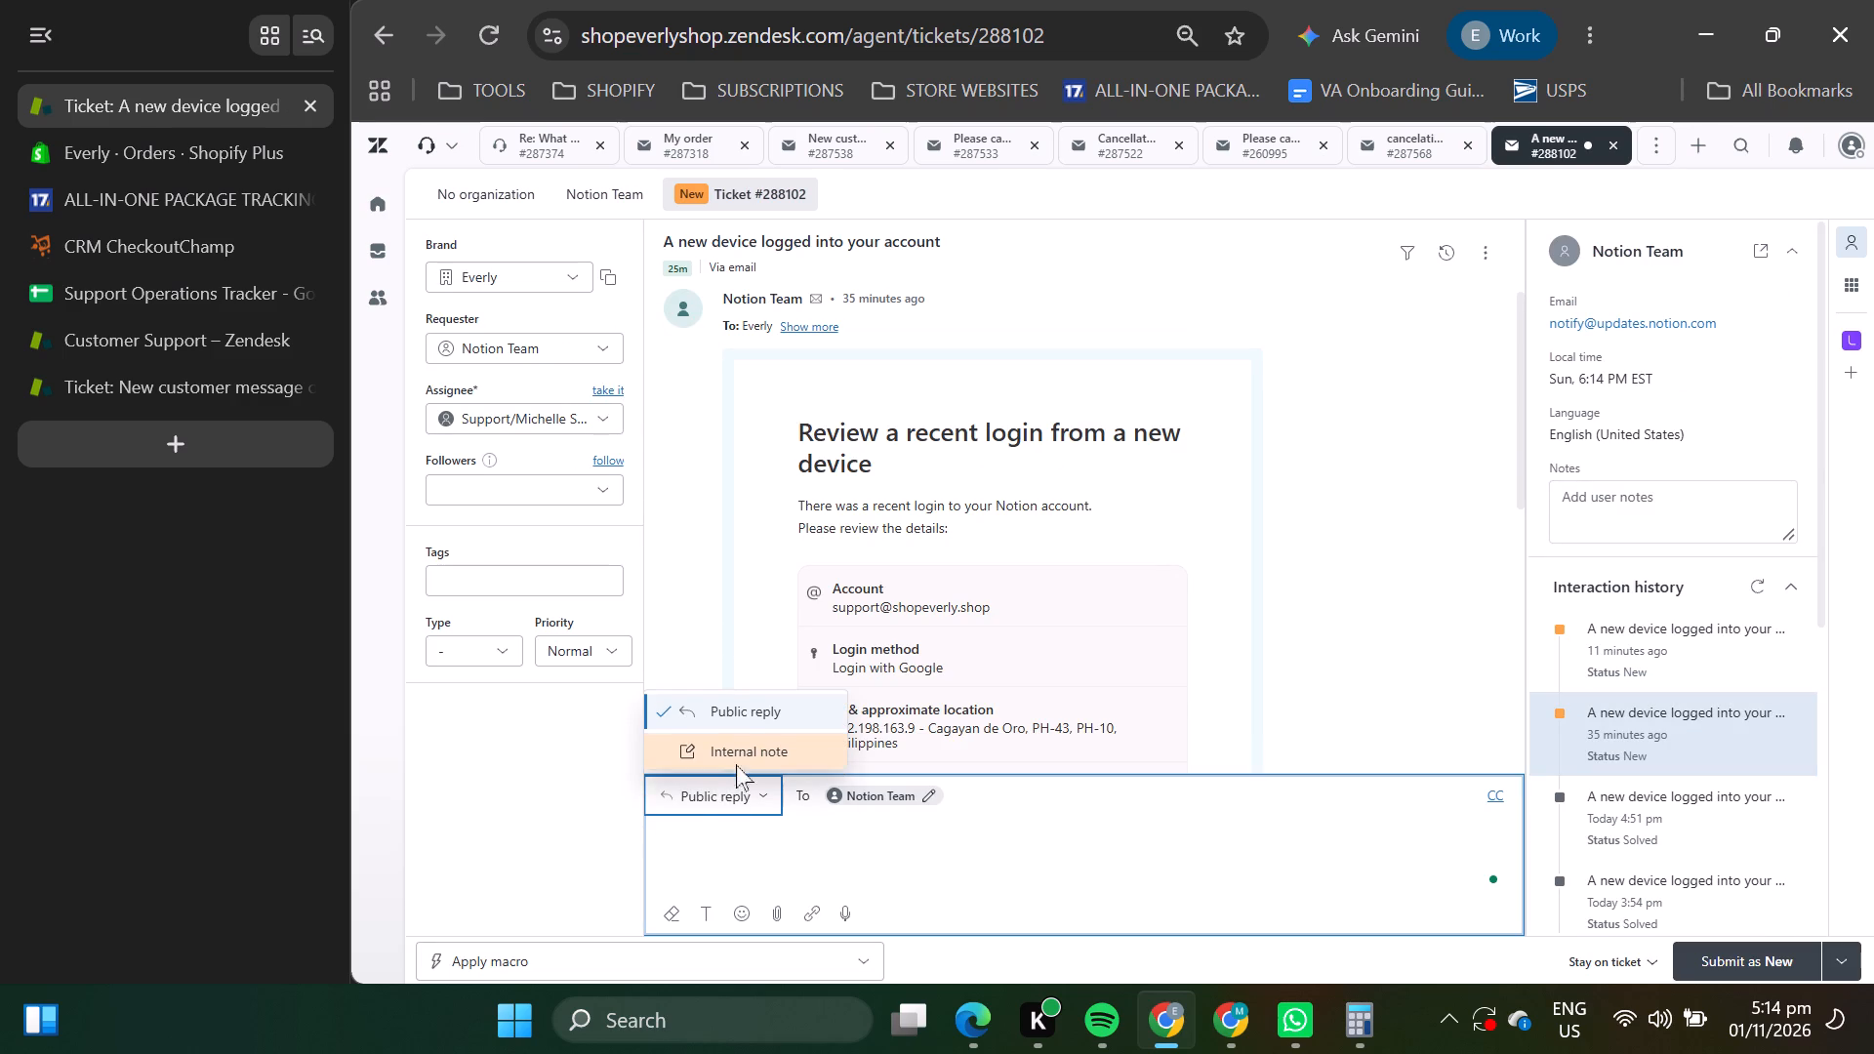
click(739, 751)
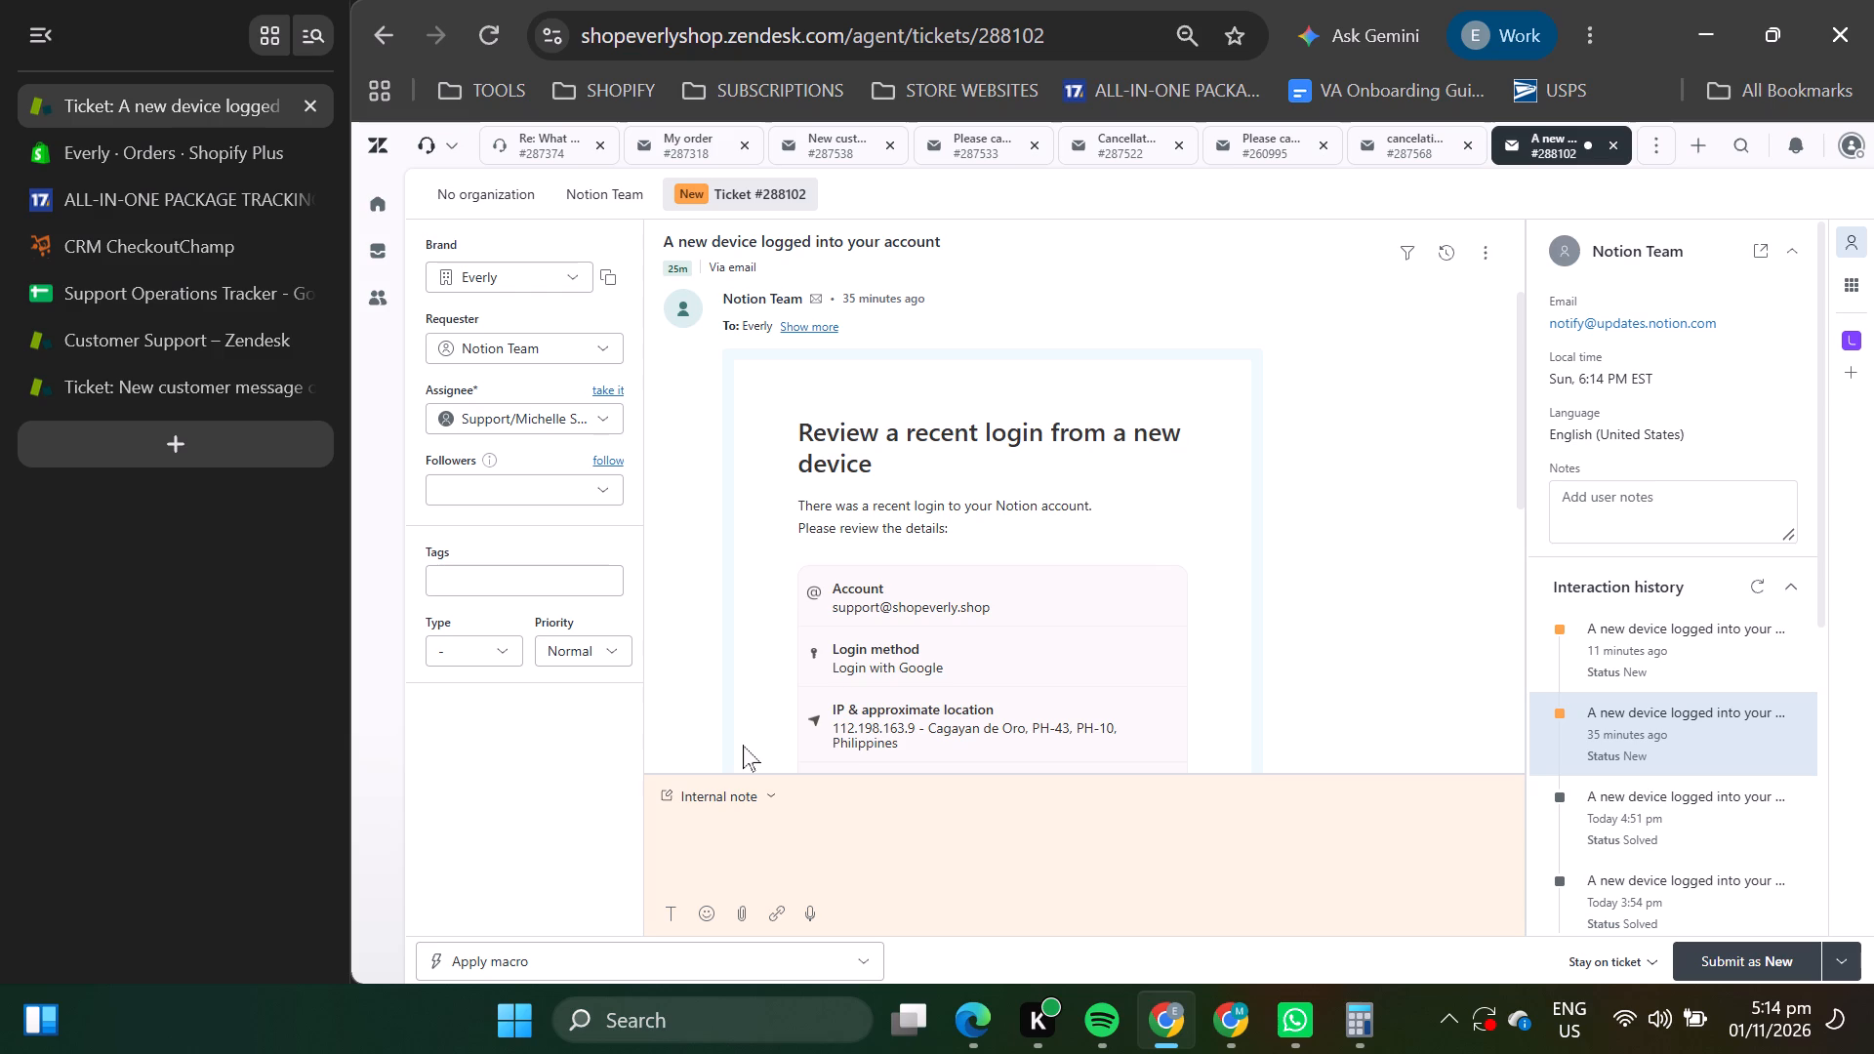
click(1838, 954)
click(1792, 920)
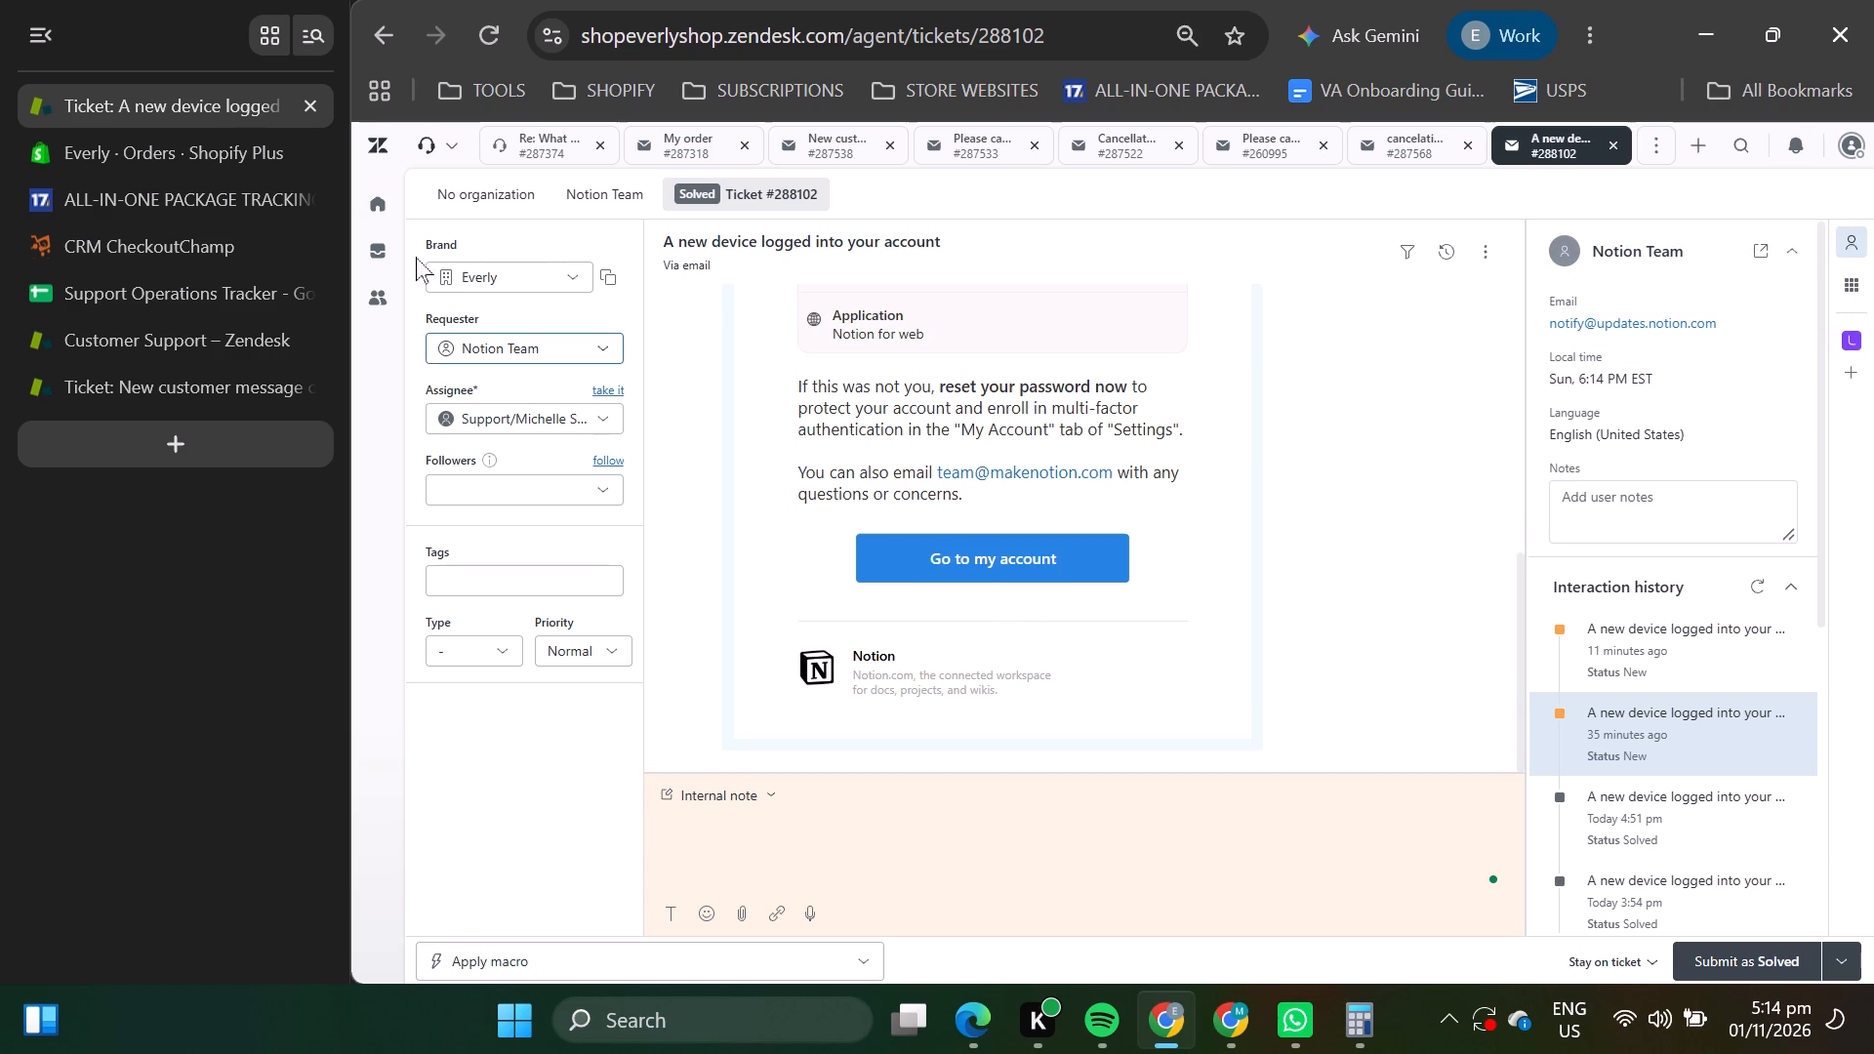
Return to the Everly – Tickets view and open new customer message ticket #287964 from page 4.
click(385, 255)
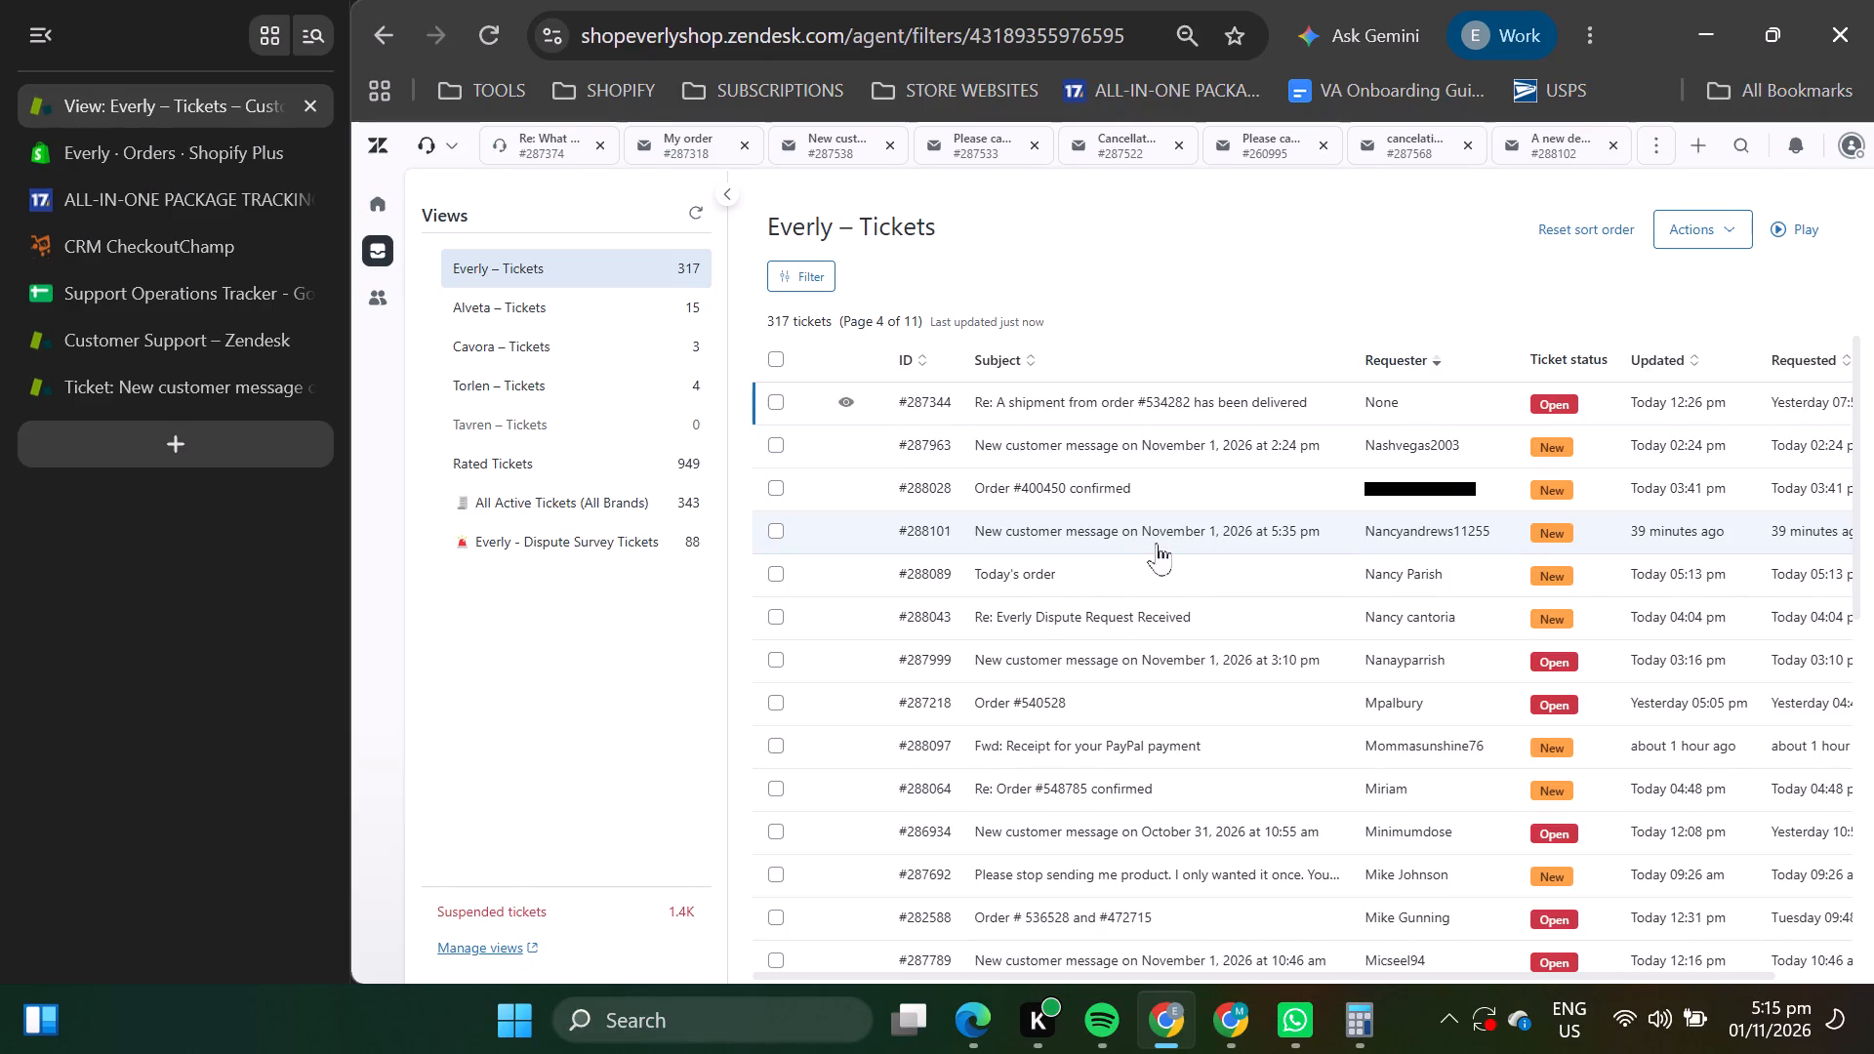
scroll(1157, 543, down, 2)
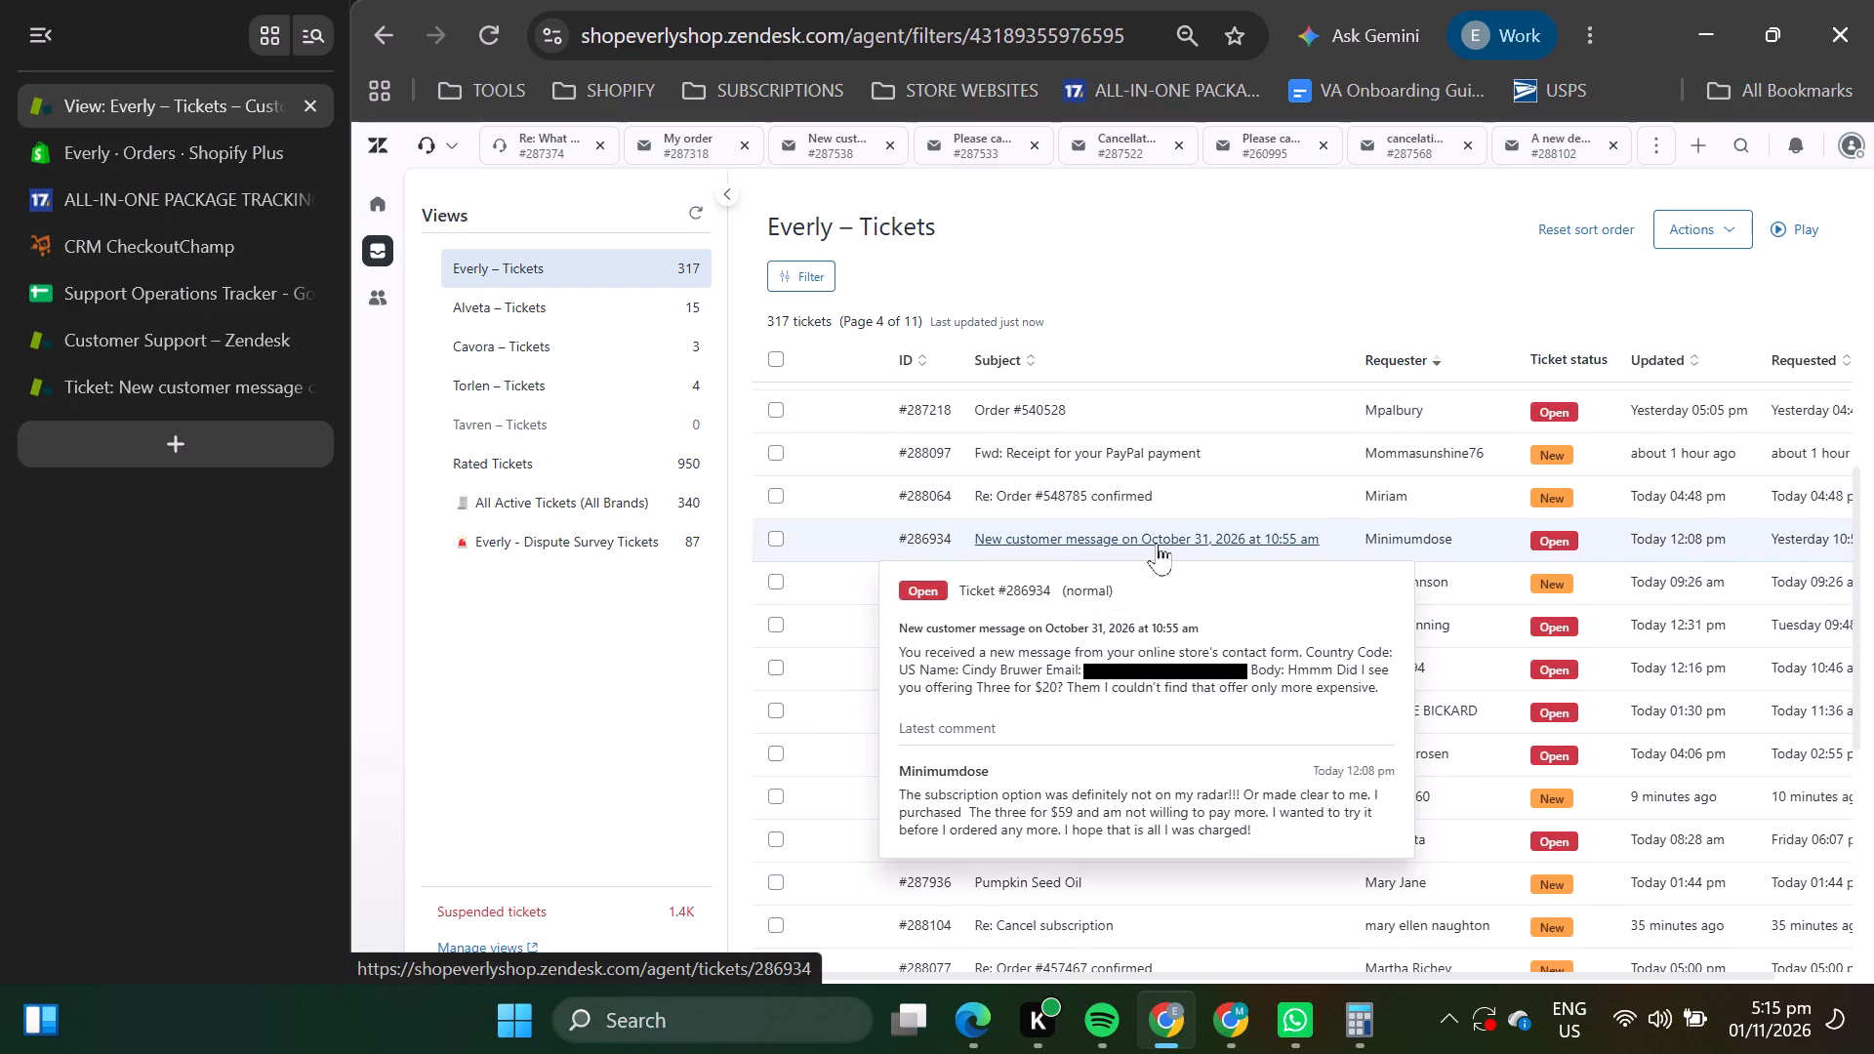
scroll(1157, 543, down, 5)
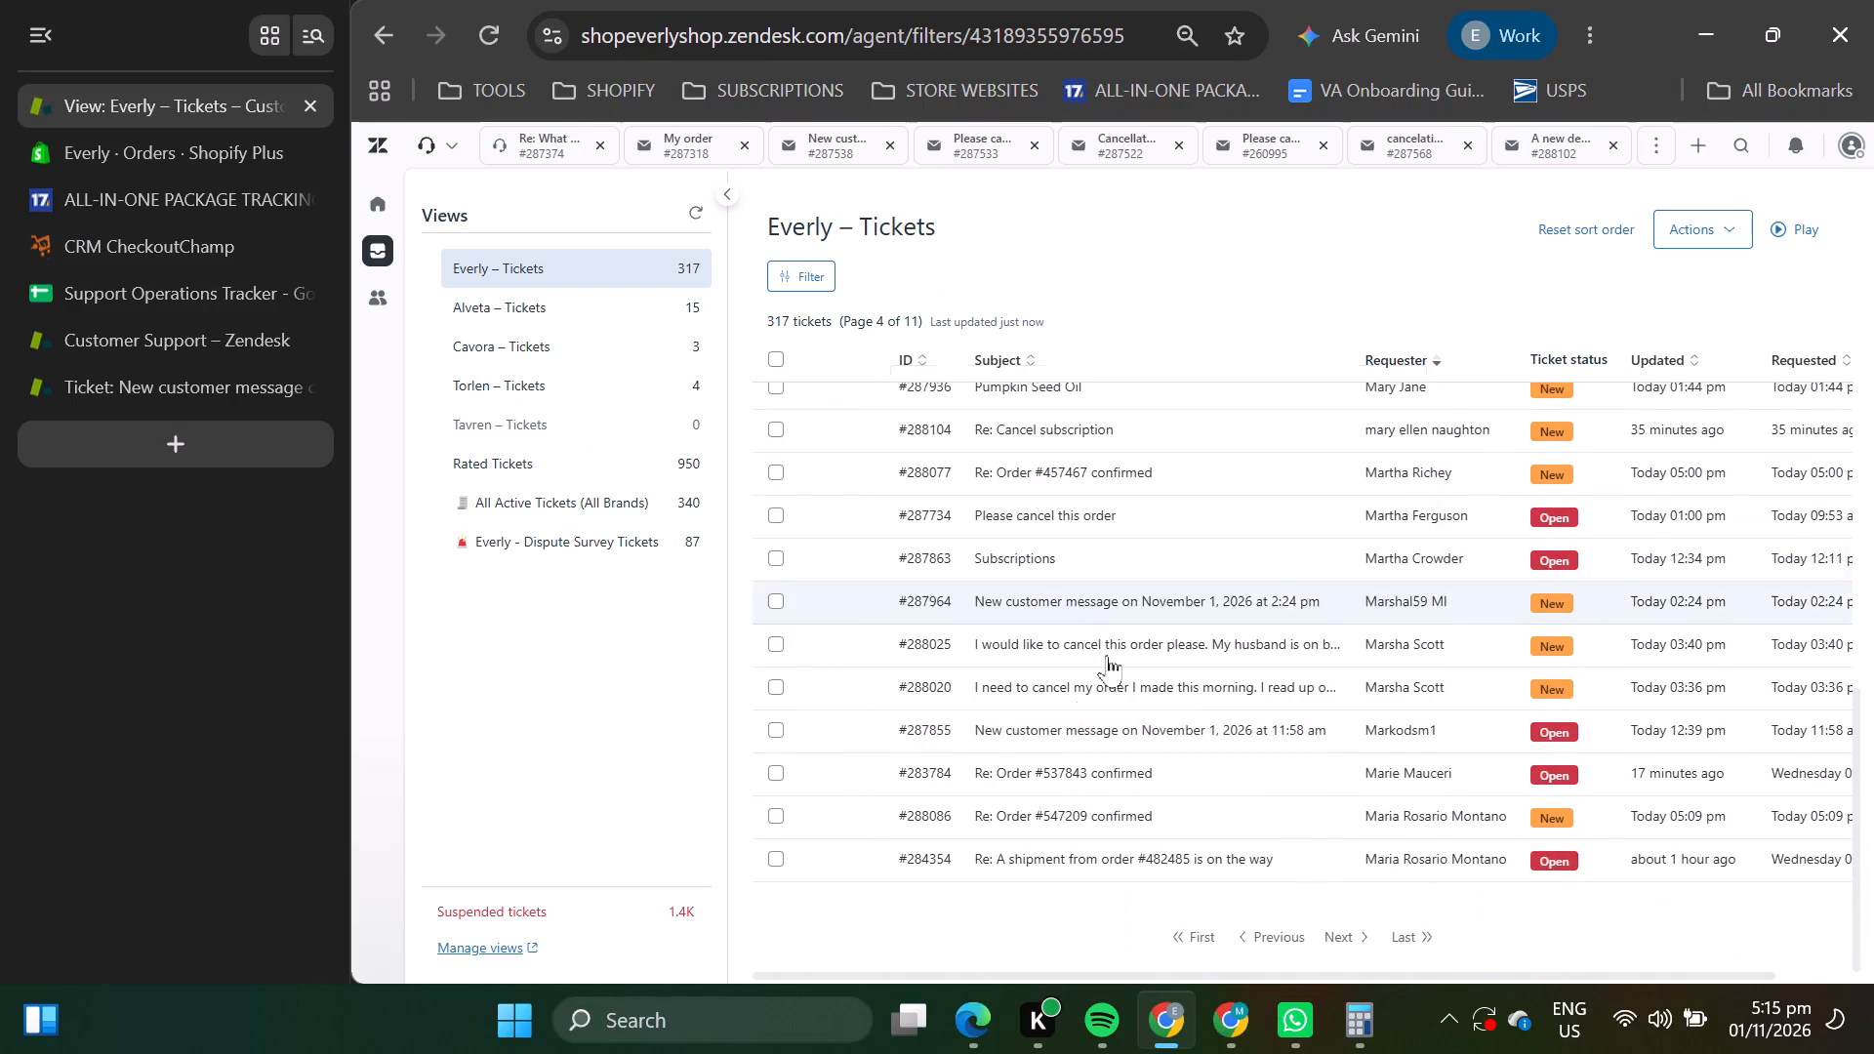
click(1070, 607)
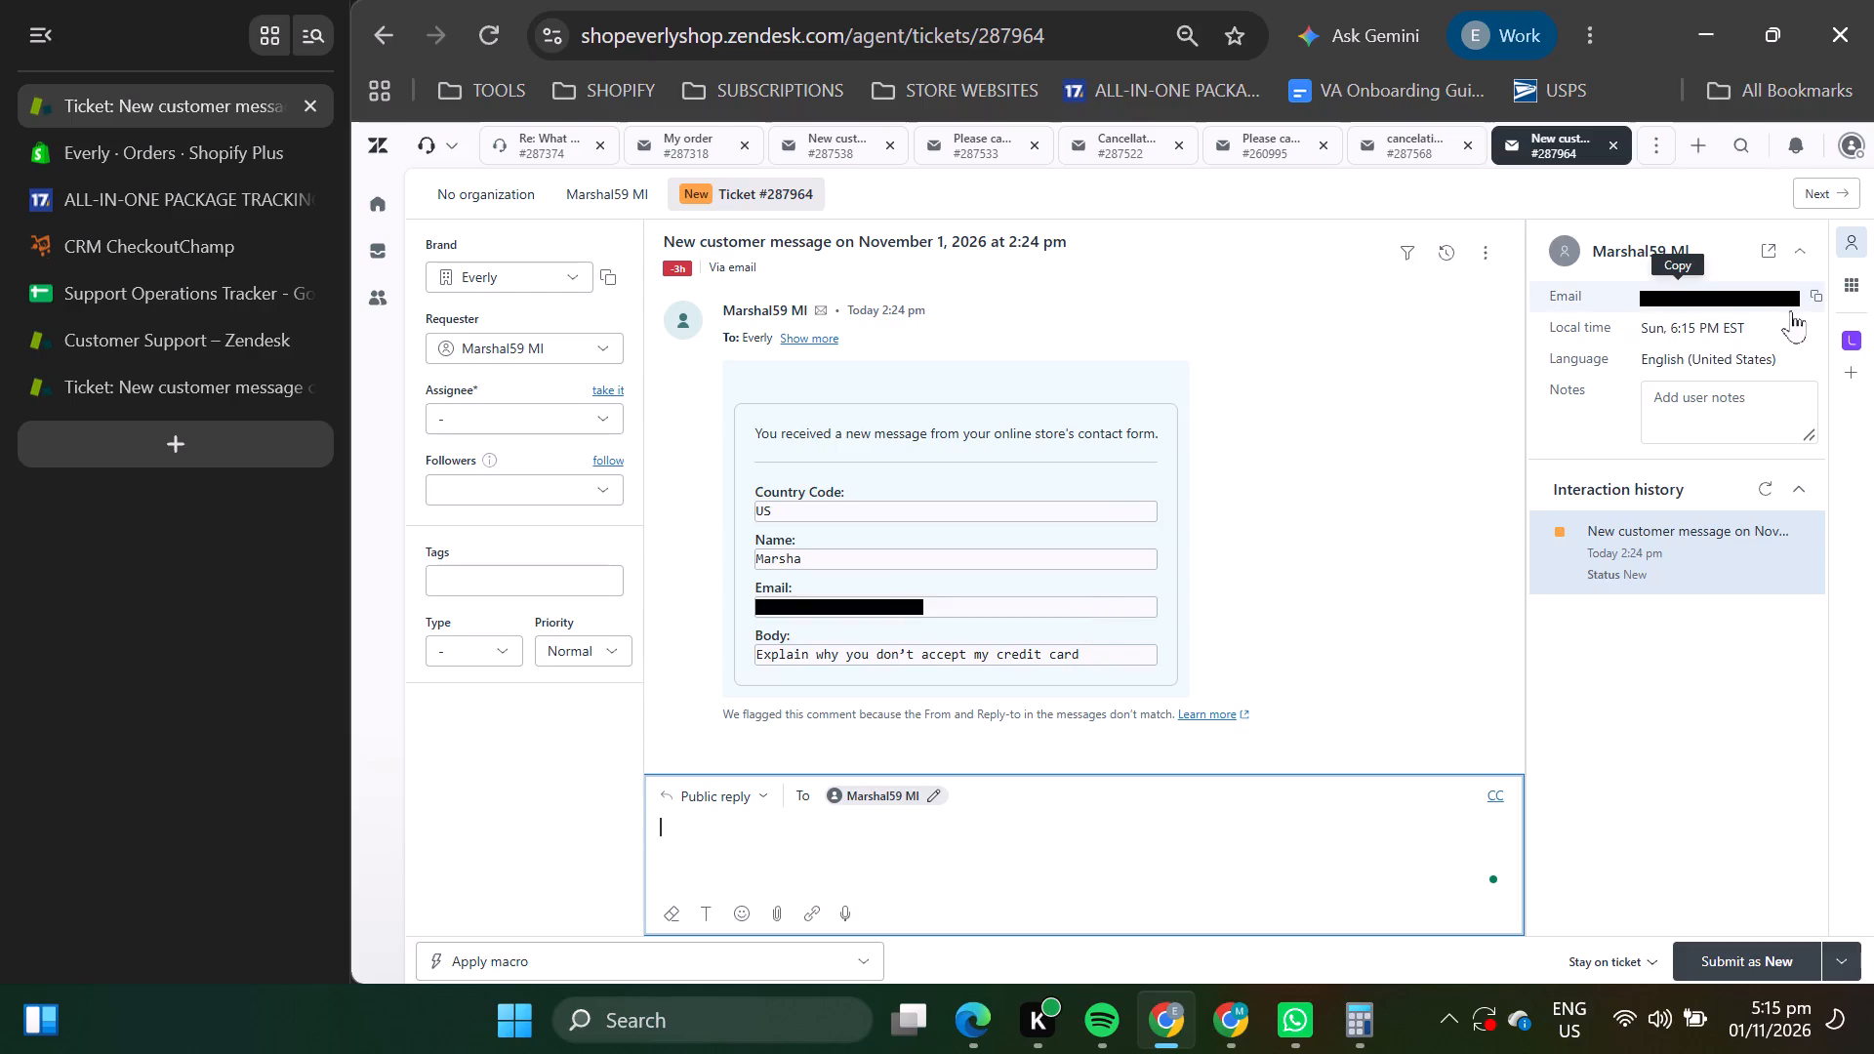
click(1816, 289)
click(80, 137)
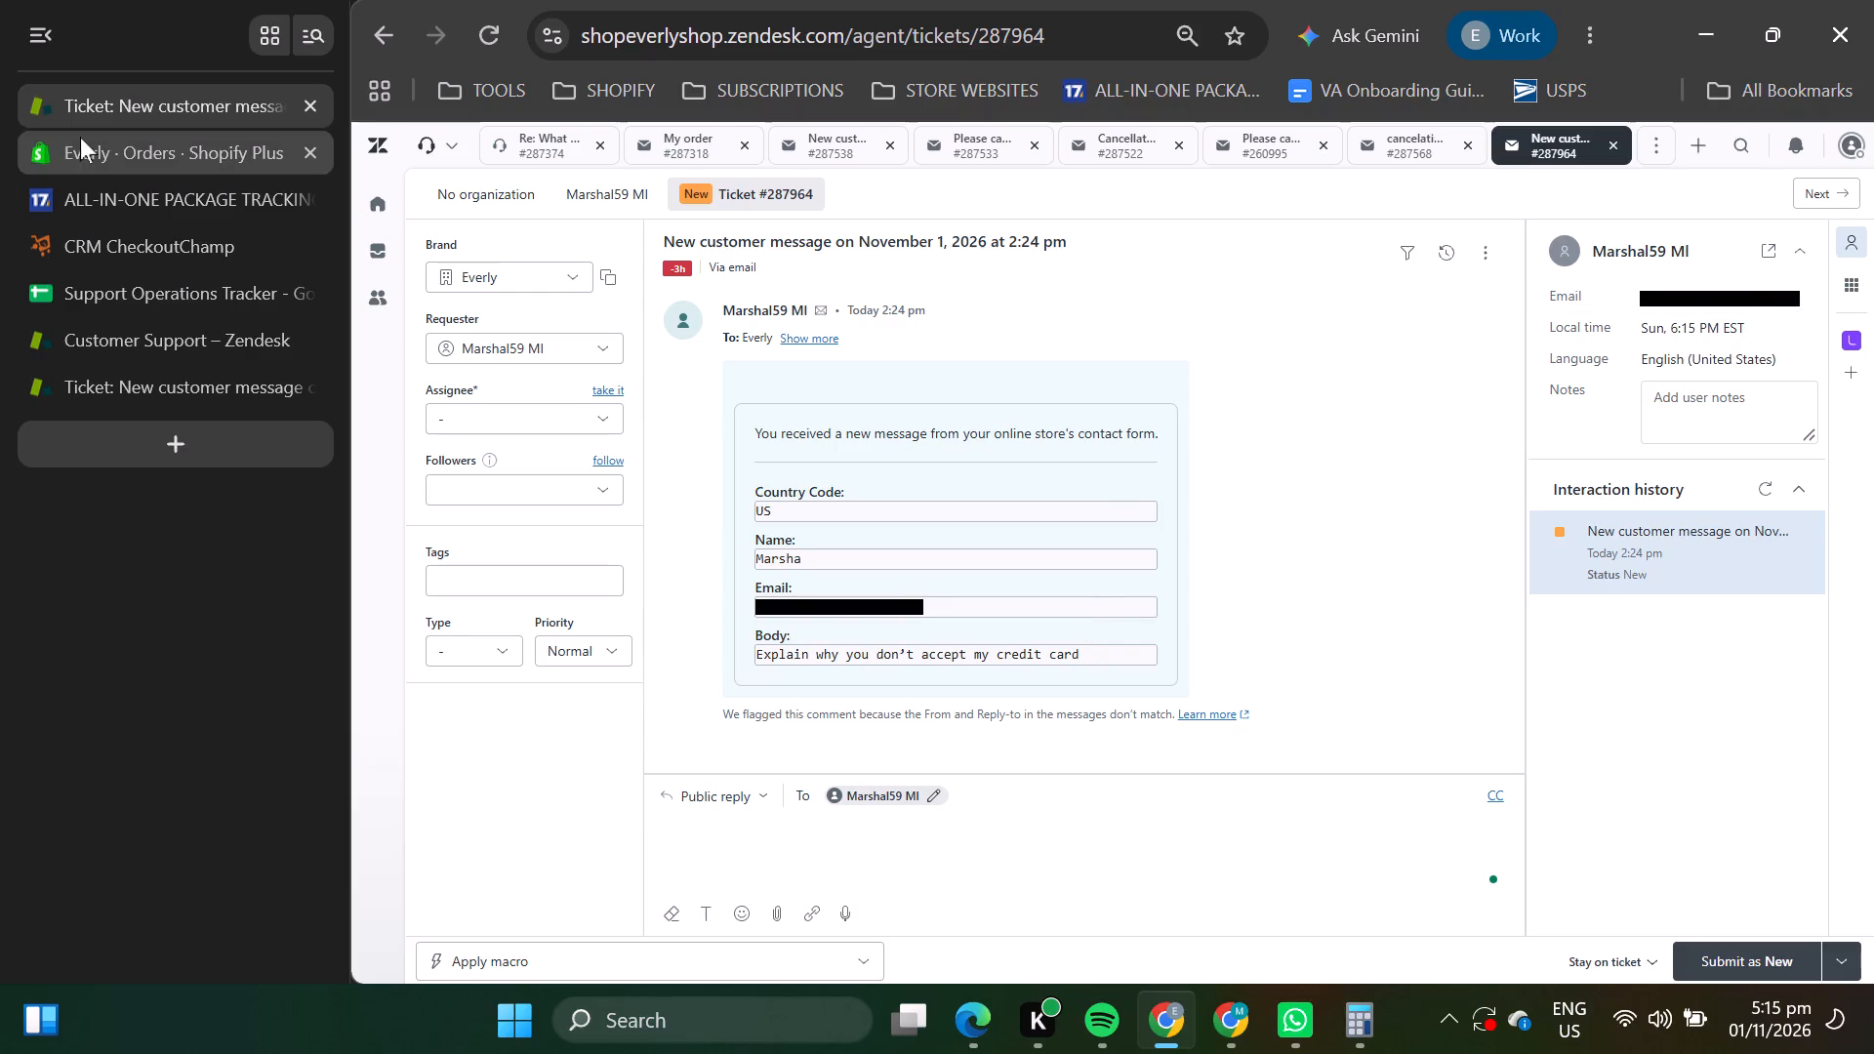
click(485, 193)
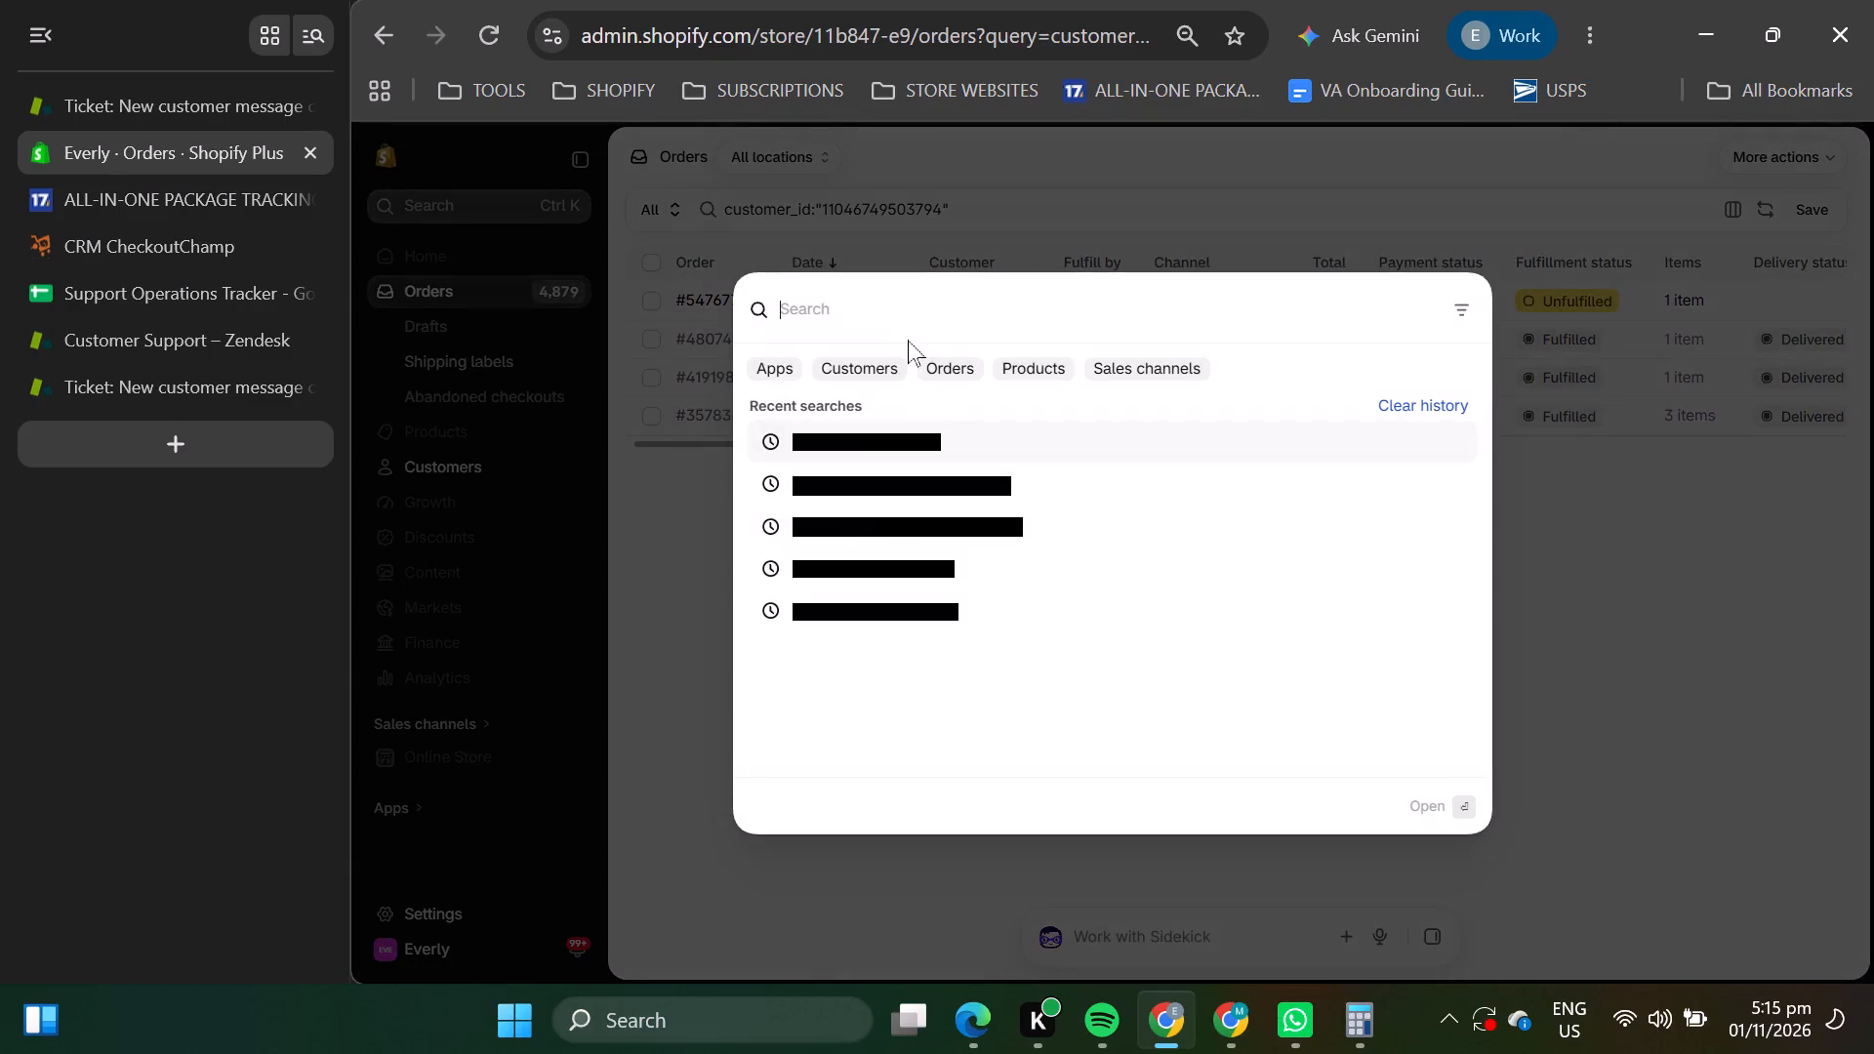
click(860, 314)
right_click(860, 314)
click(959, 654)
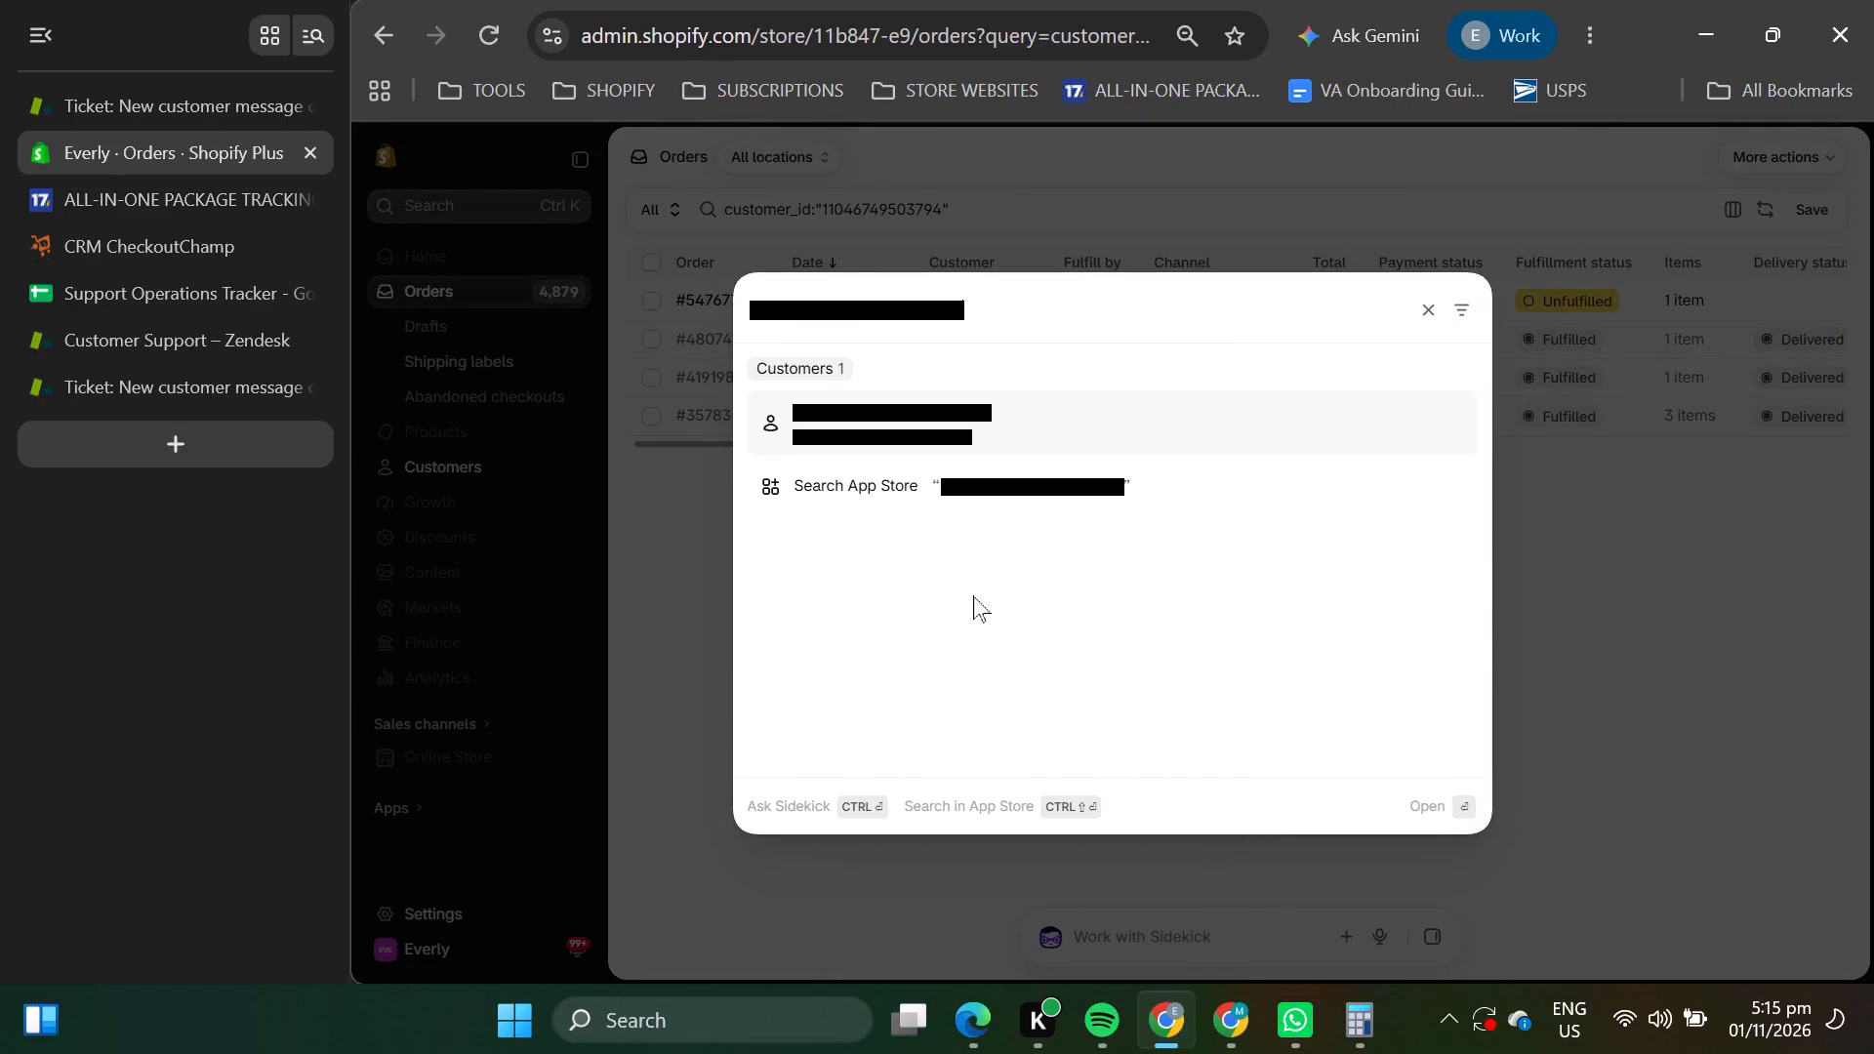
Return to Zendesk ticket #287964 and copy the full contact-form message, from its opening line through the body text.
click(235, 110)
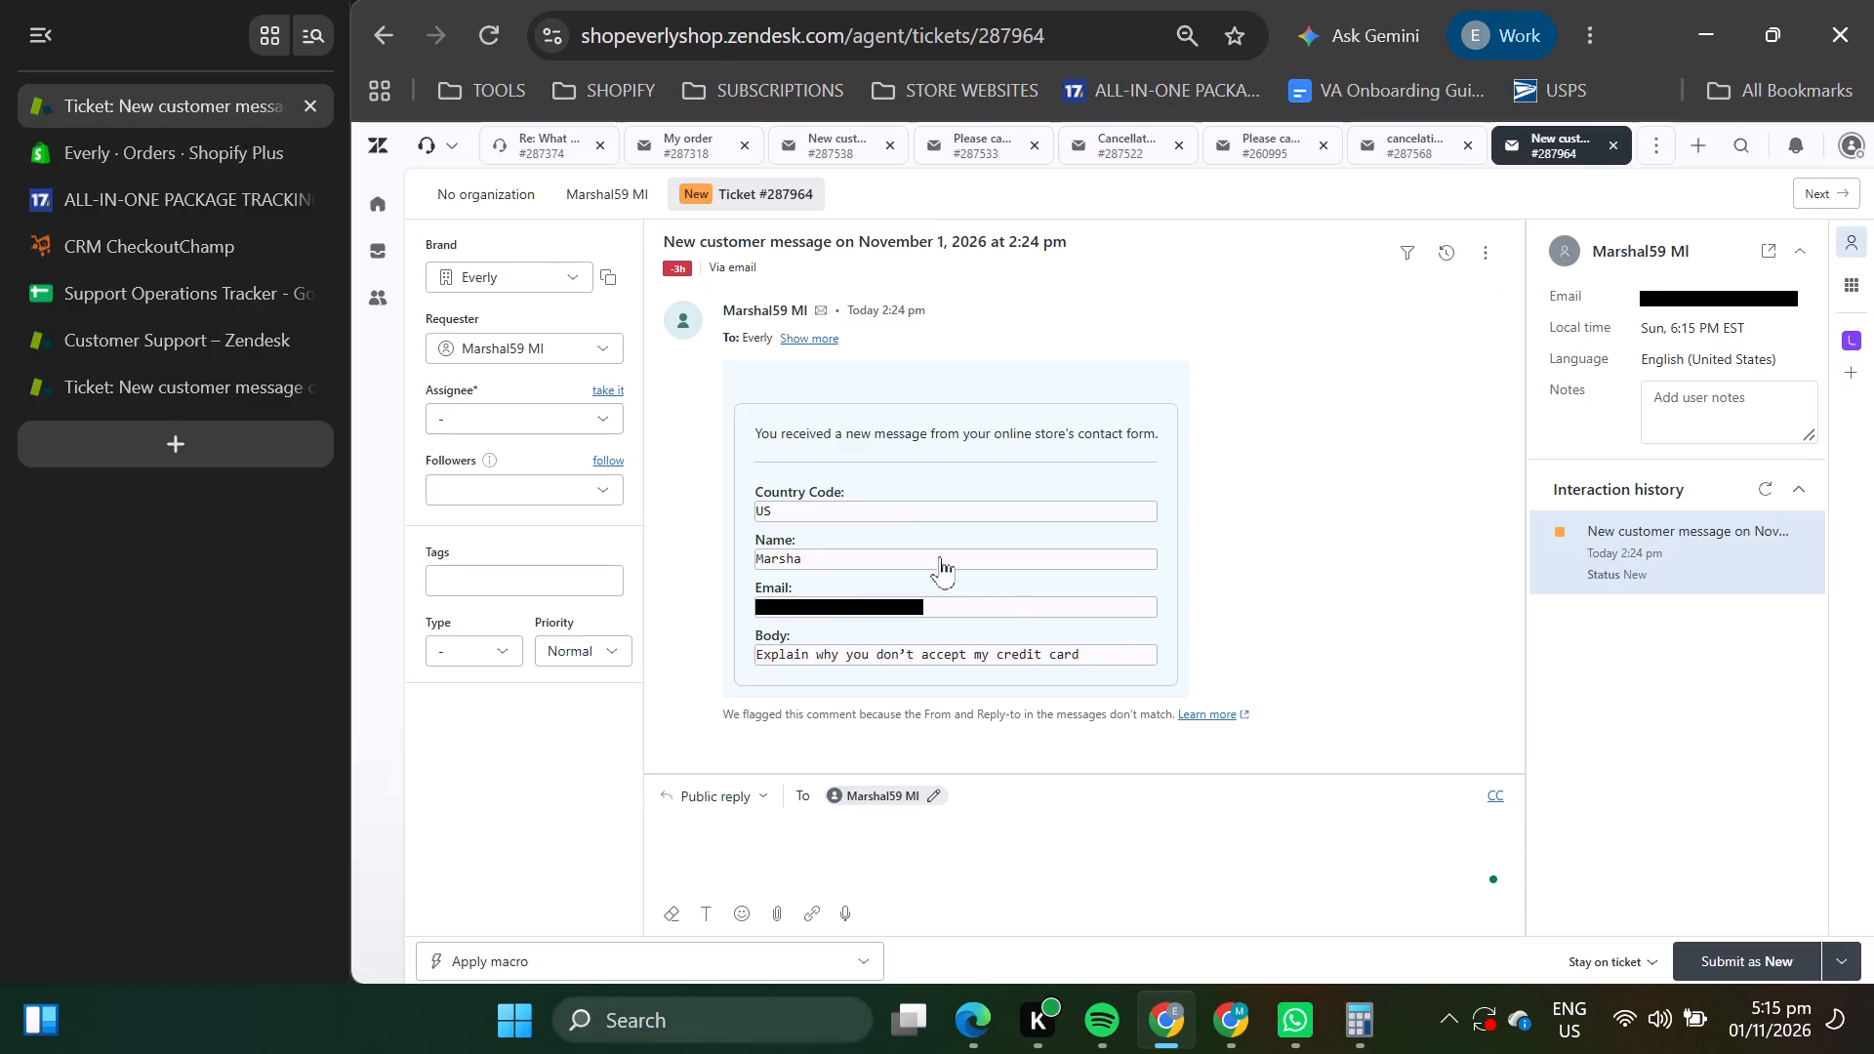
drag(1099, 654, 716, 369)
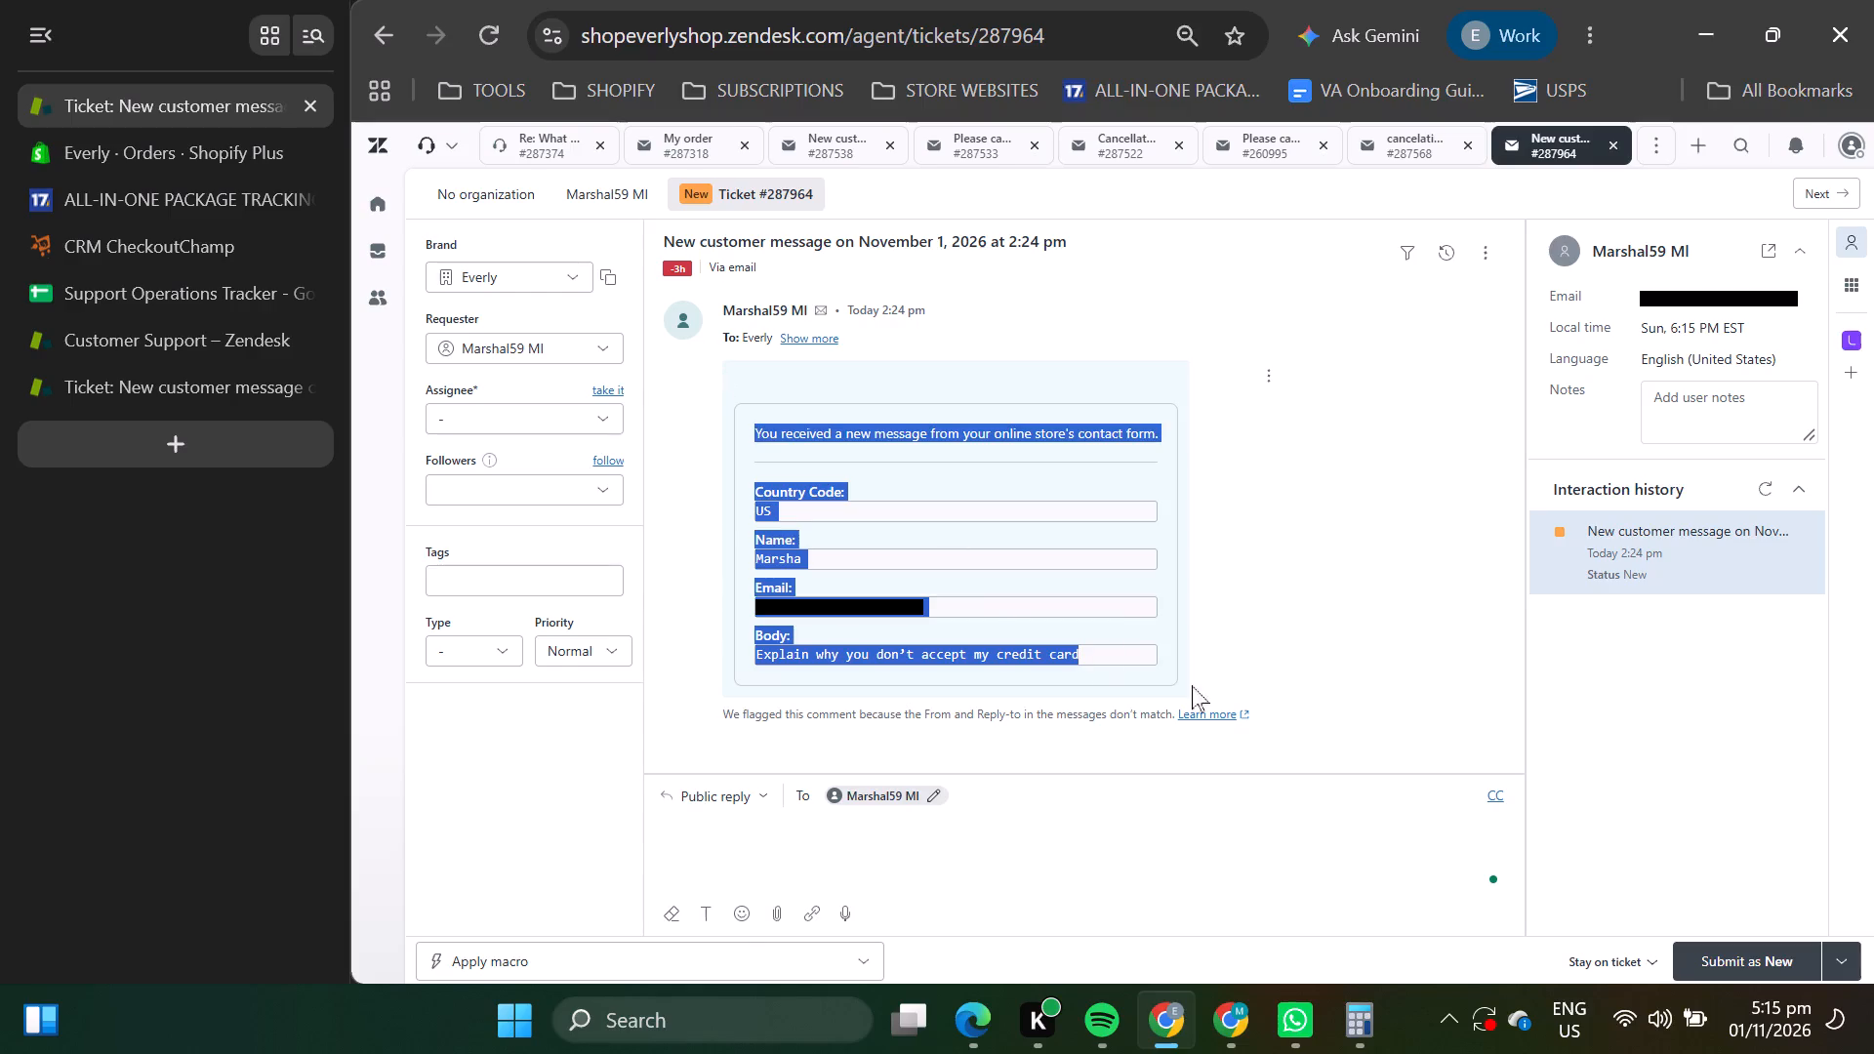
right_click(983, 596)
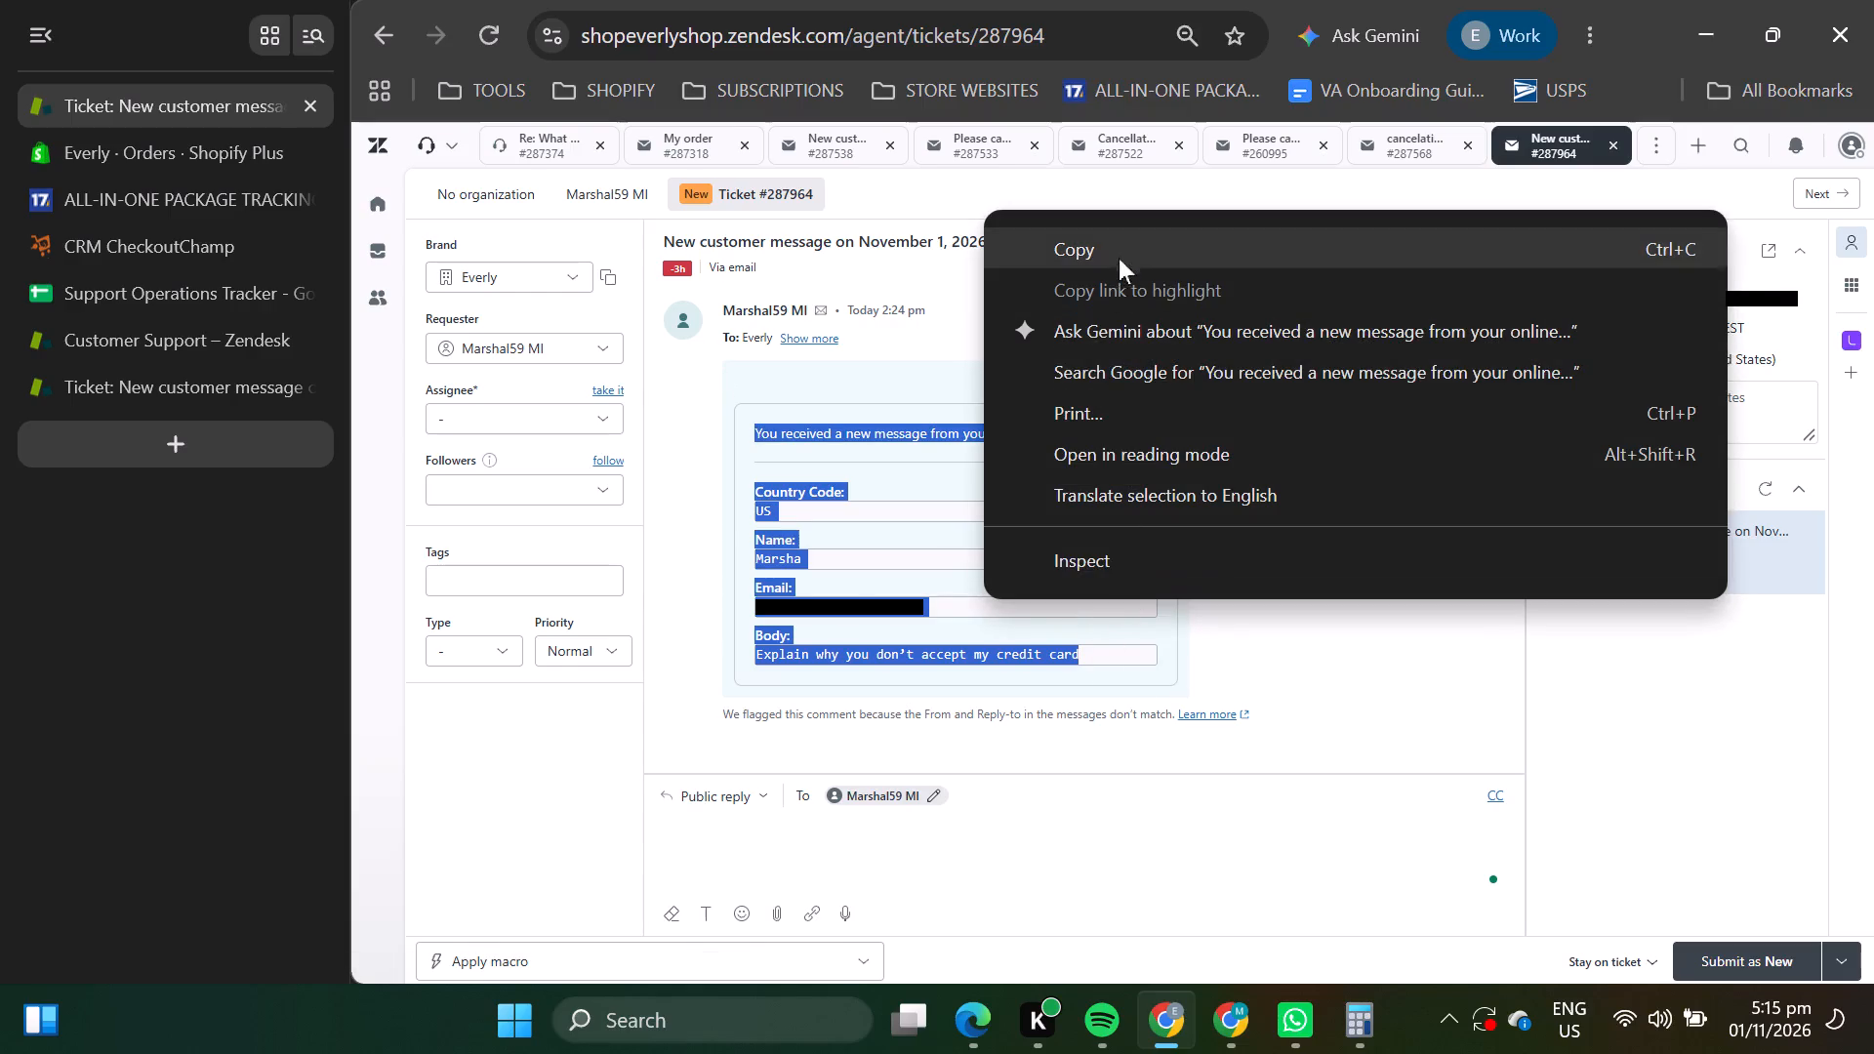
click(1119, 252)
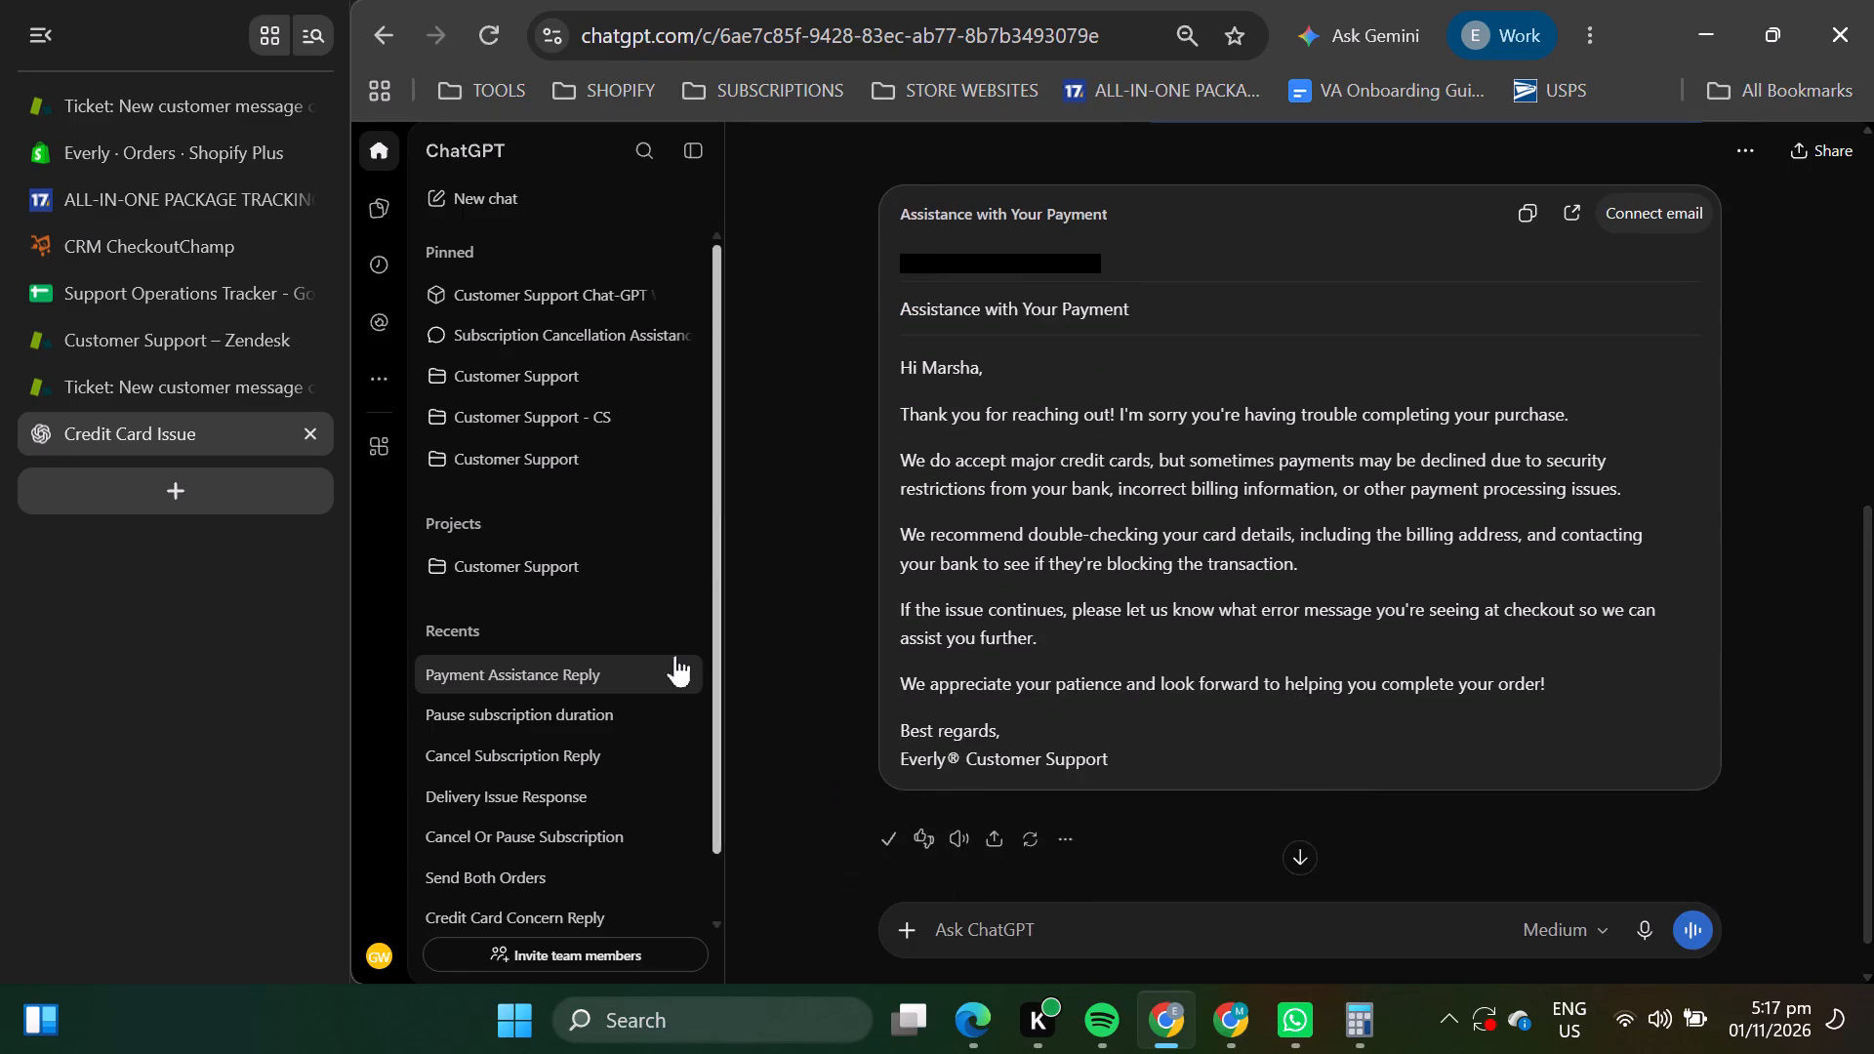
click(182, 123)
click(724, 842)
click(754, 844)
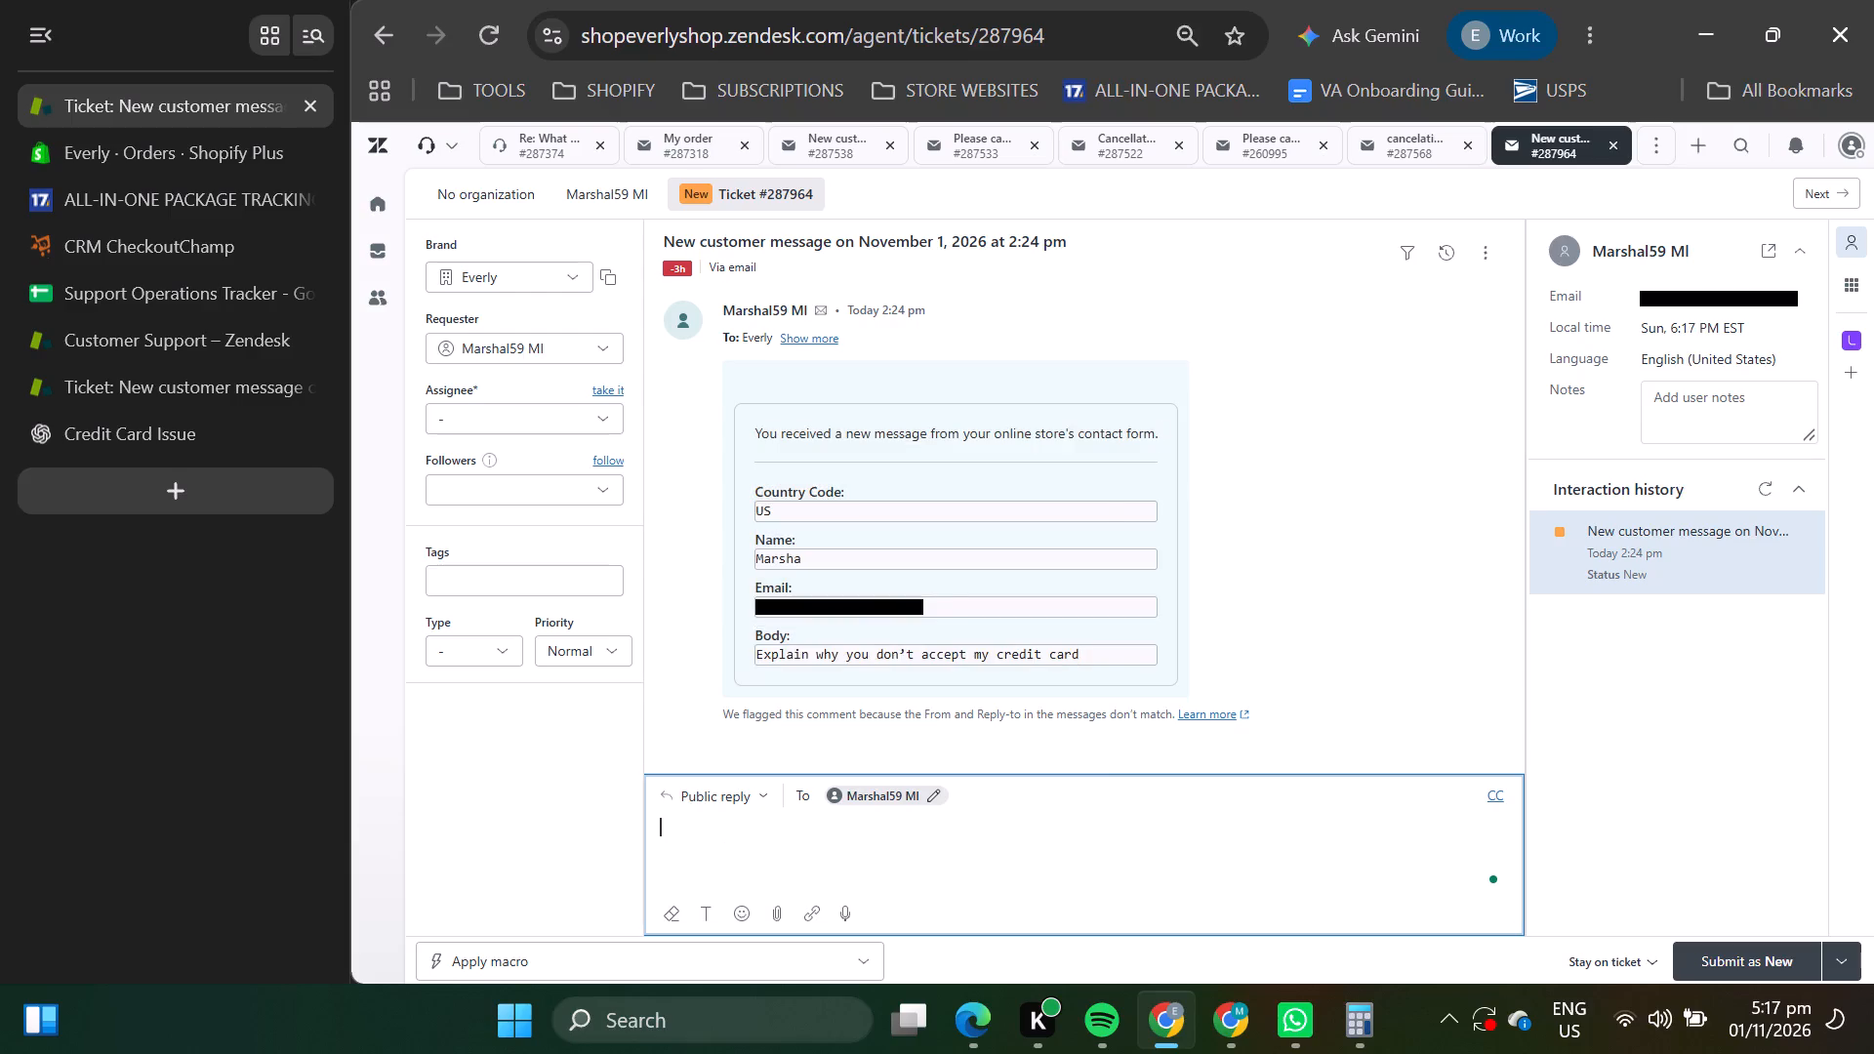
right_click(754, 844)
click(864, 548)
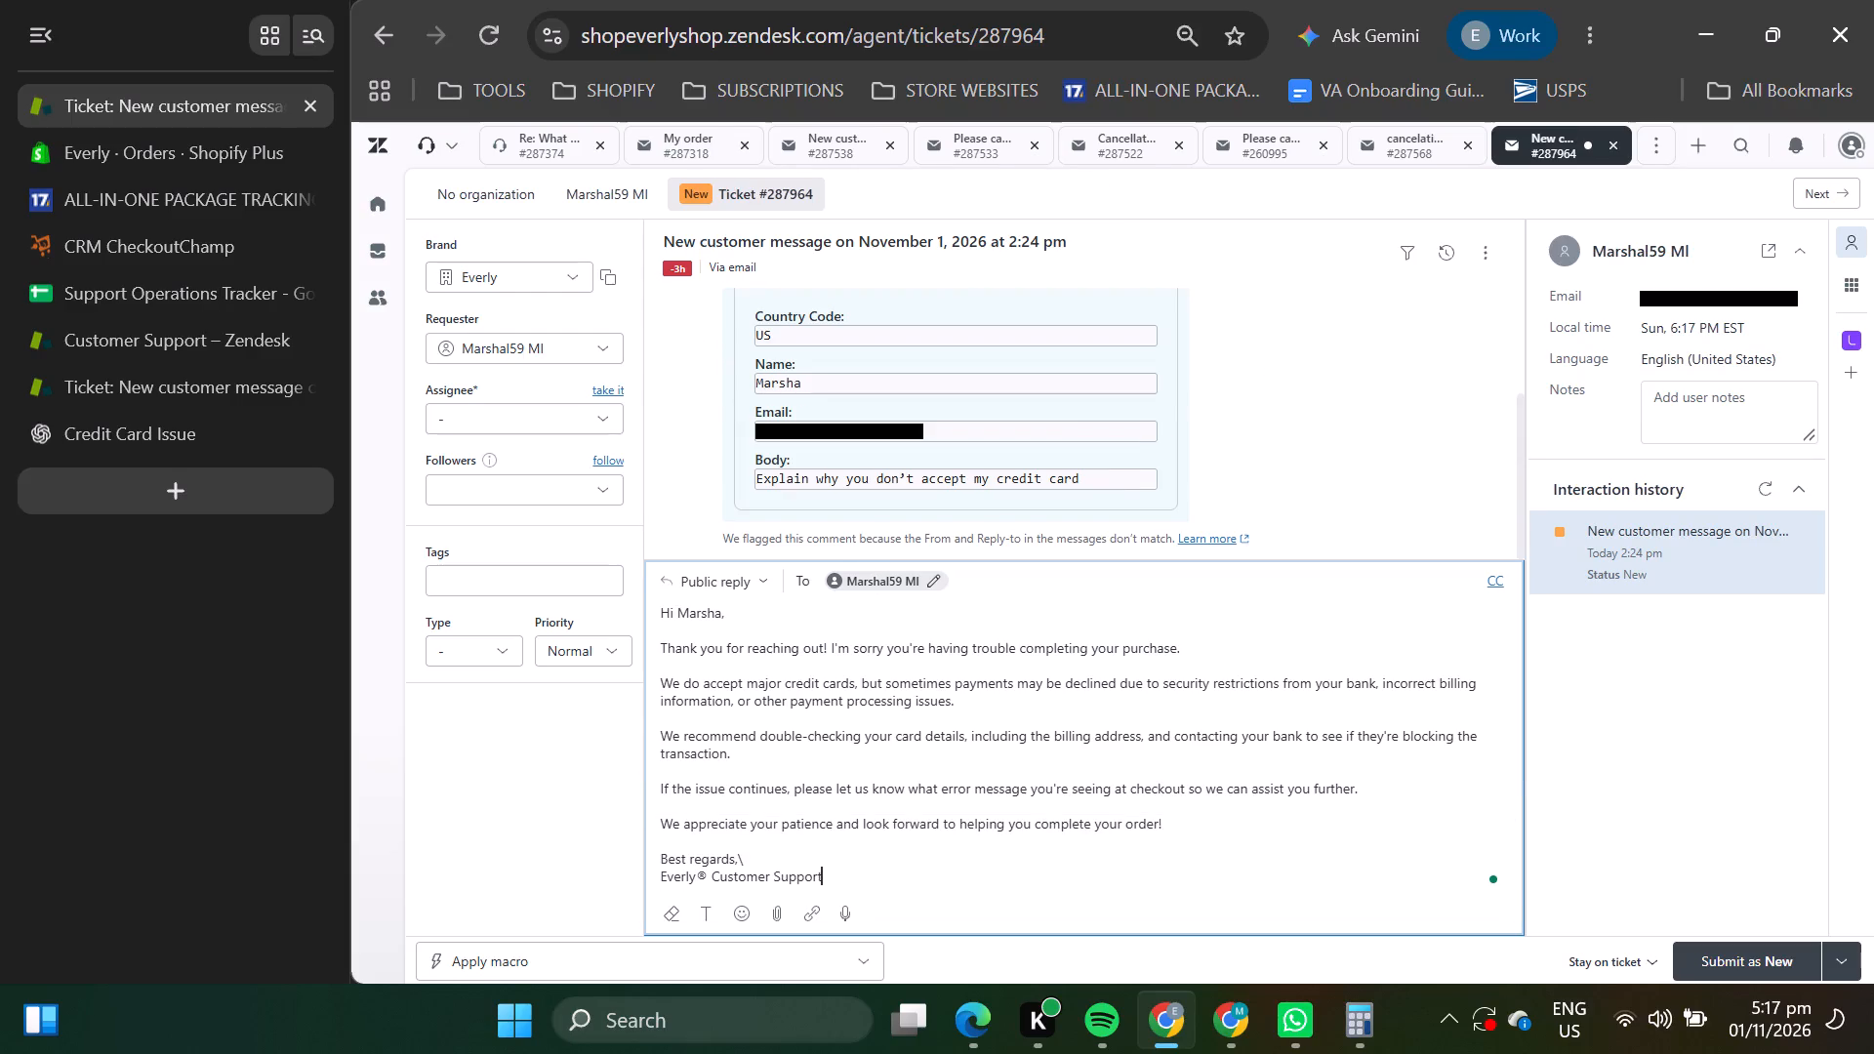
Remove the stray backslash after "Best regards," and add the name Michelle on a new line above "Everly® Customer Support".
click(773, 856)
key(BackSpace)
key(Return)
text(Michelle)
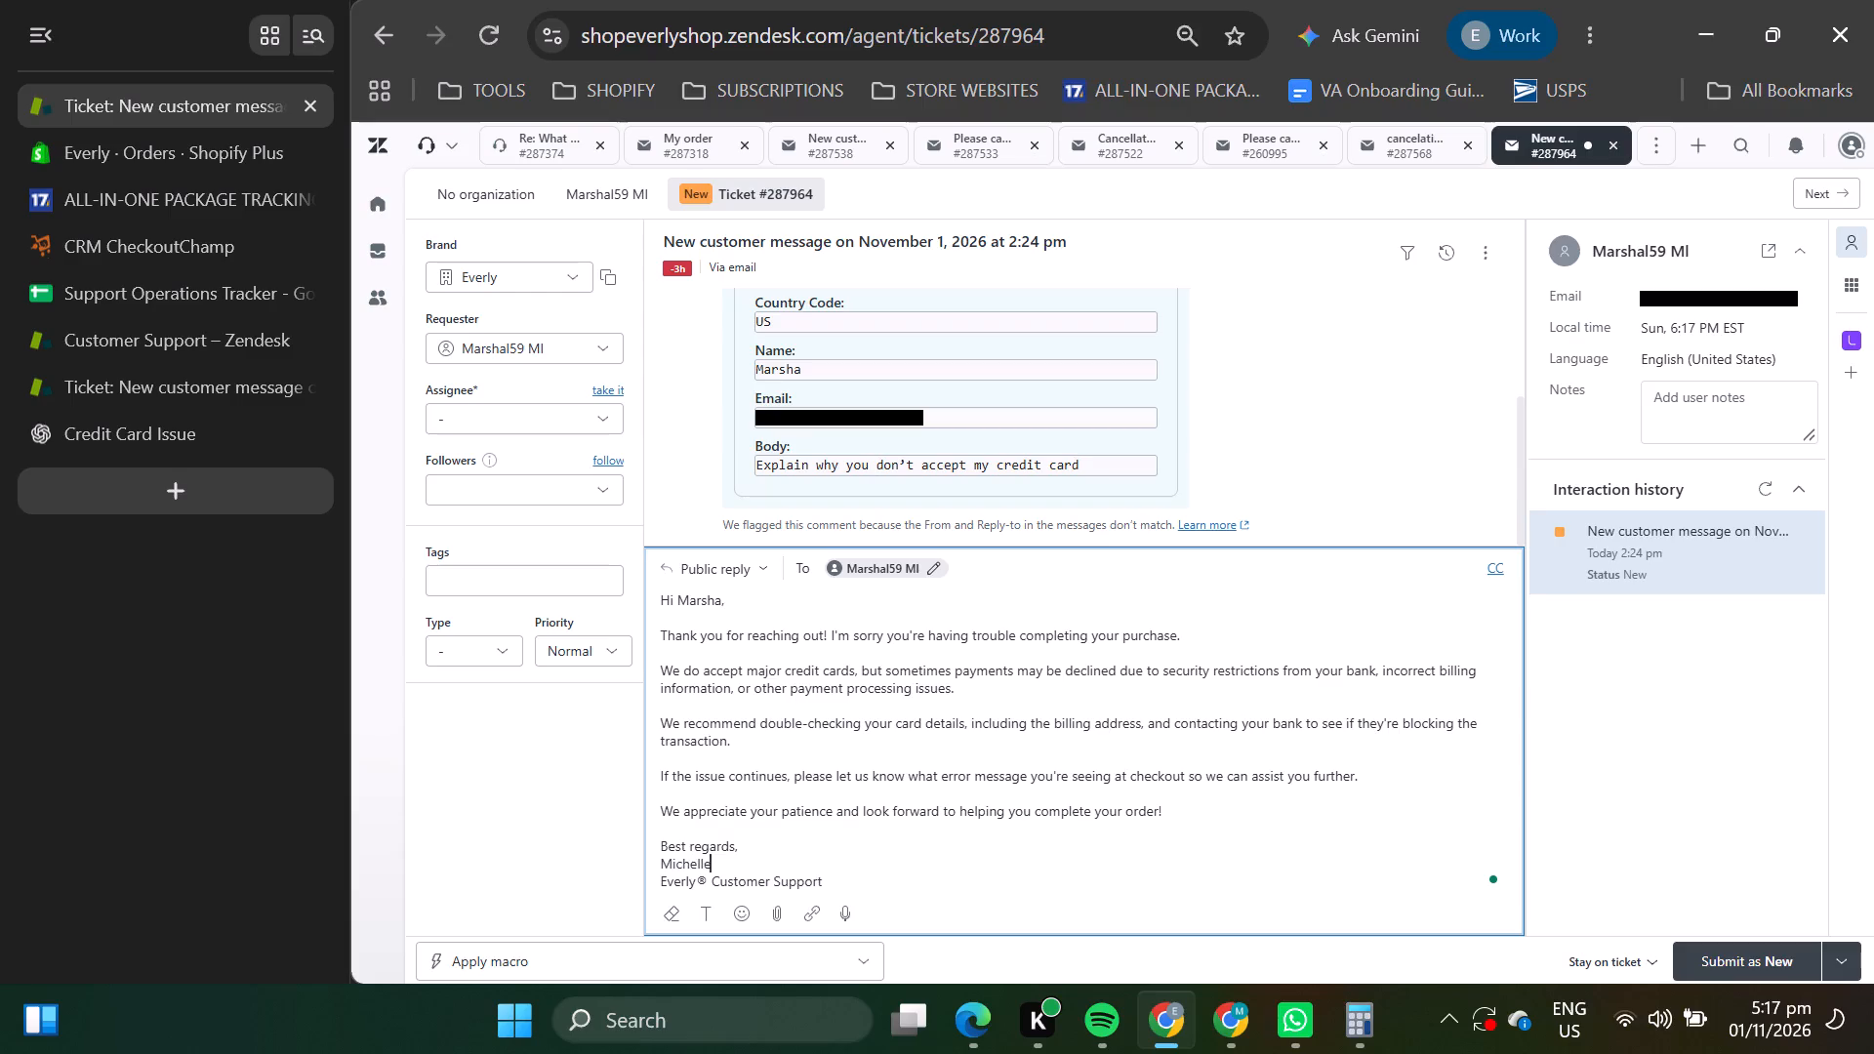
scroll(824, 826, up, 3)
click(613, 389)
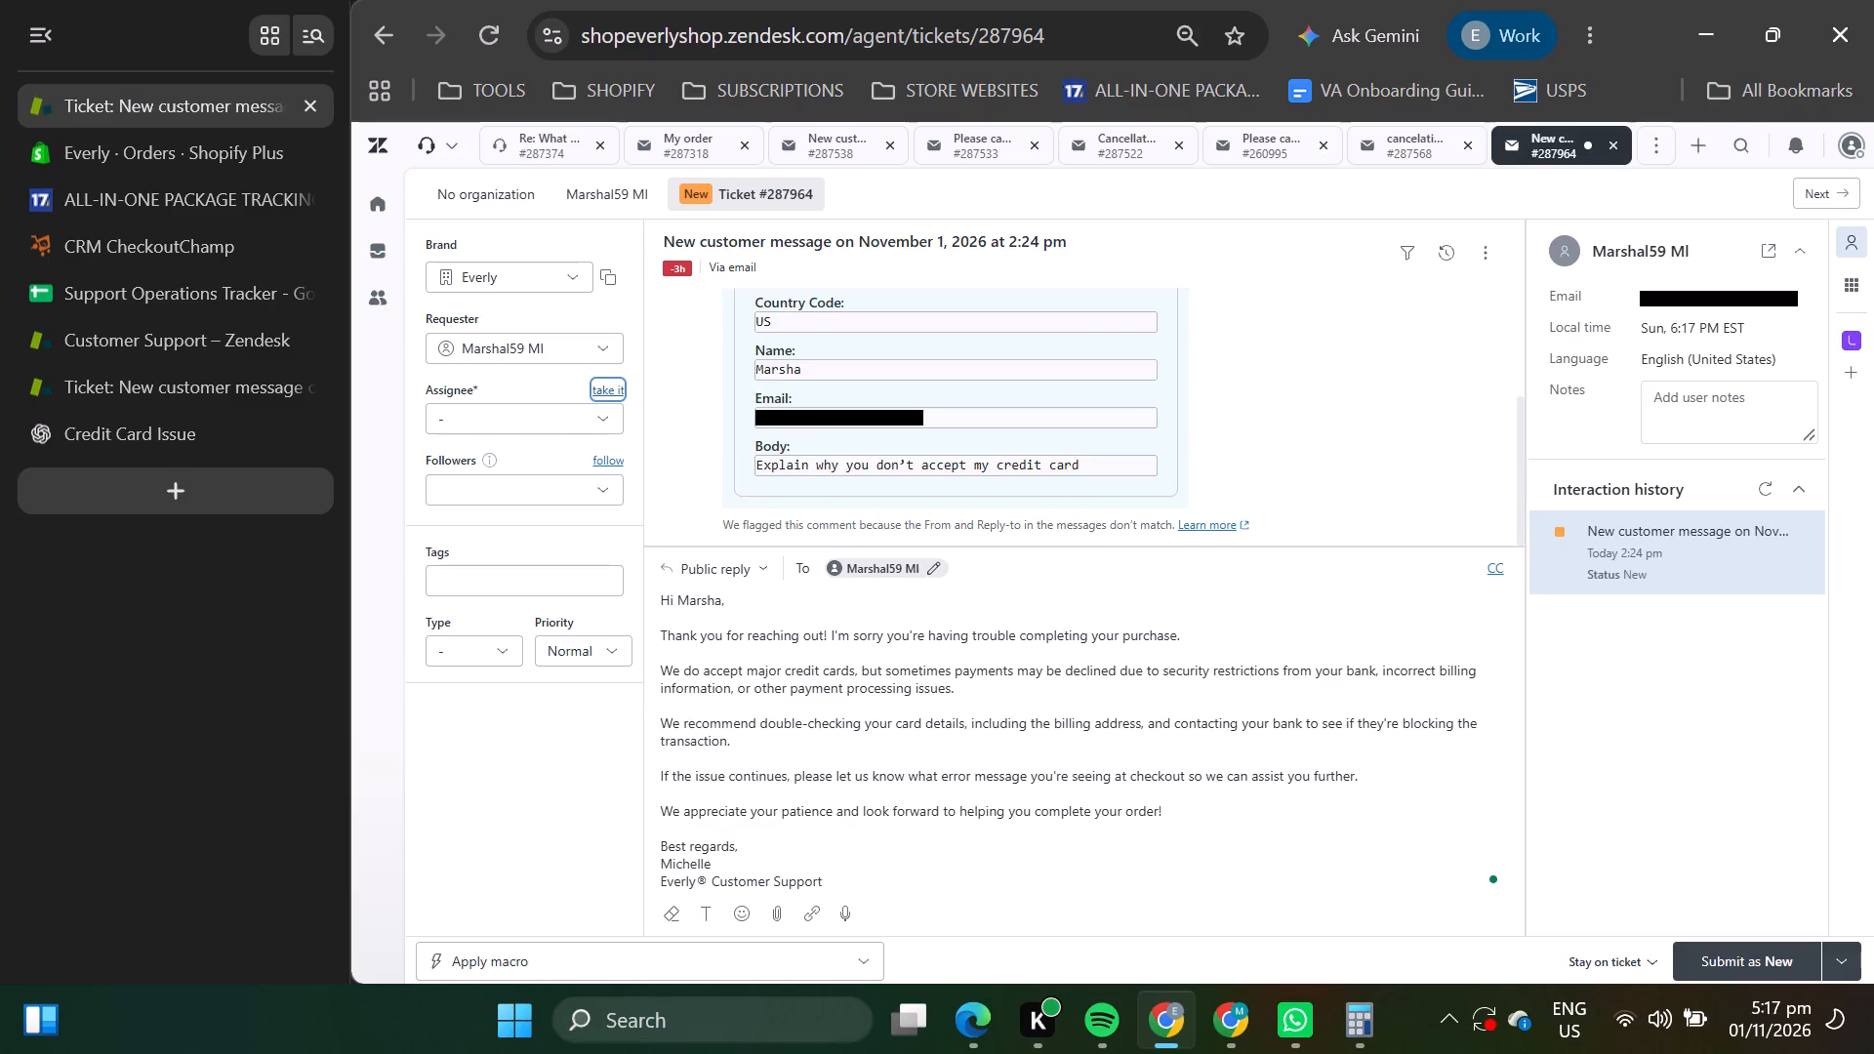
click(1850, 965)
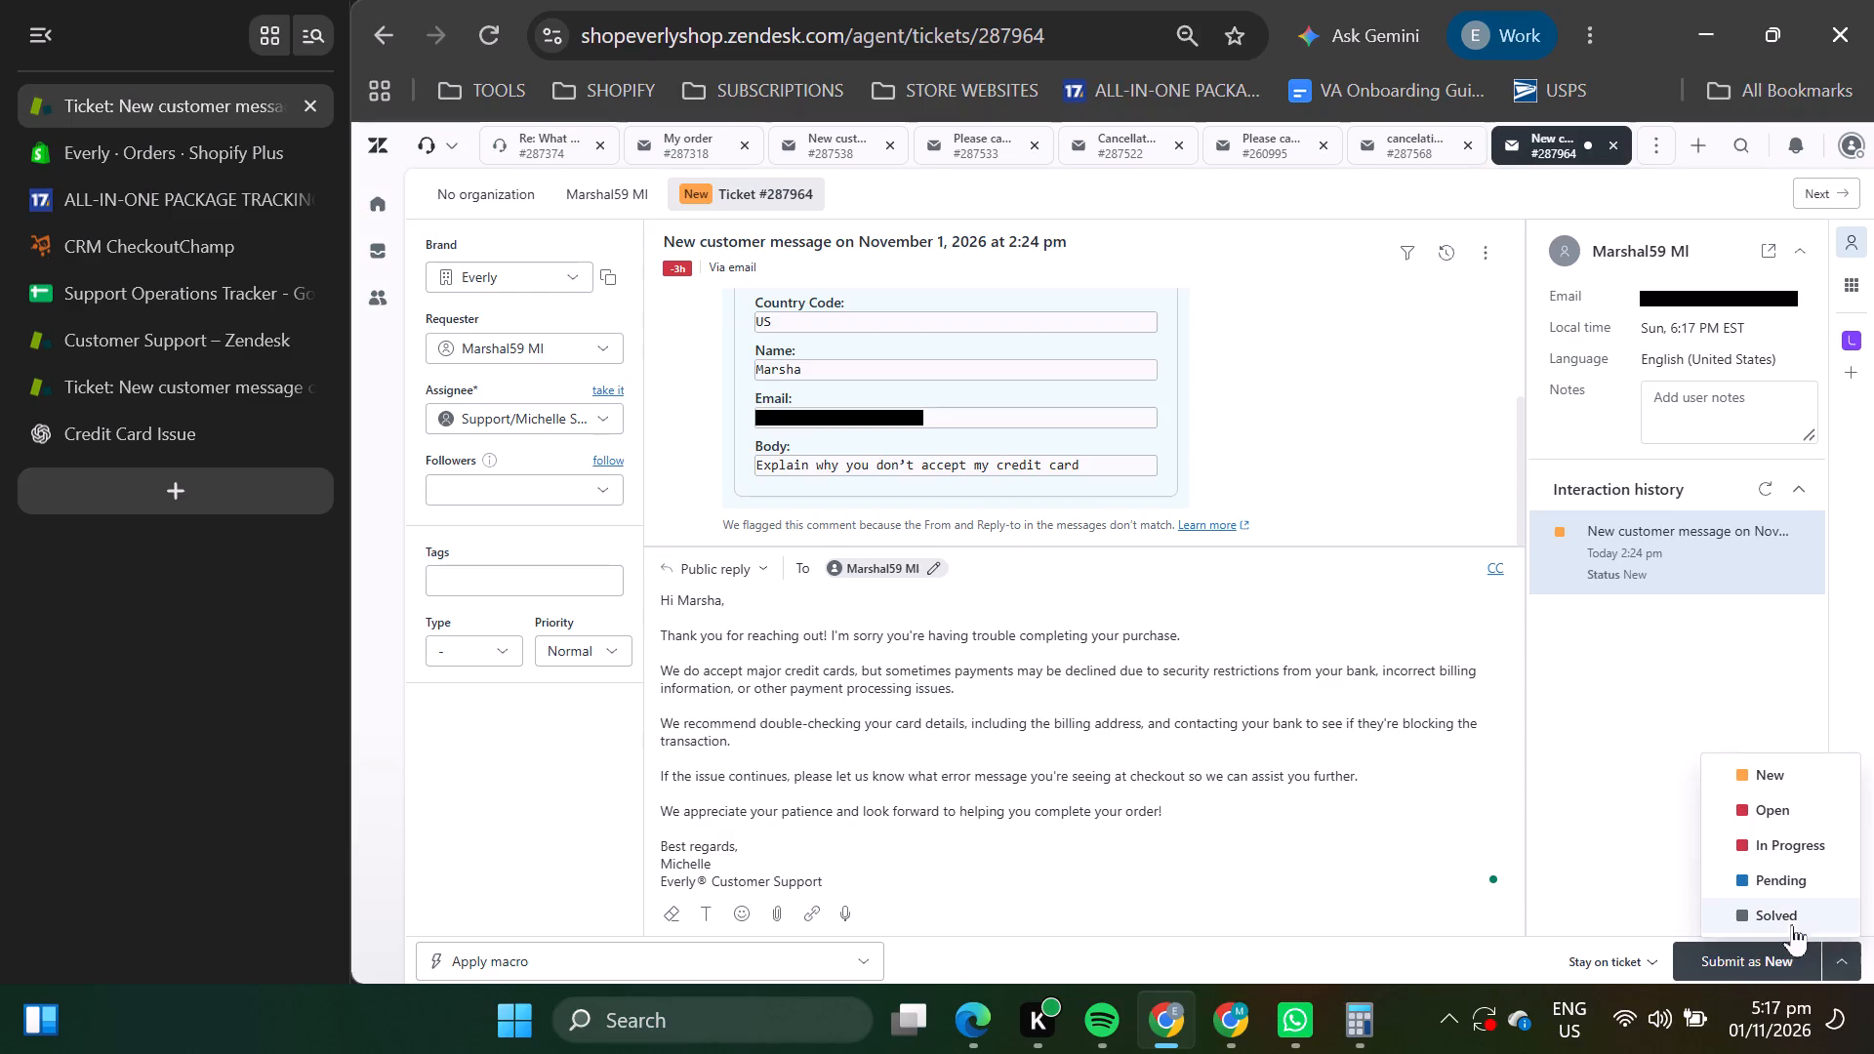
click(1789, 919)
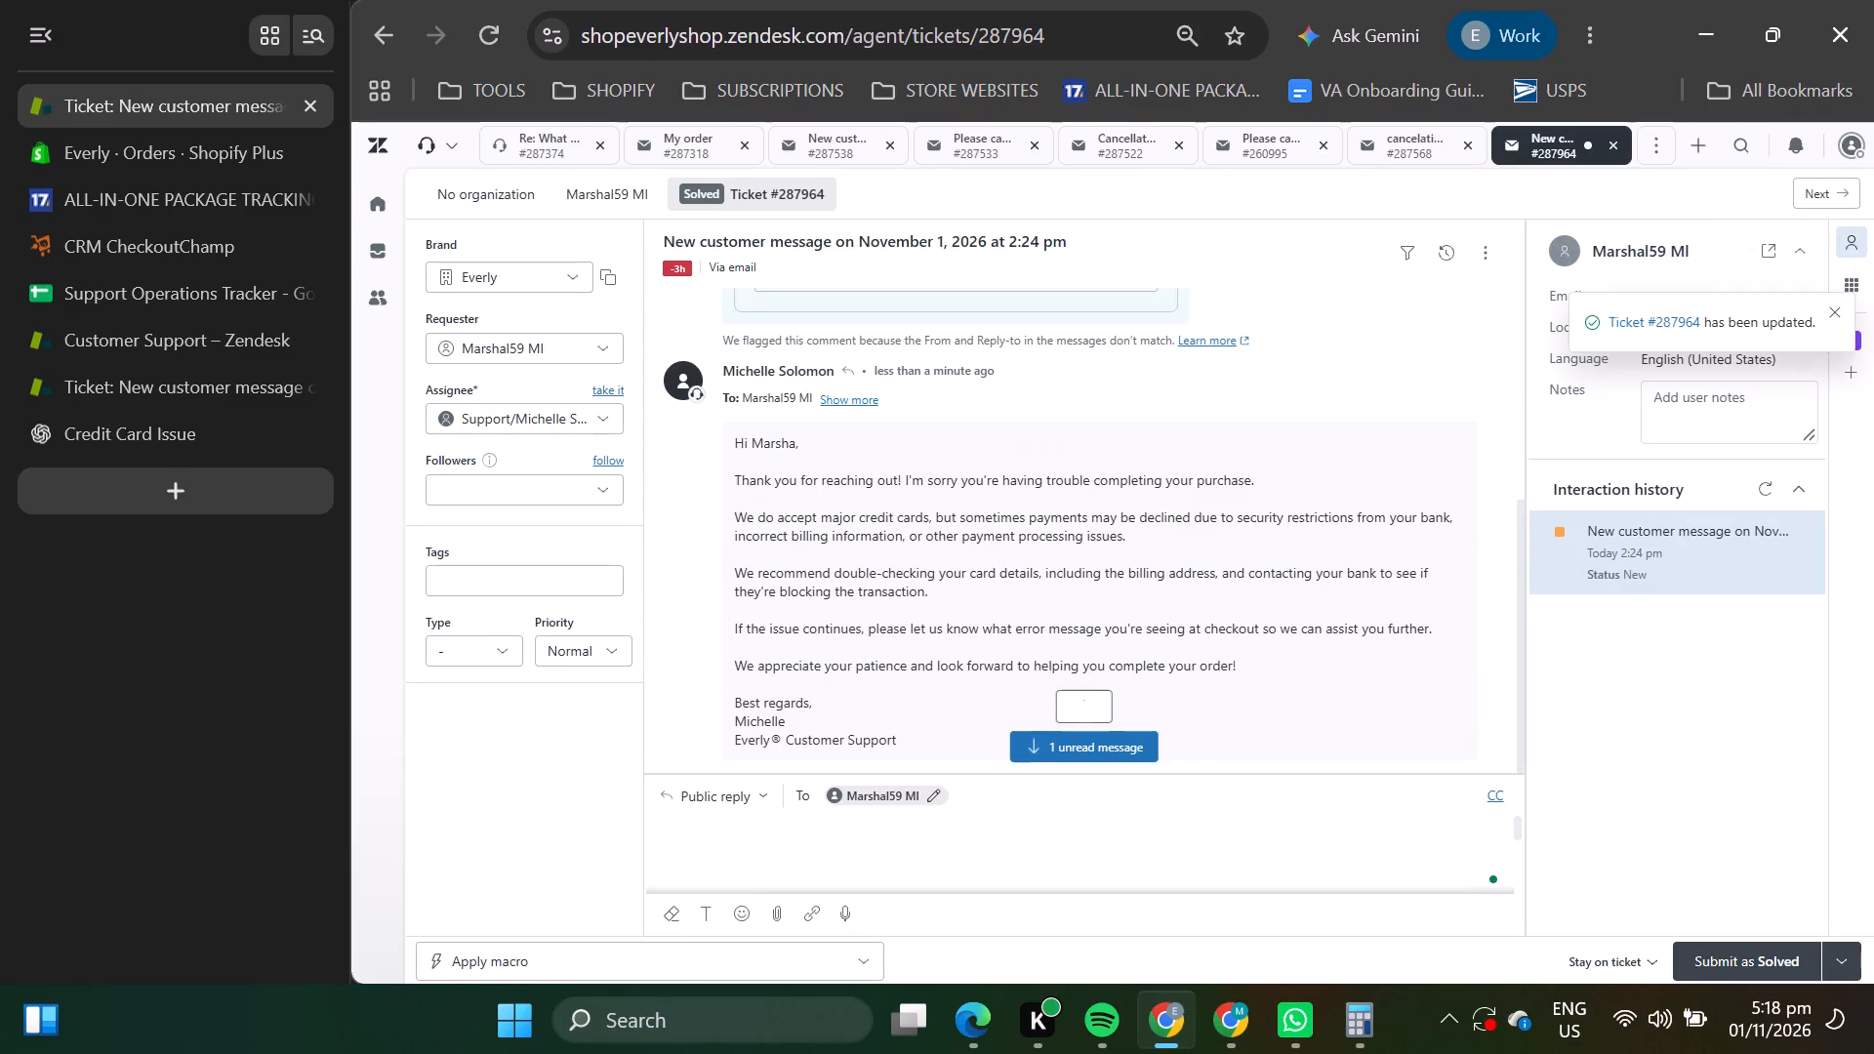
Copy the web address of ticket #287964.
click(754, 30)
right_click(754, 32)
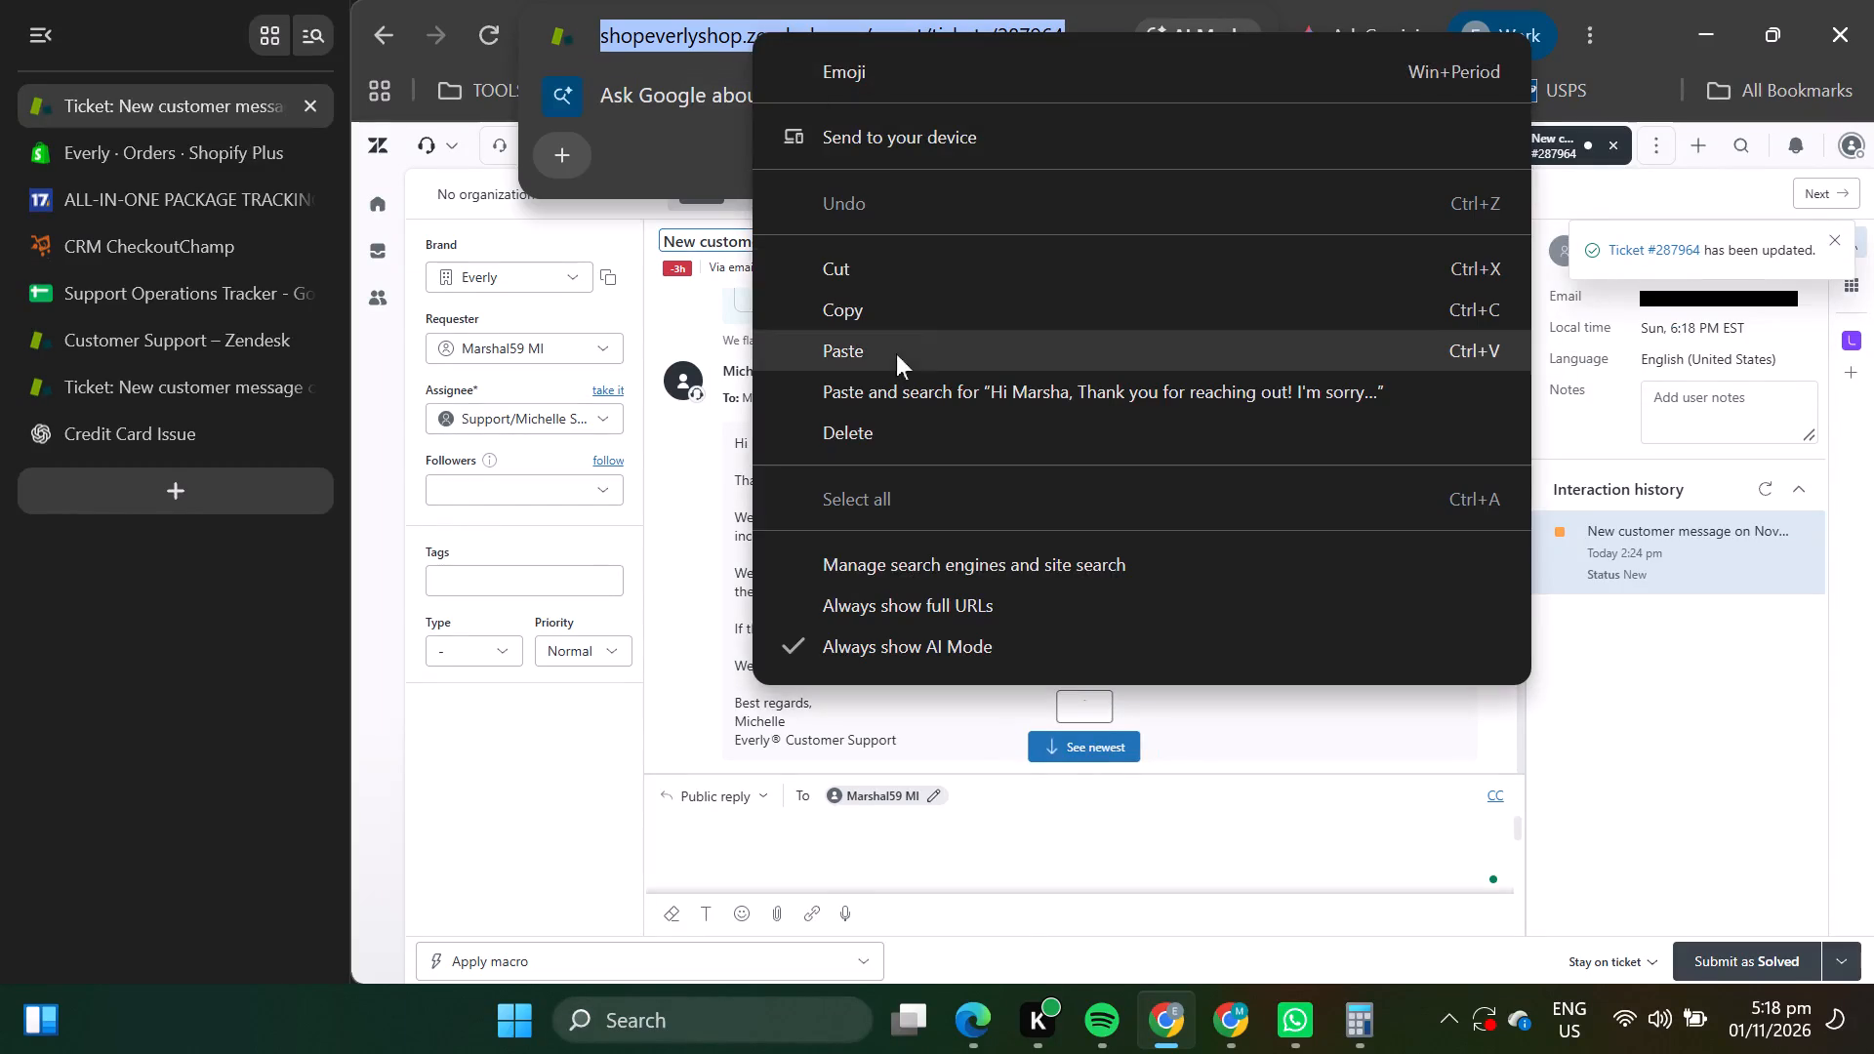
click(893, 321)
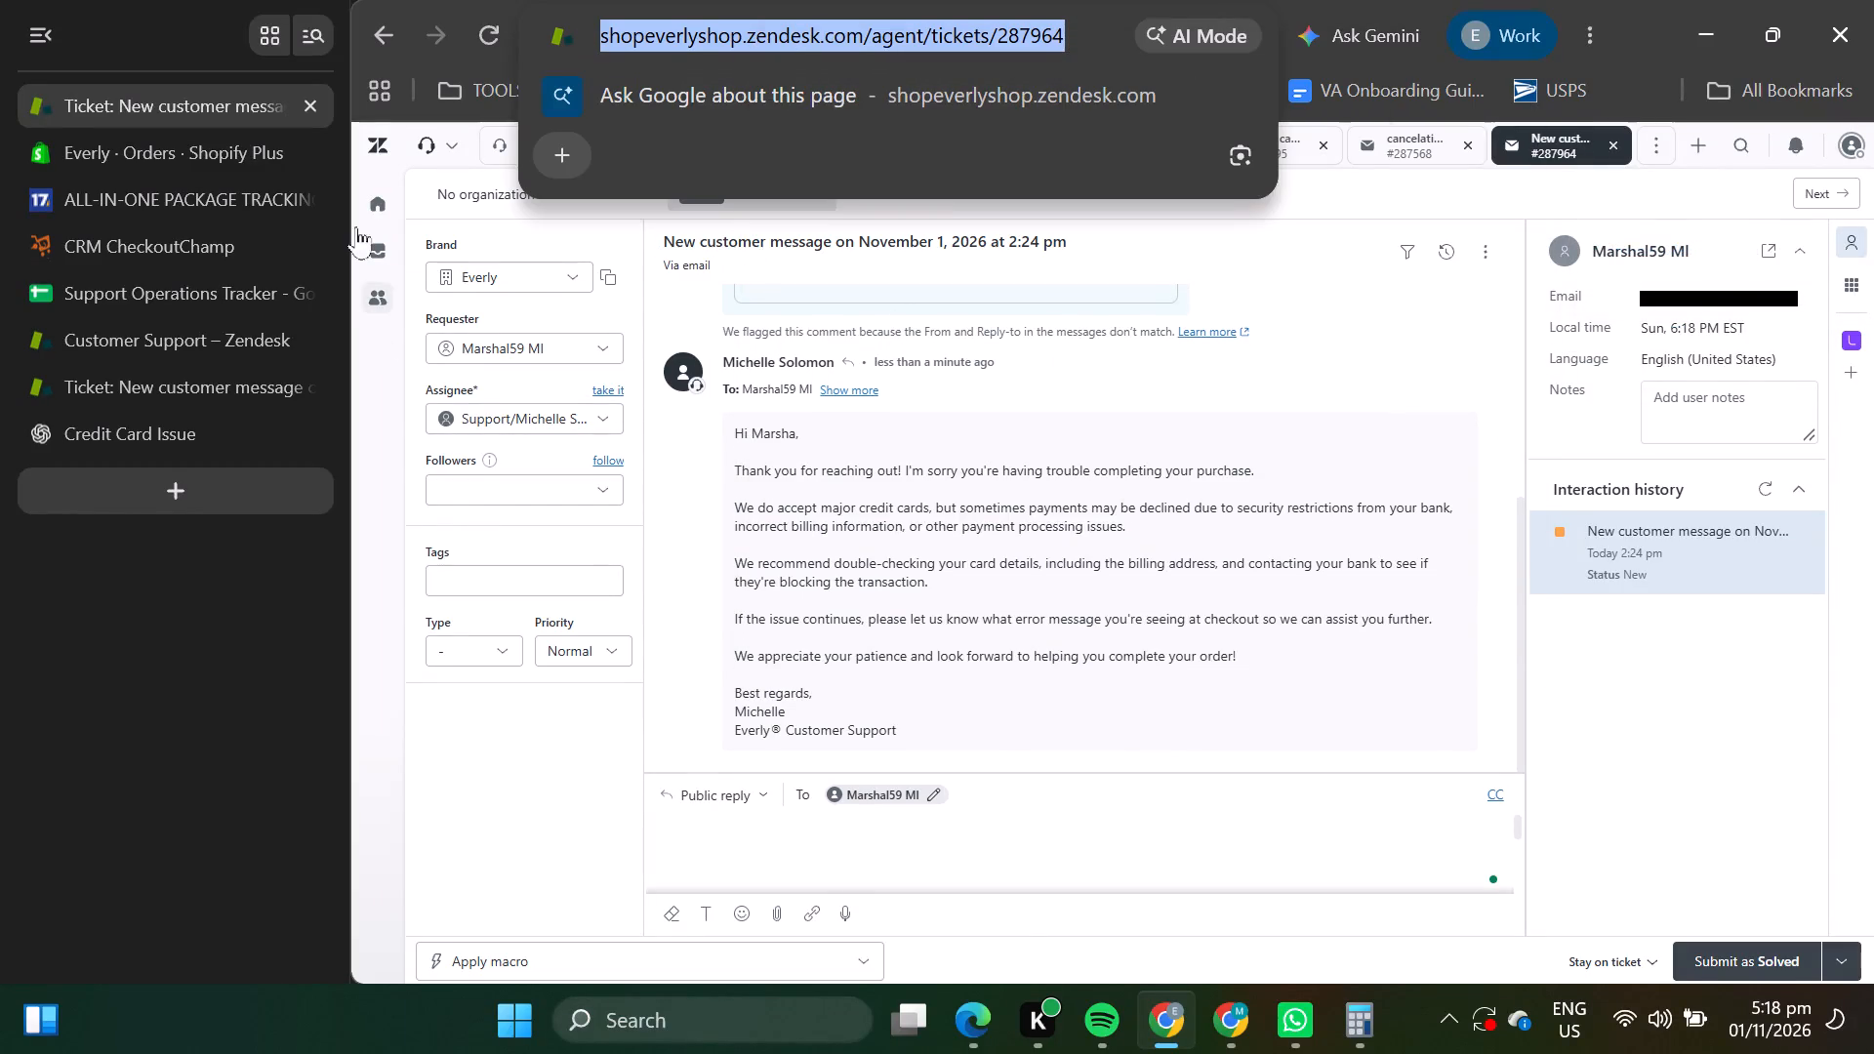
click(382, 246)
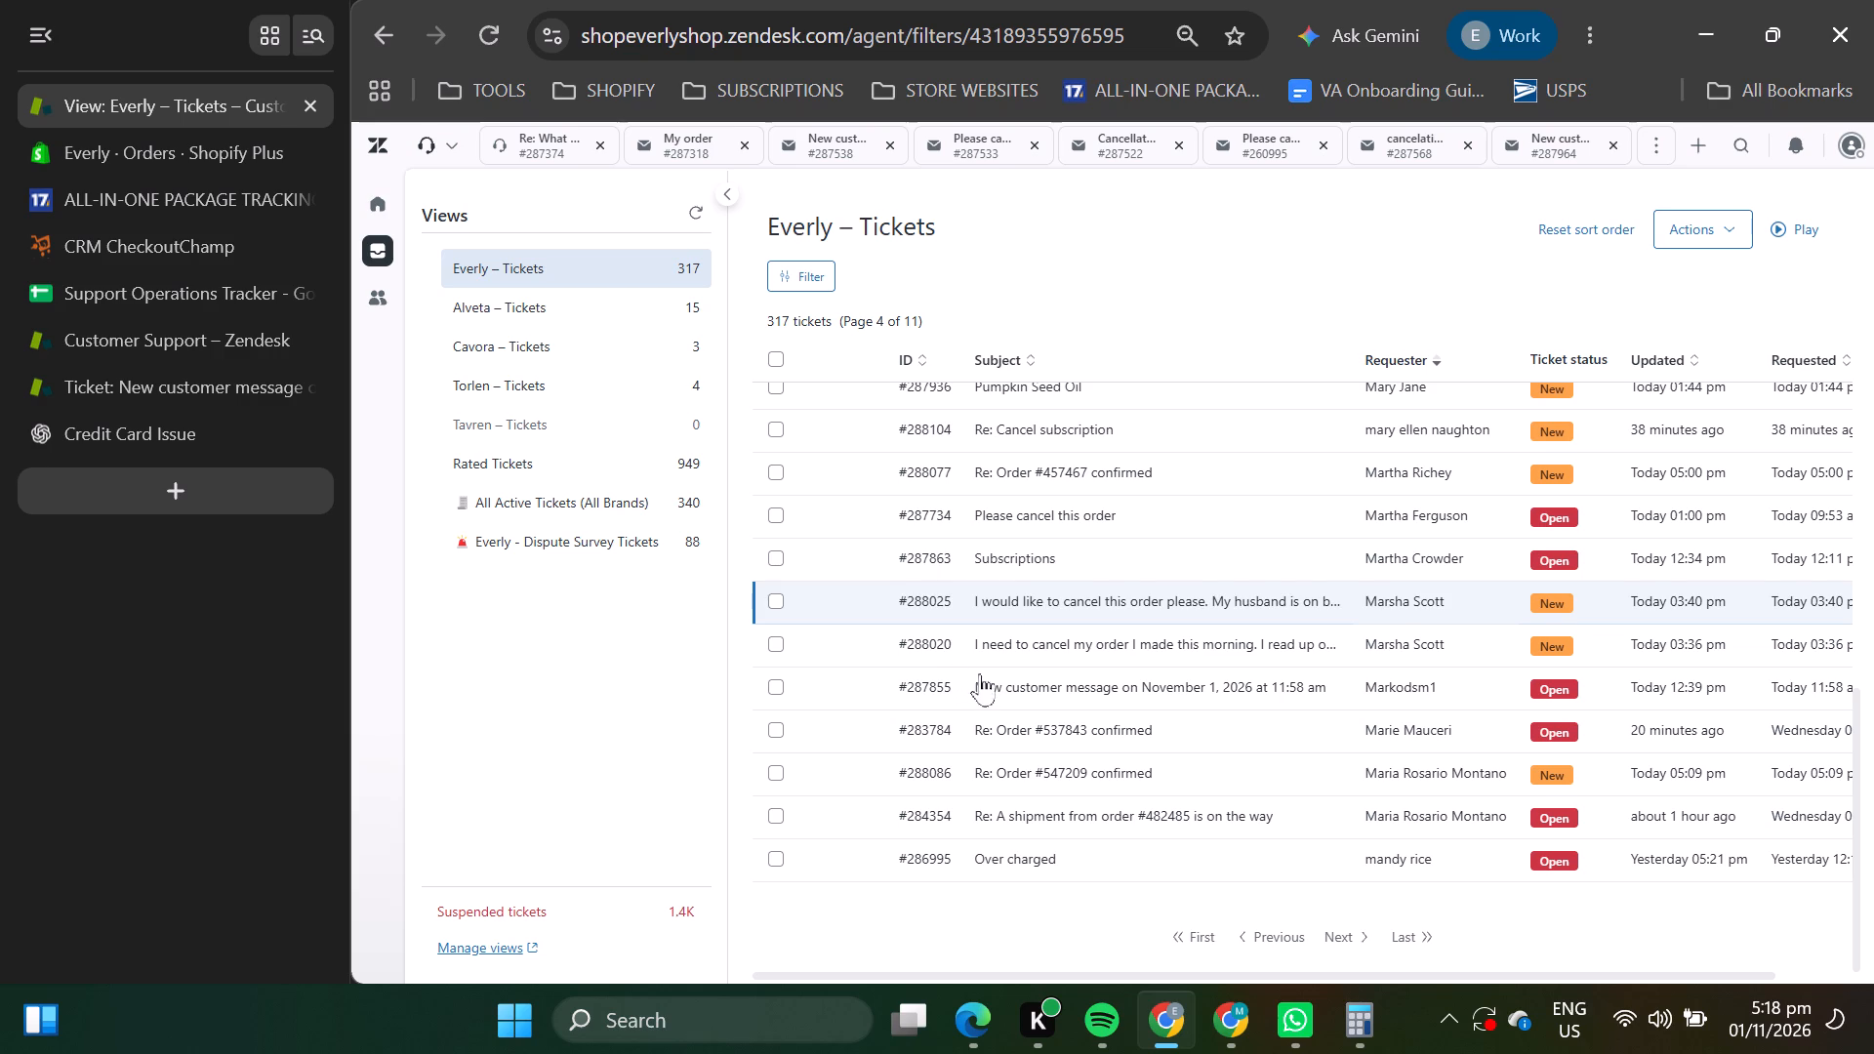
click(1088, 591)
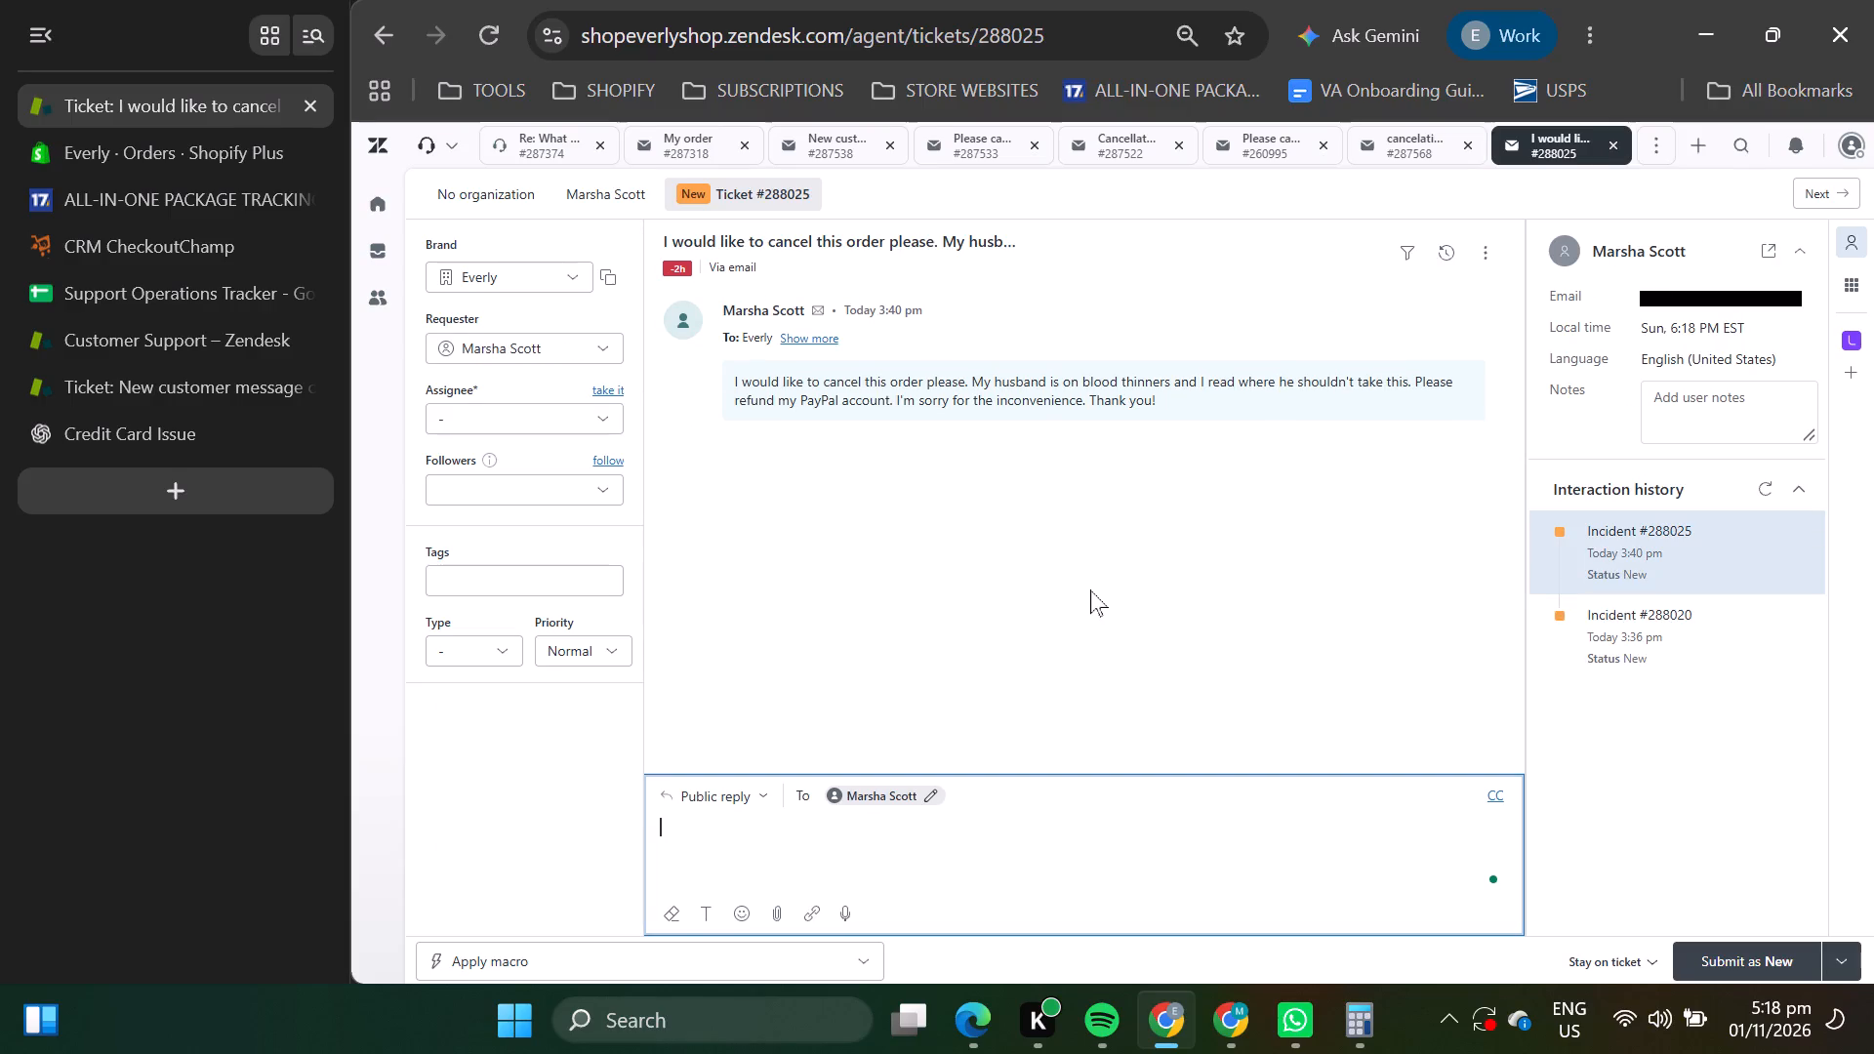
click(603, 385)
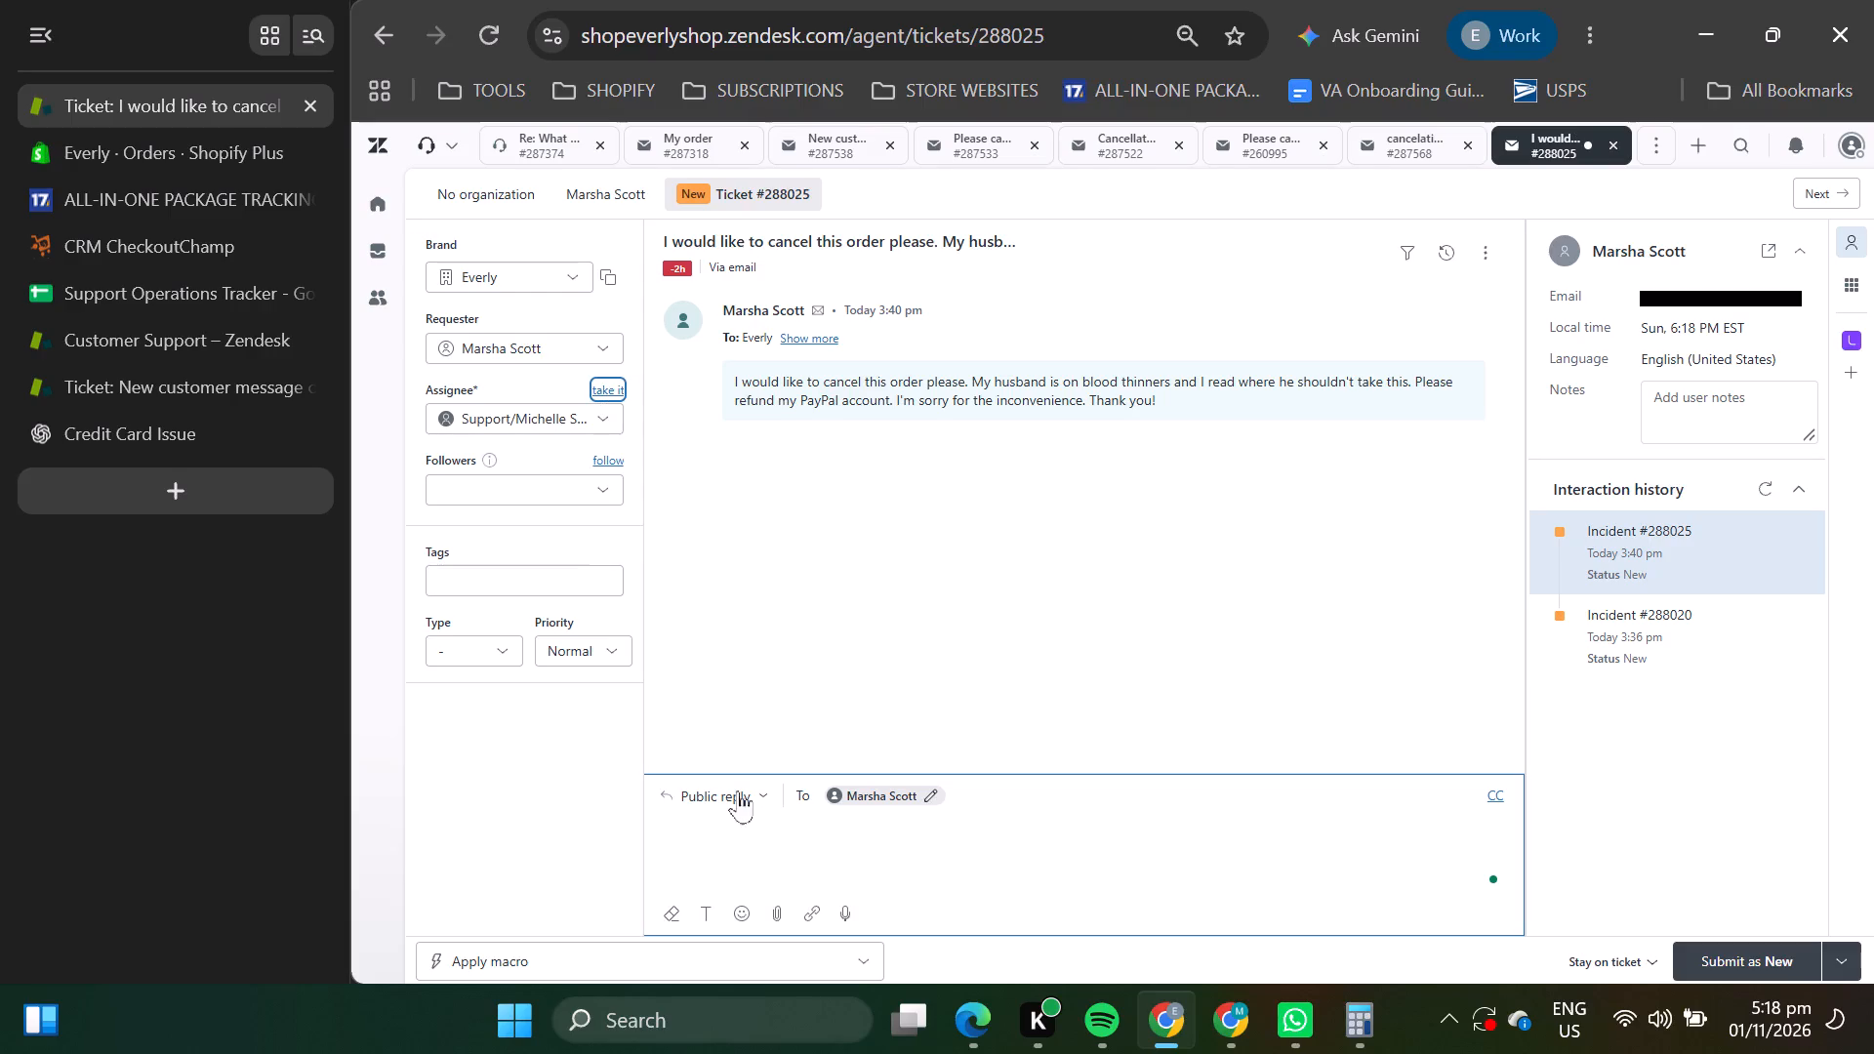
click(738, 787)
click(759, 759)
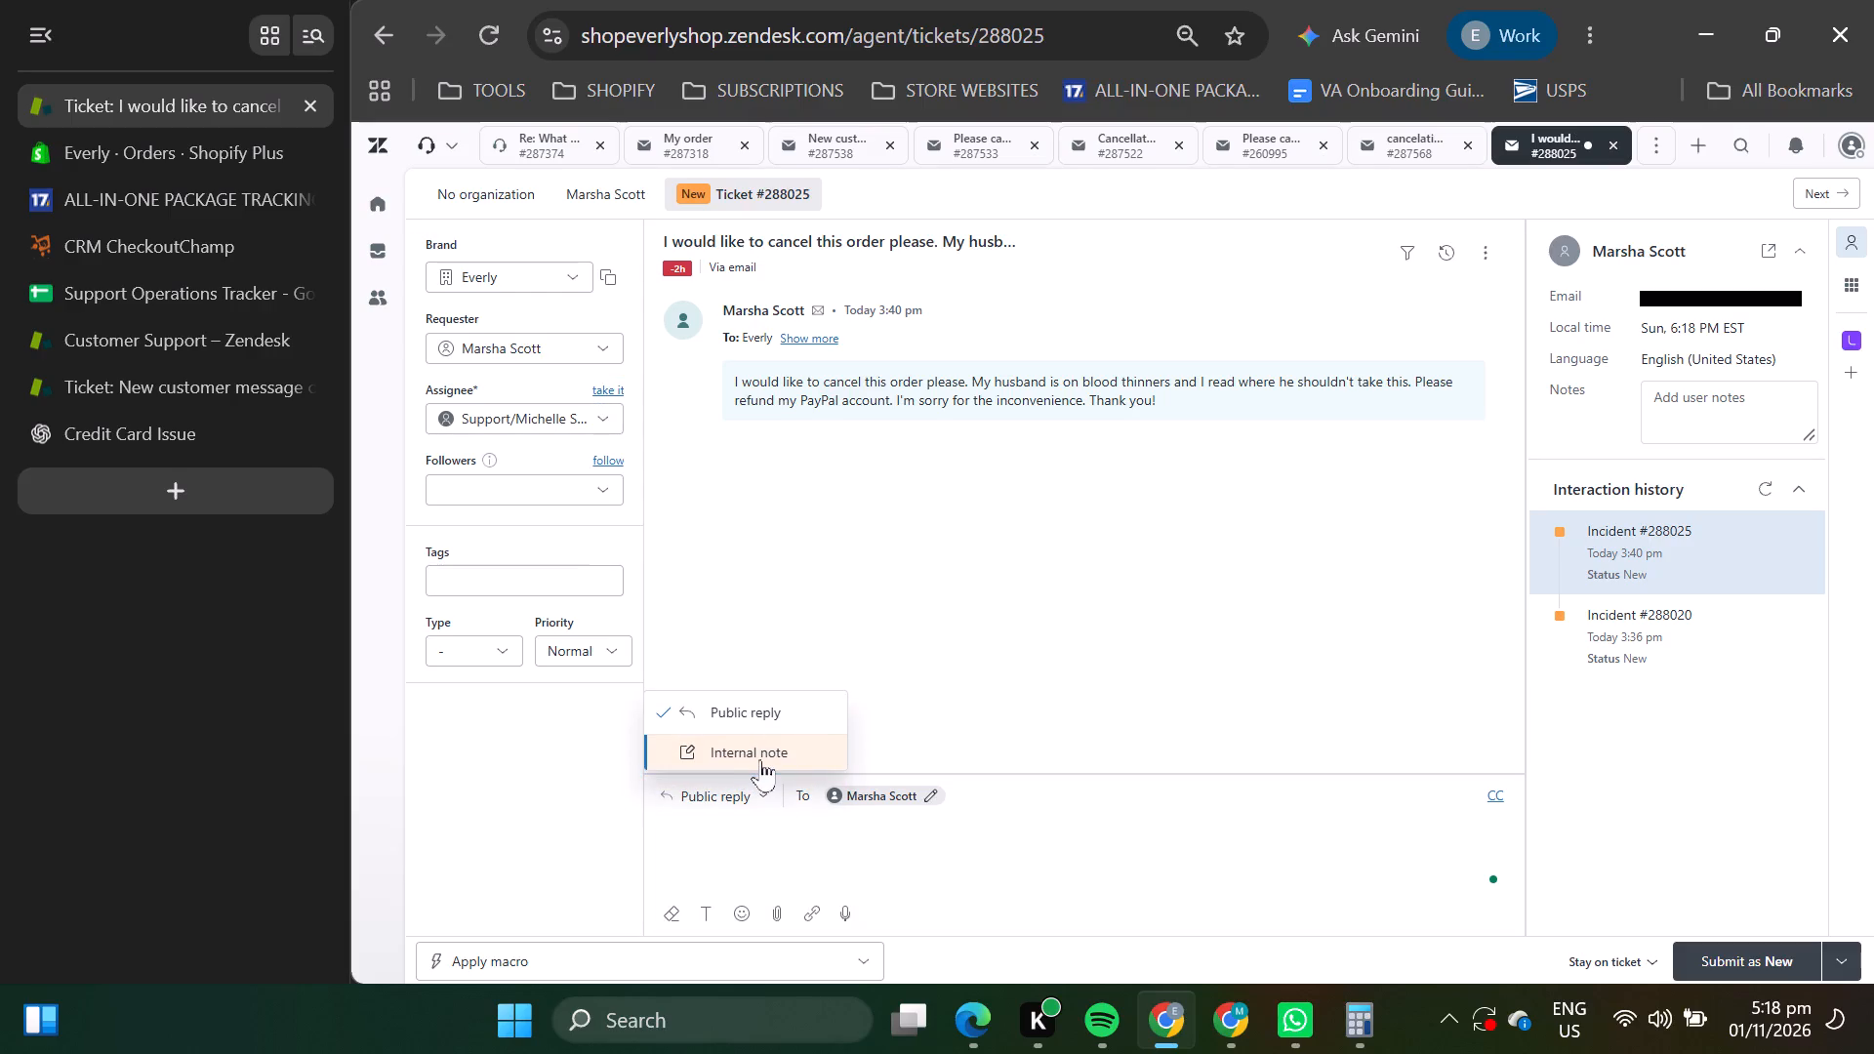
click(1838, 959)
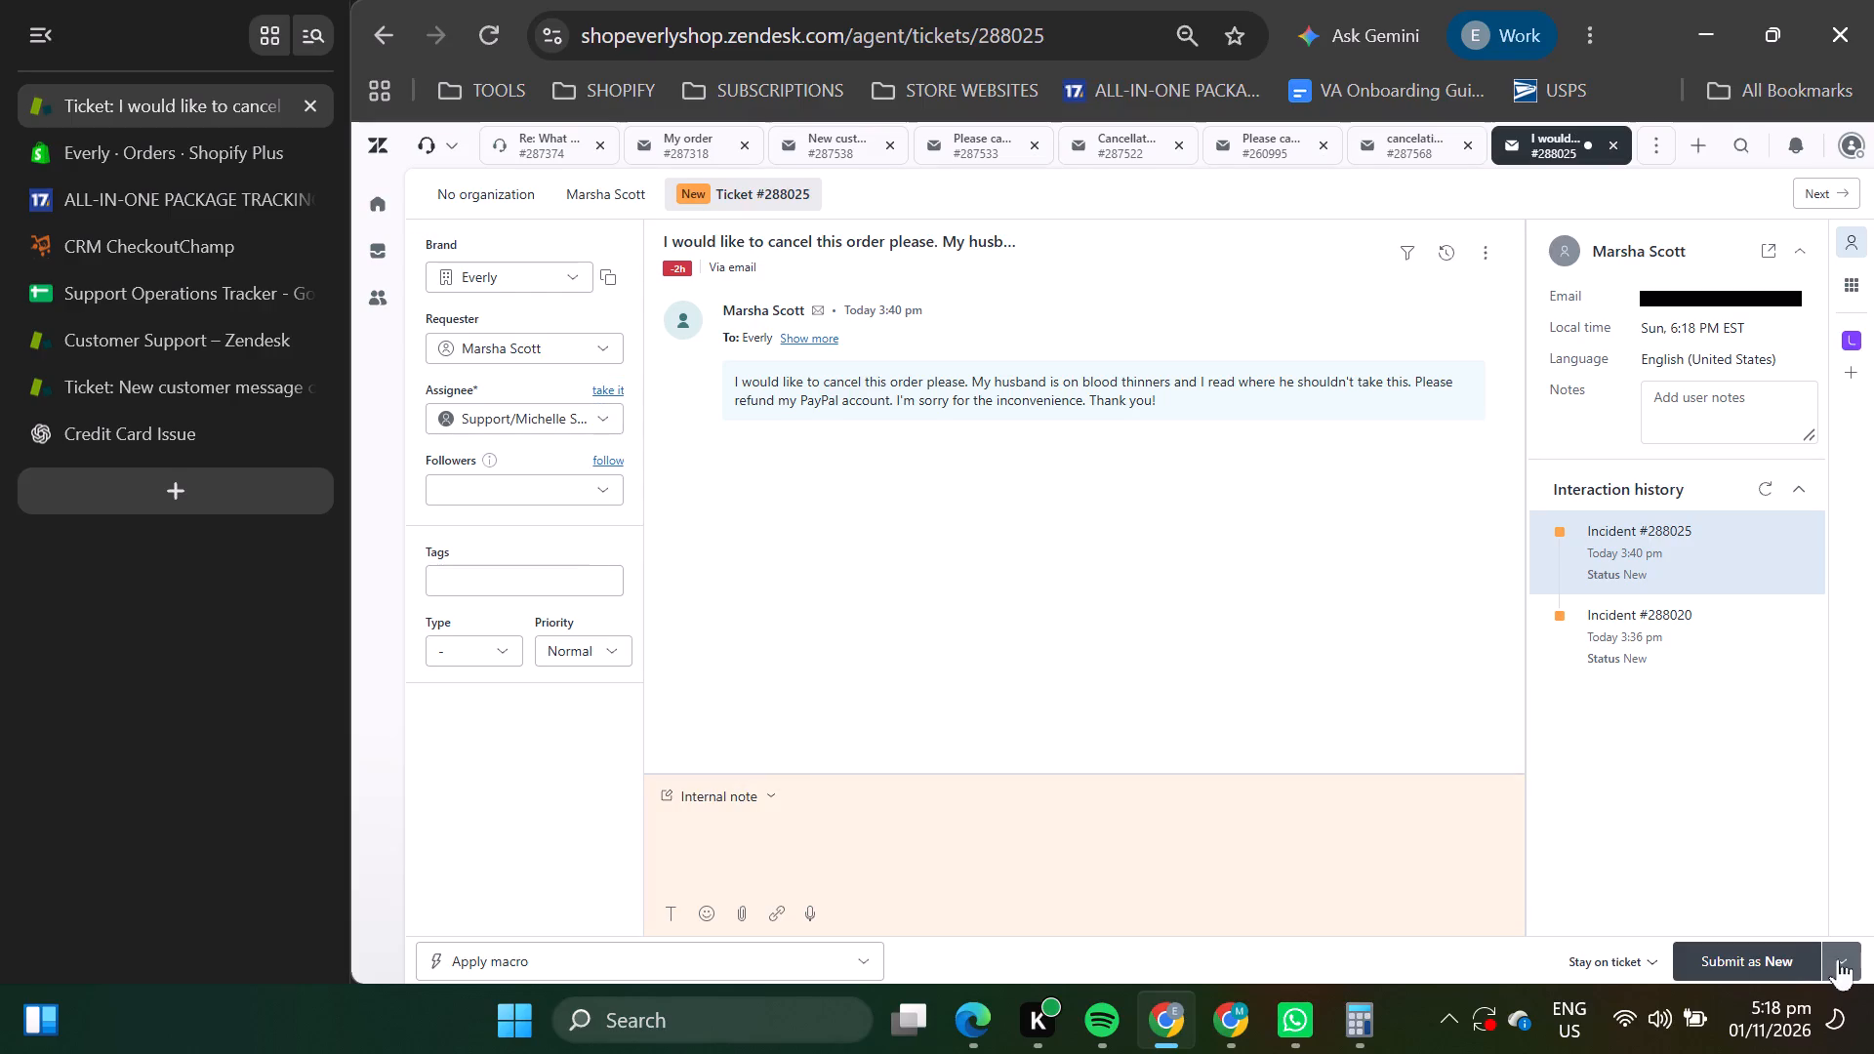
click(1796, 919)
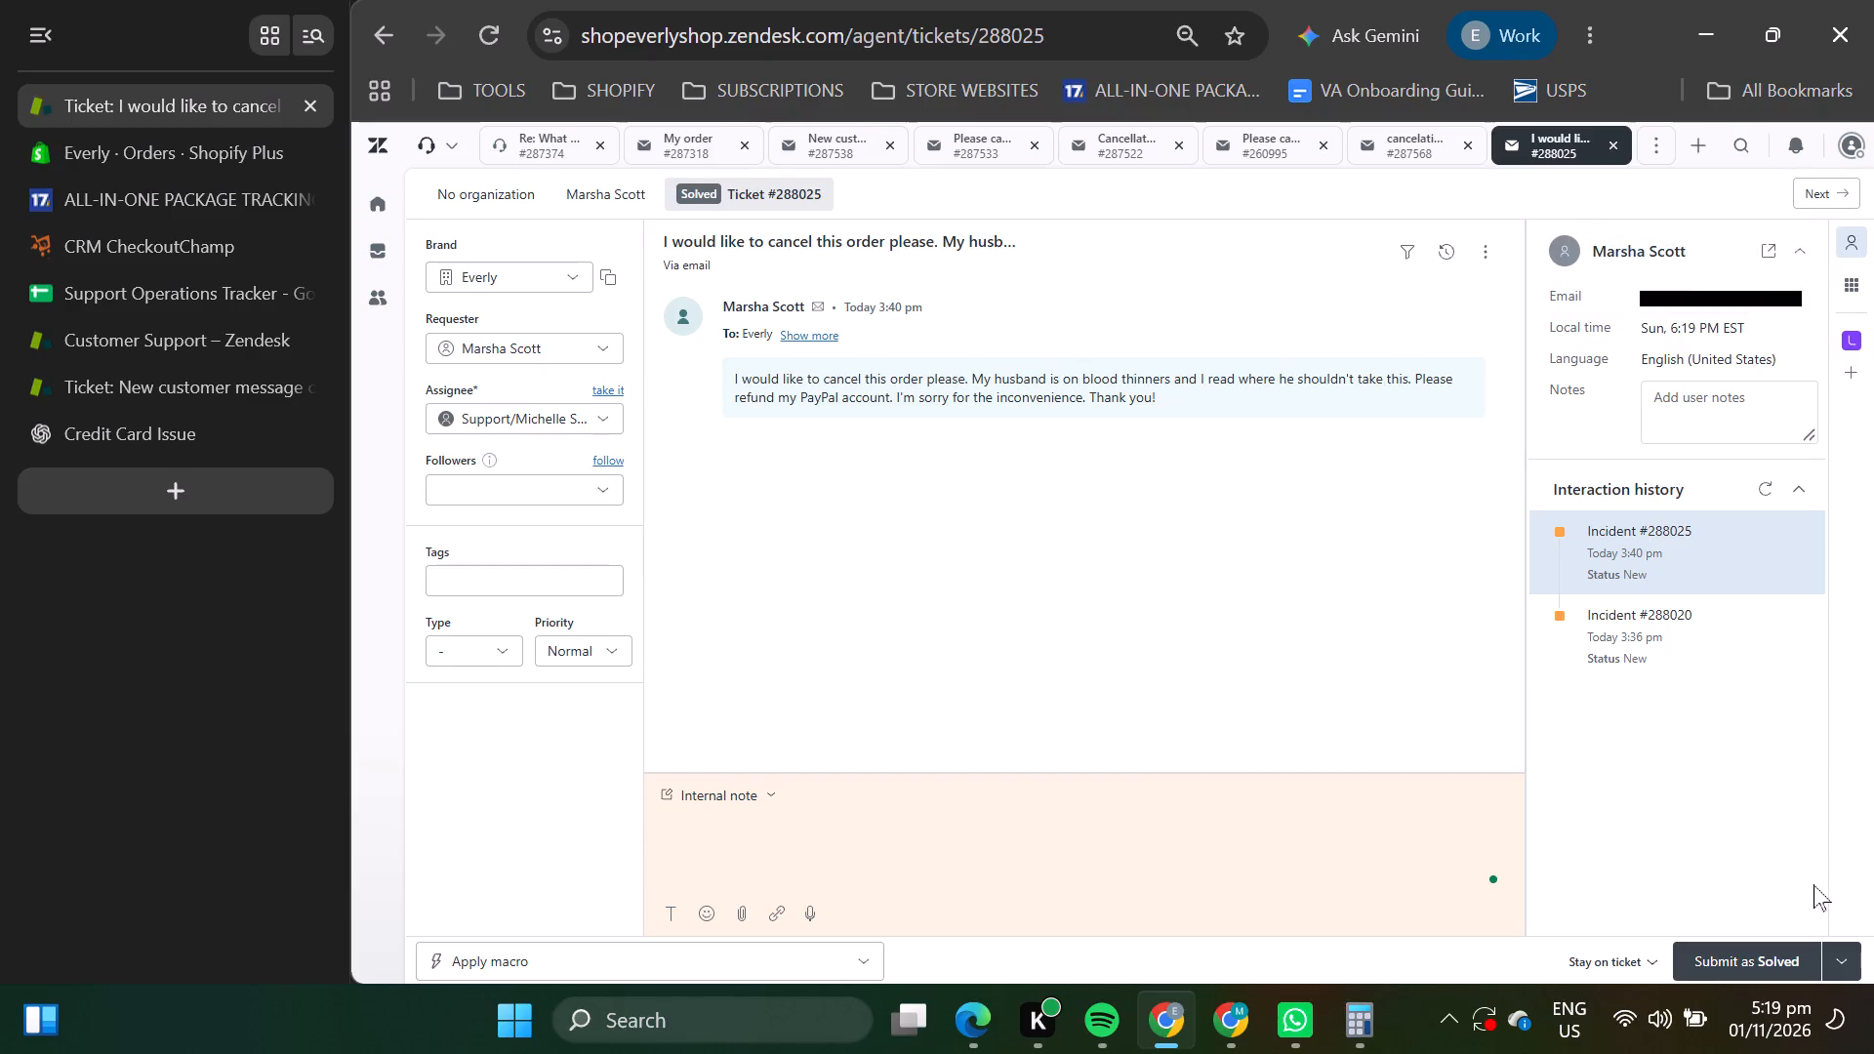
click(1640, 630)
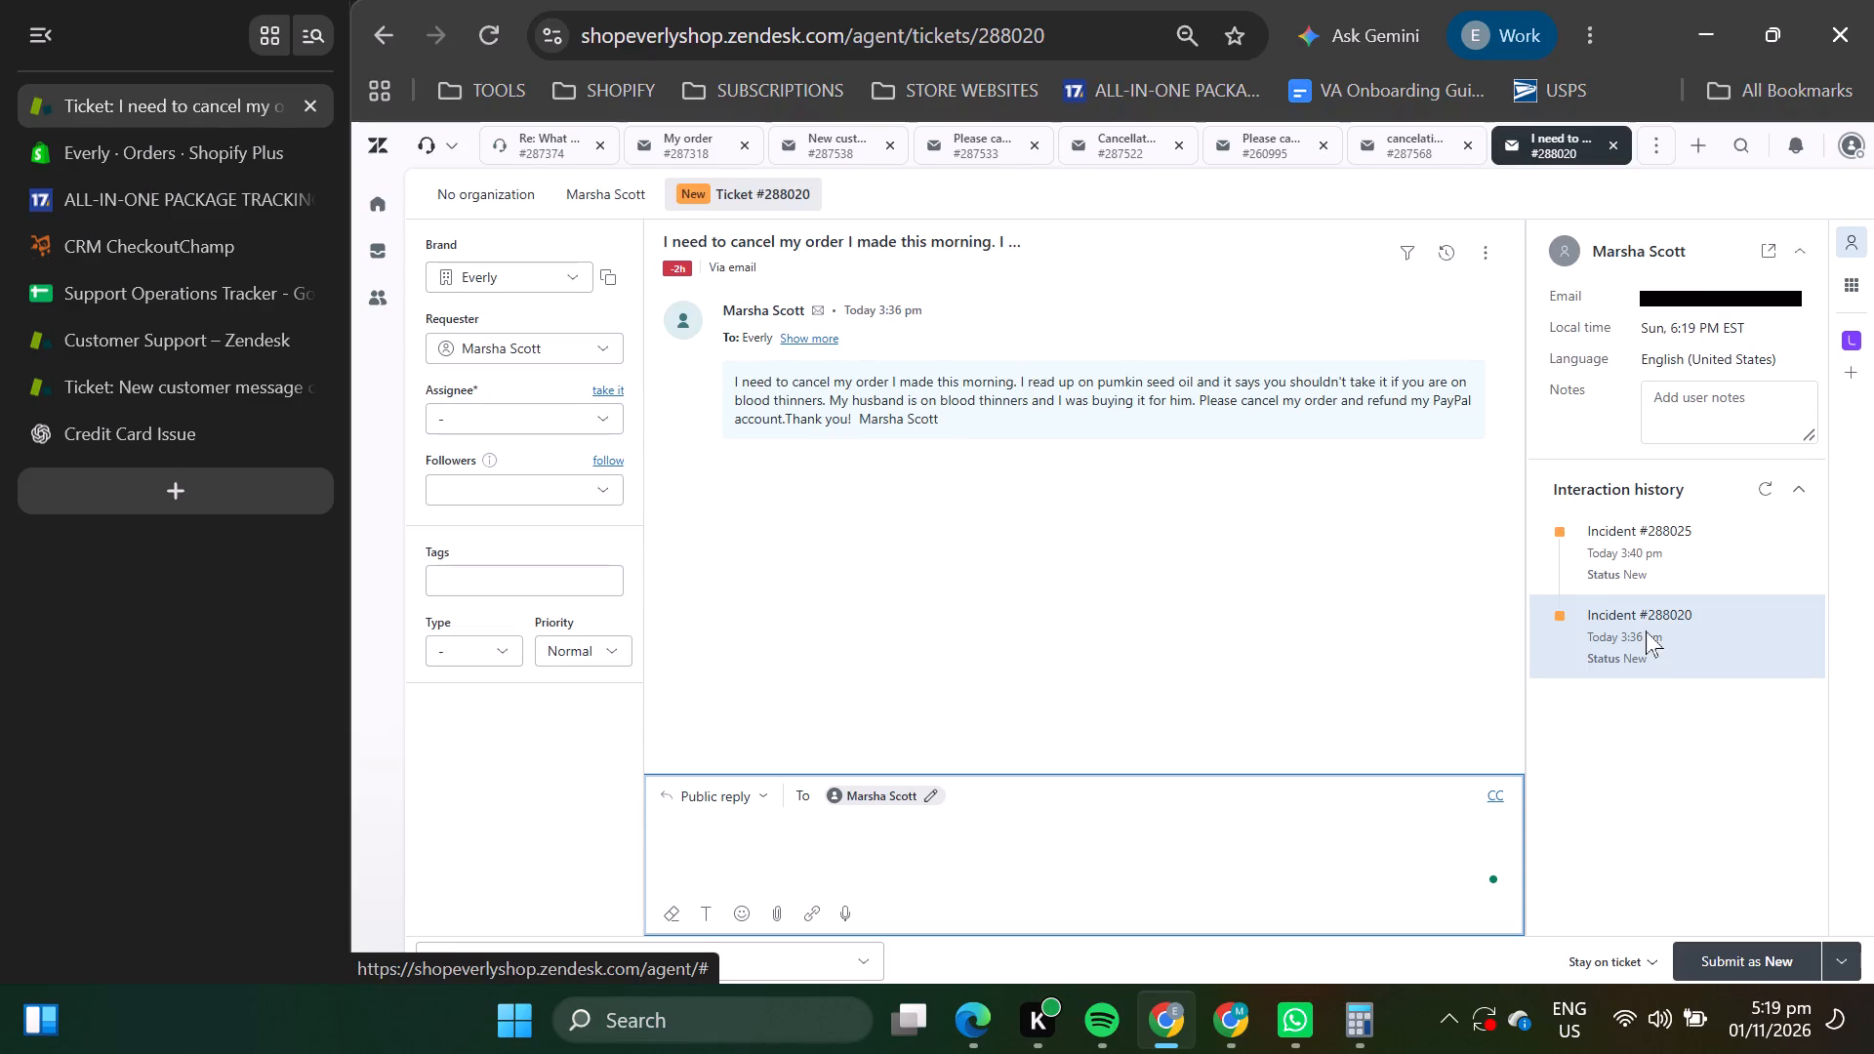
click(1818, 293)
click(126, 149)
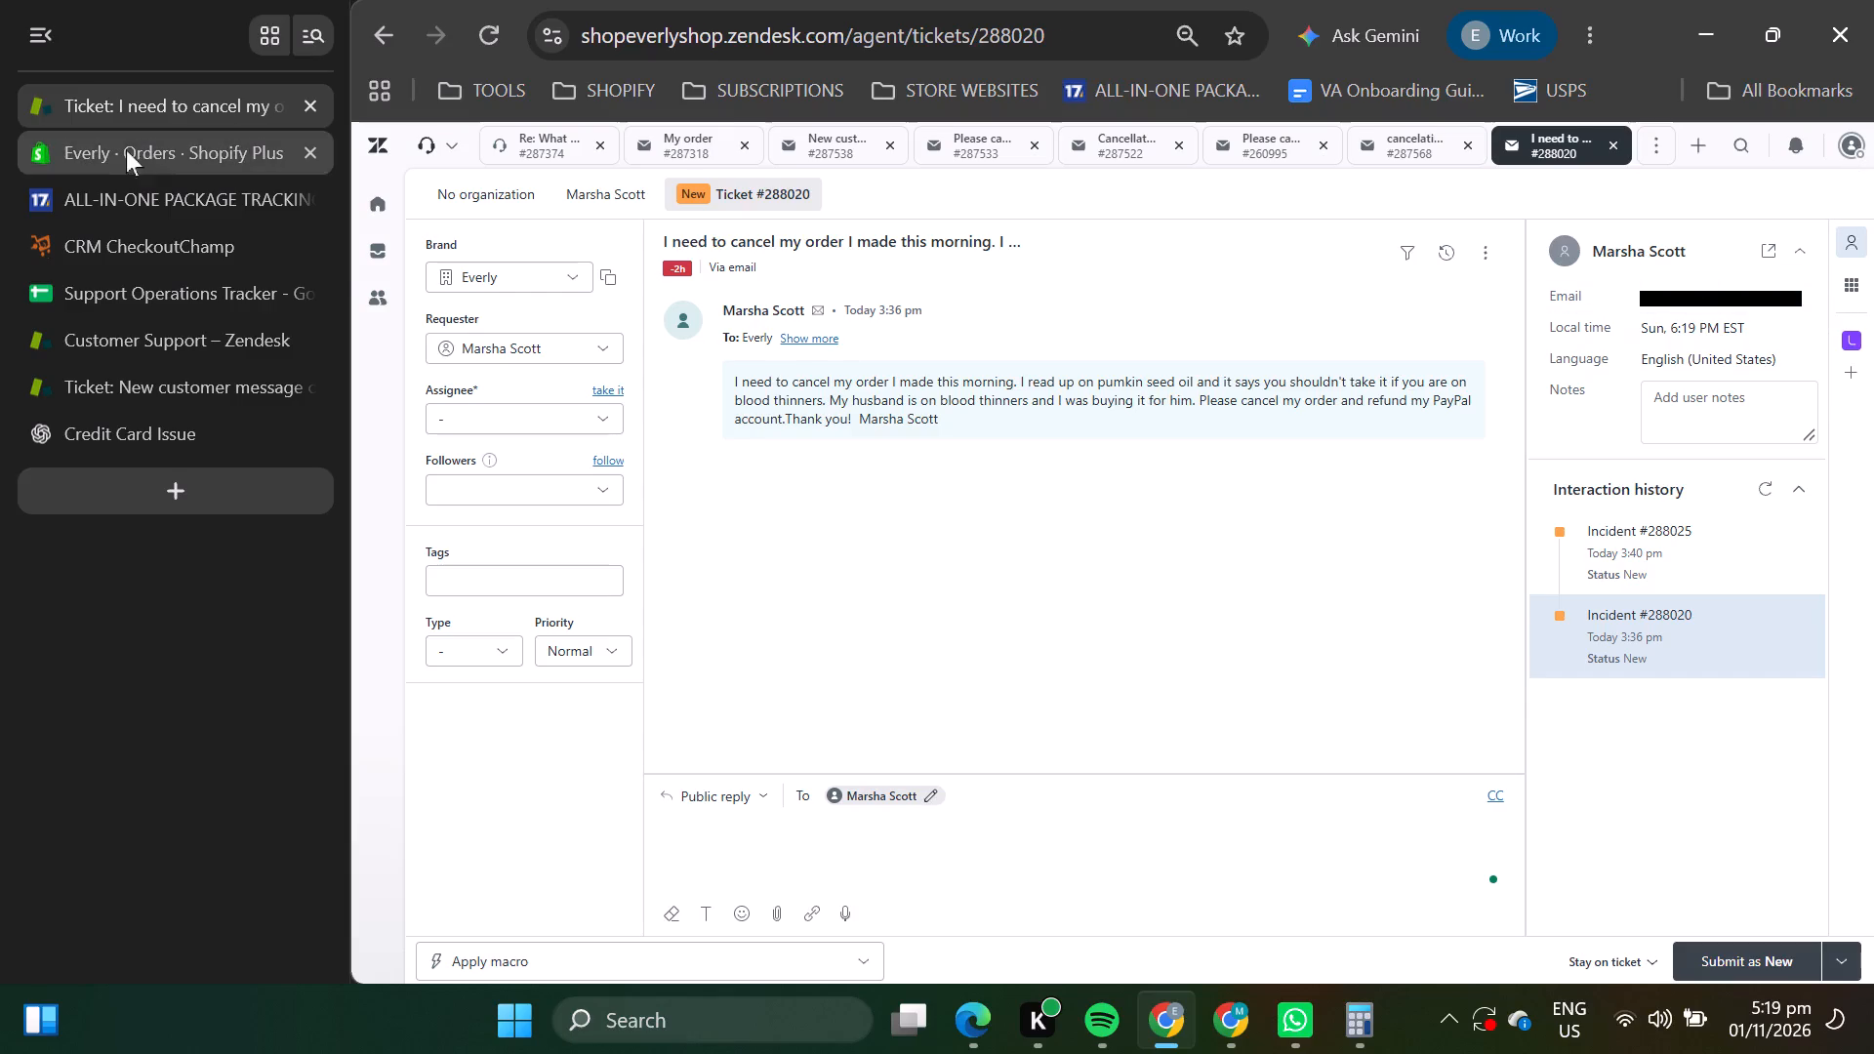
click(1428, 314)
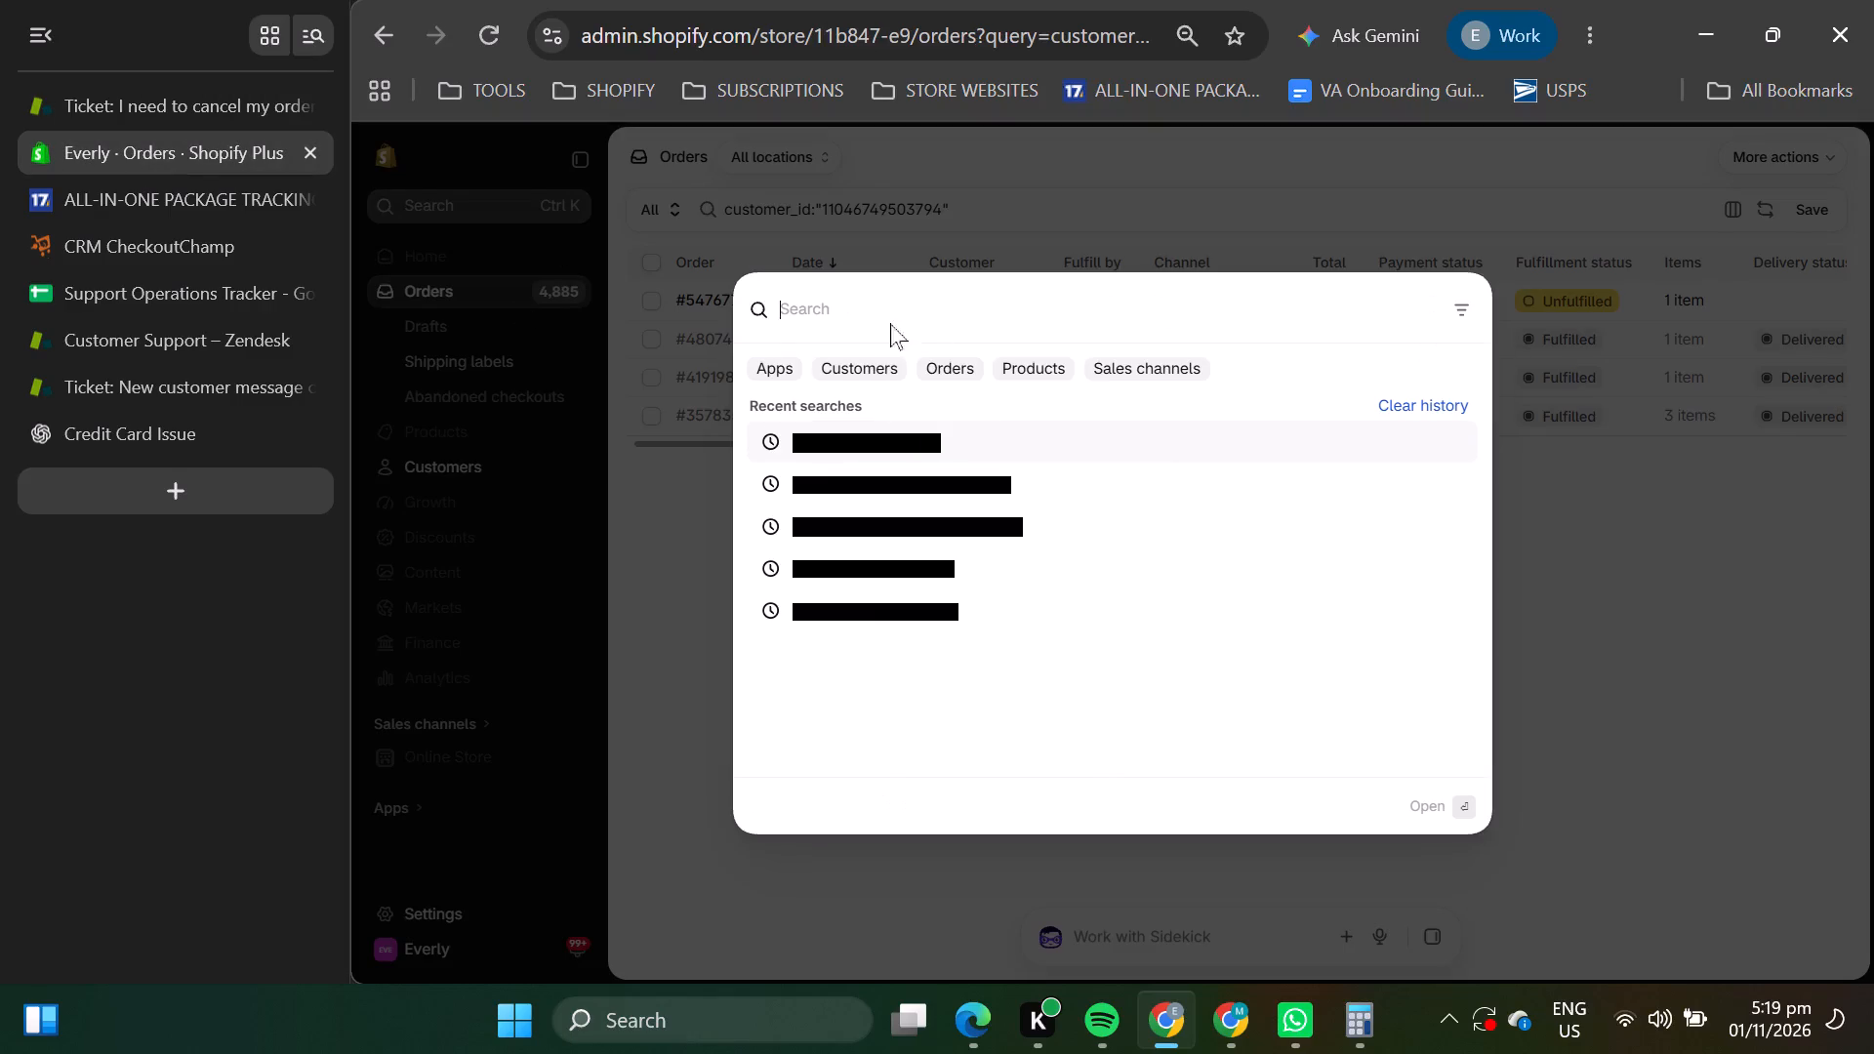
right_click(826, 306)
click(929, 660)
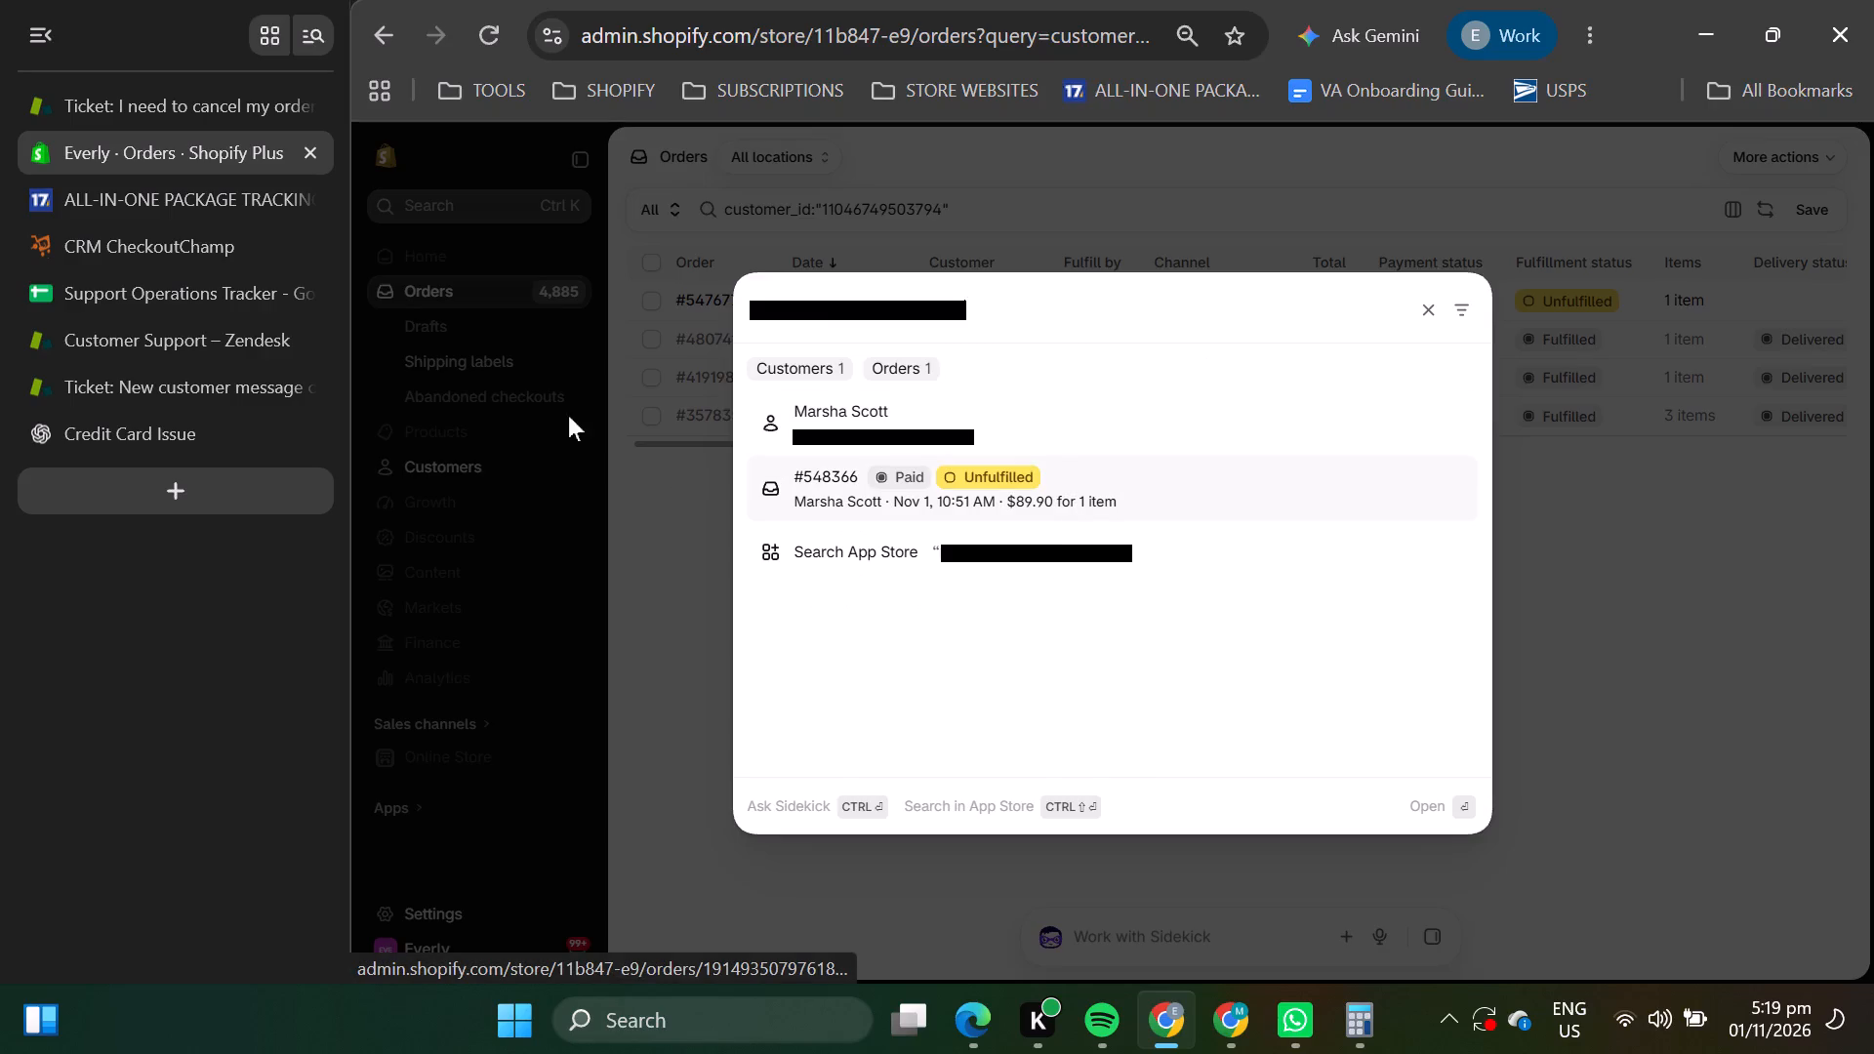
In Zendesk ticket #288020, copy the full title of the "Refund Request Before Delivered [Step 1] (Has Subscription)" macro from its preview and apply the macro.
click(195, 107)
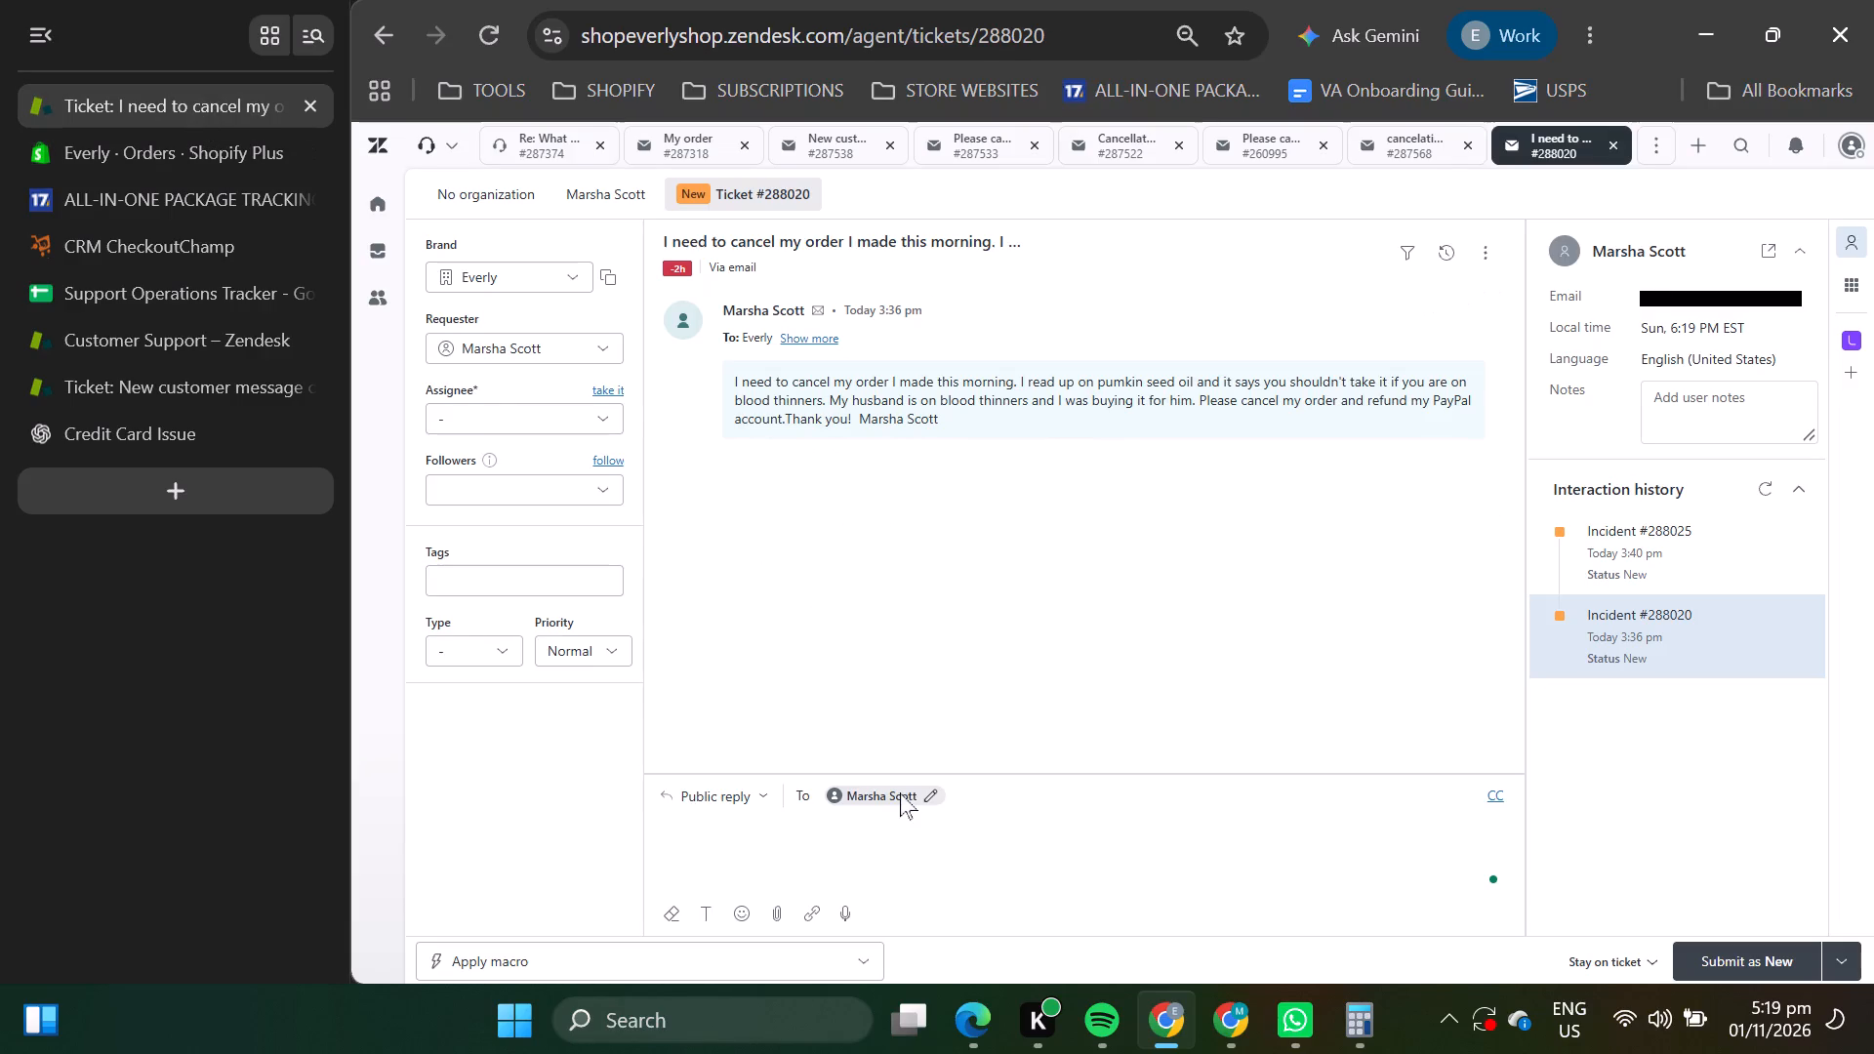
click(862, 965)
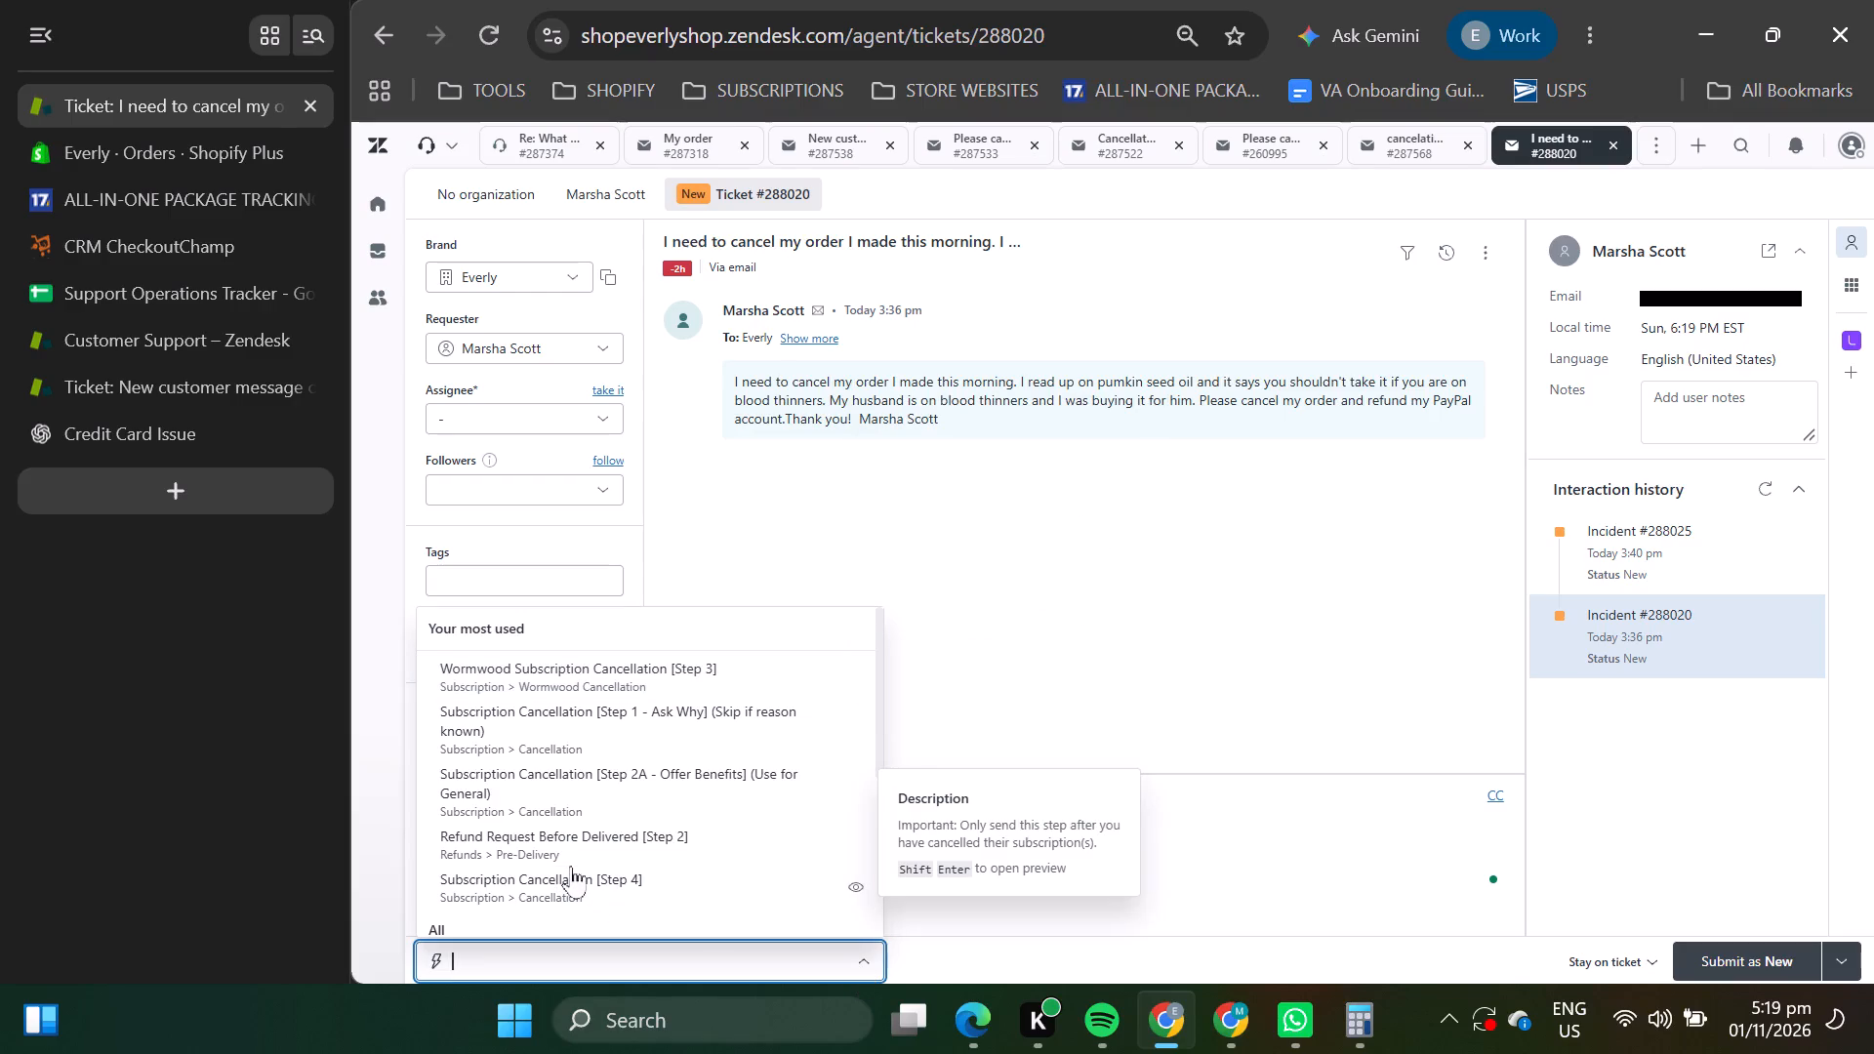
text(has)
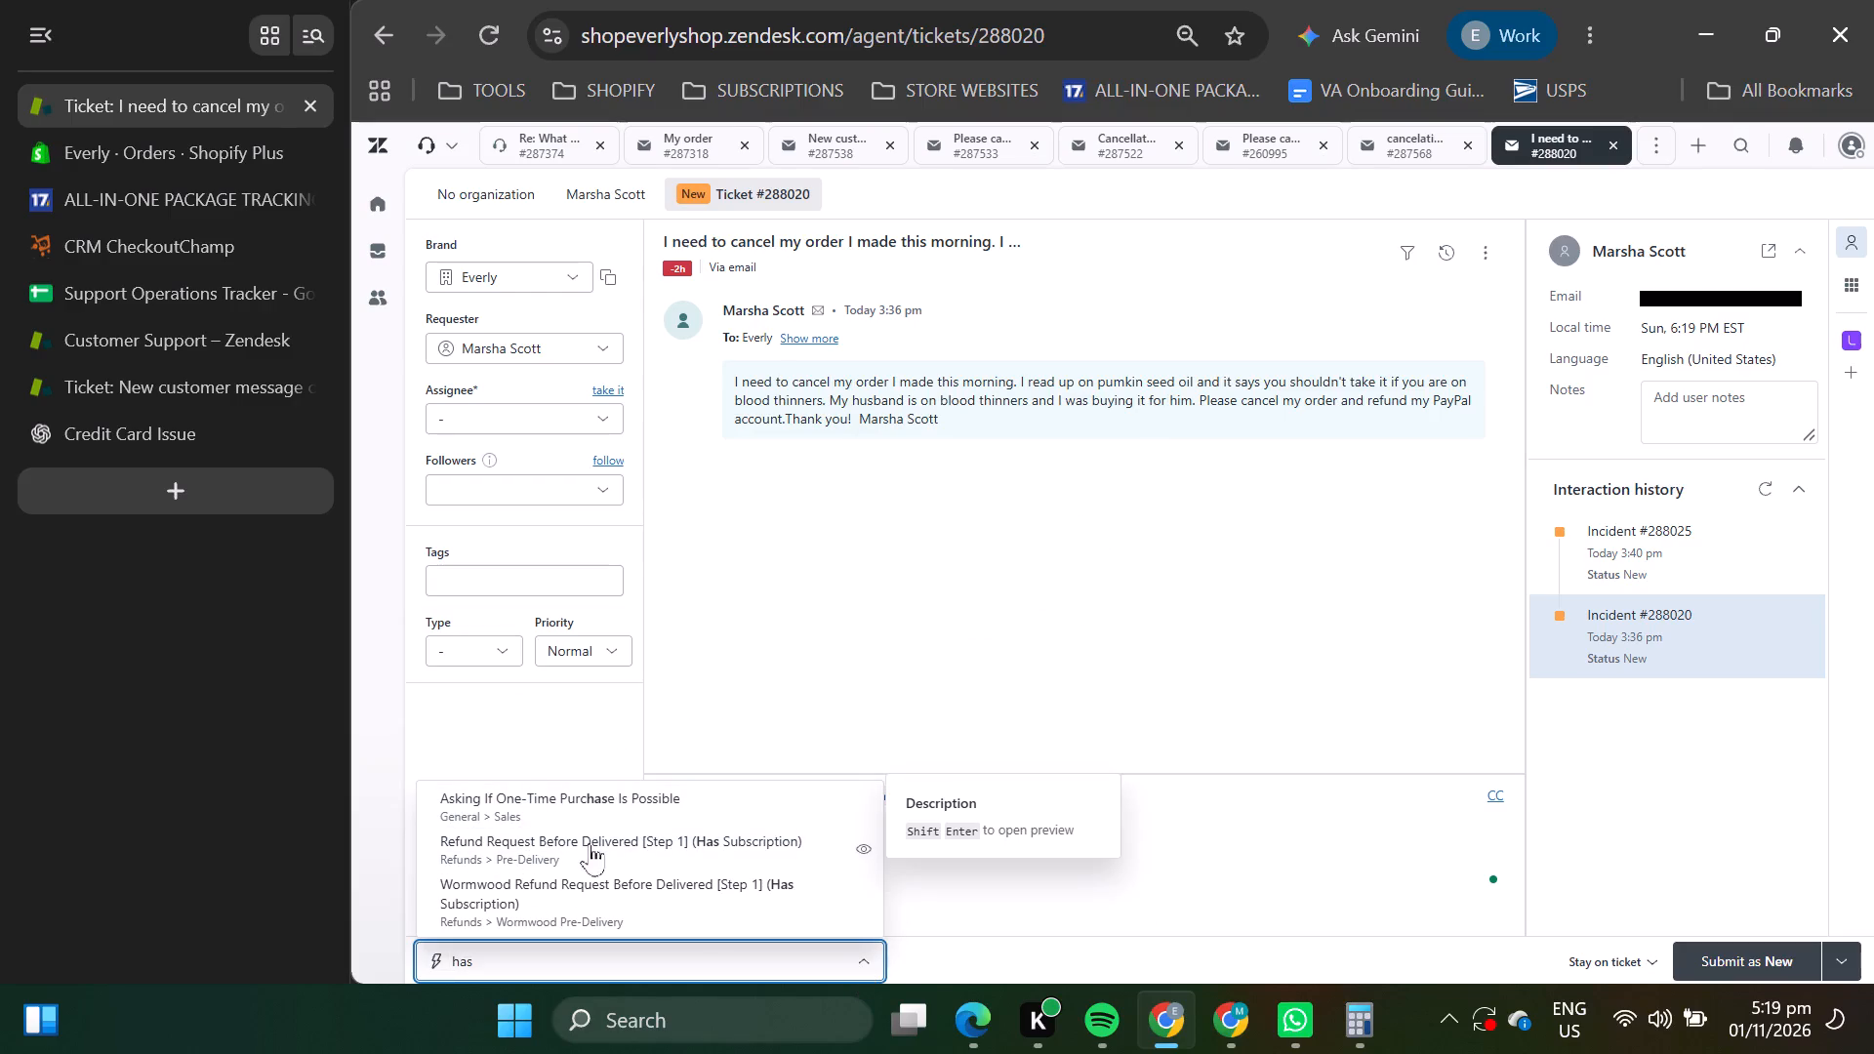
key(shift+Return)
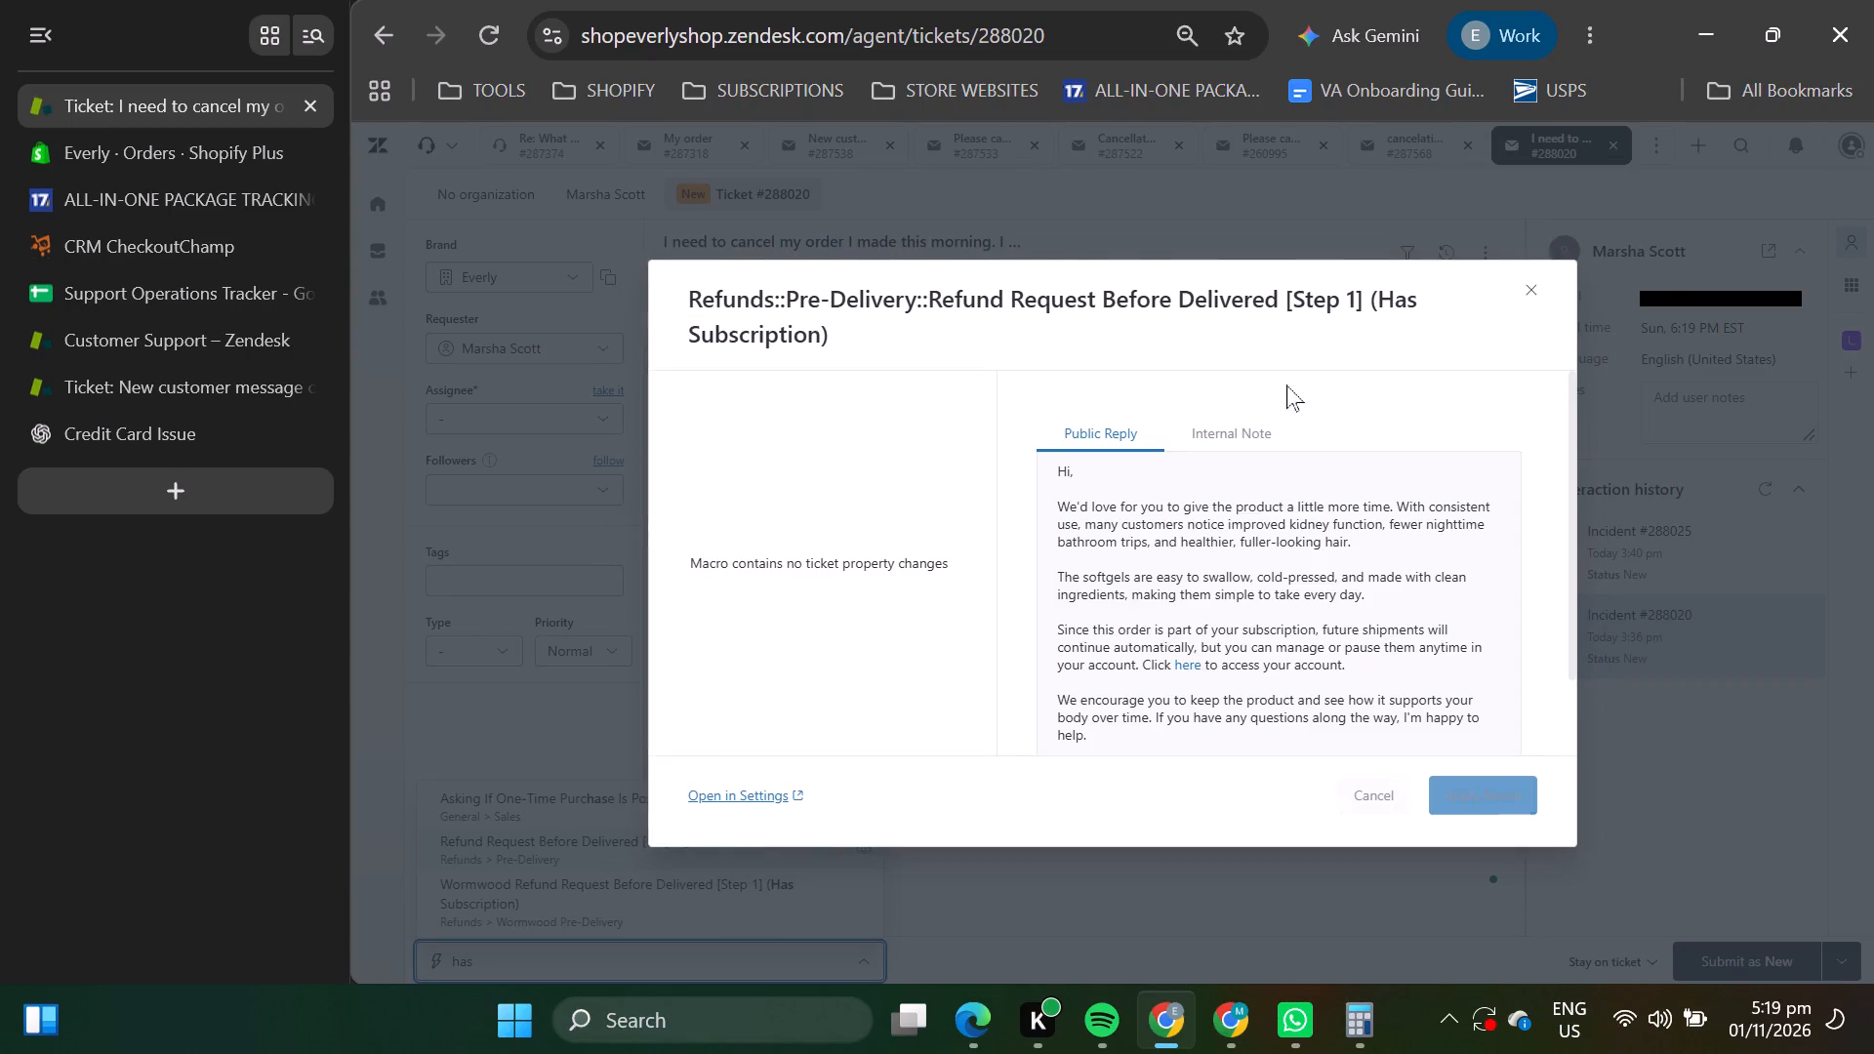
drag(846, 345, 807, 336)
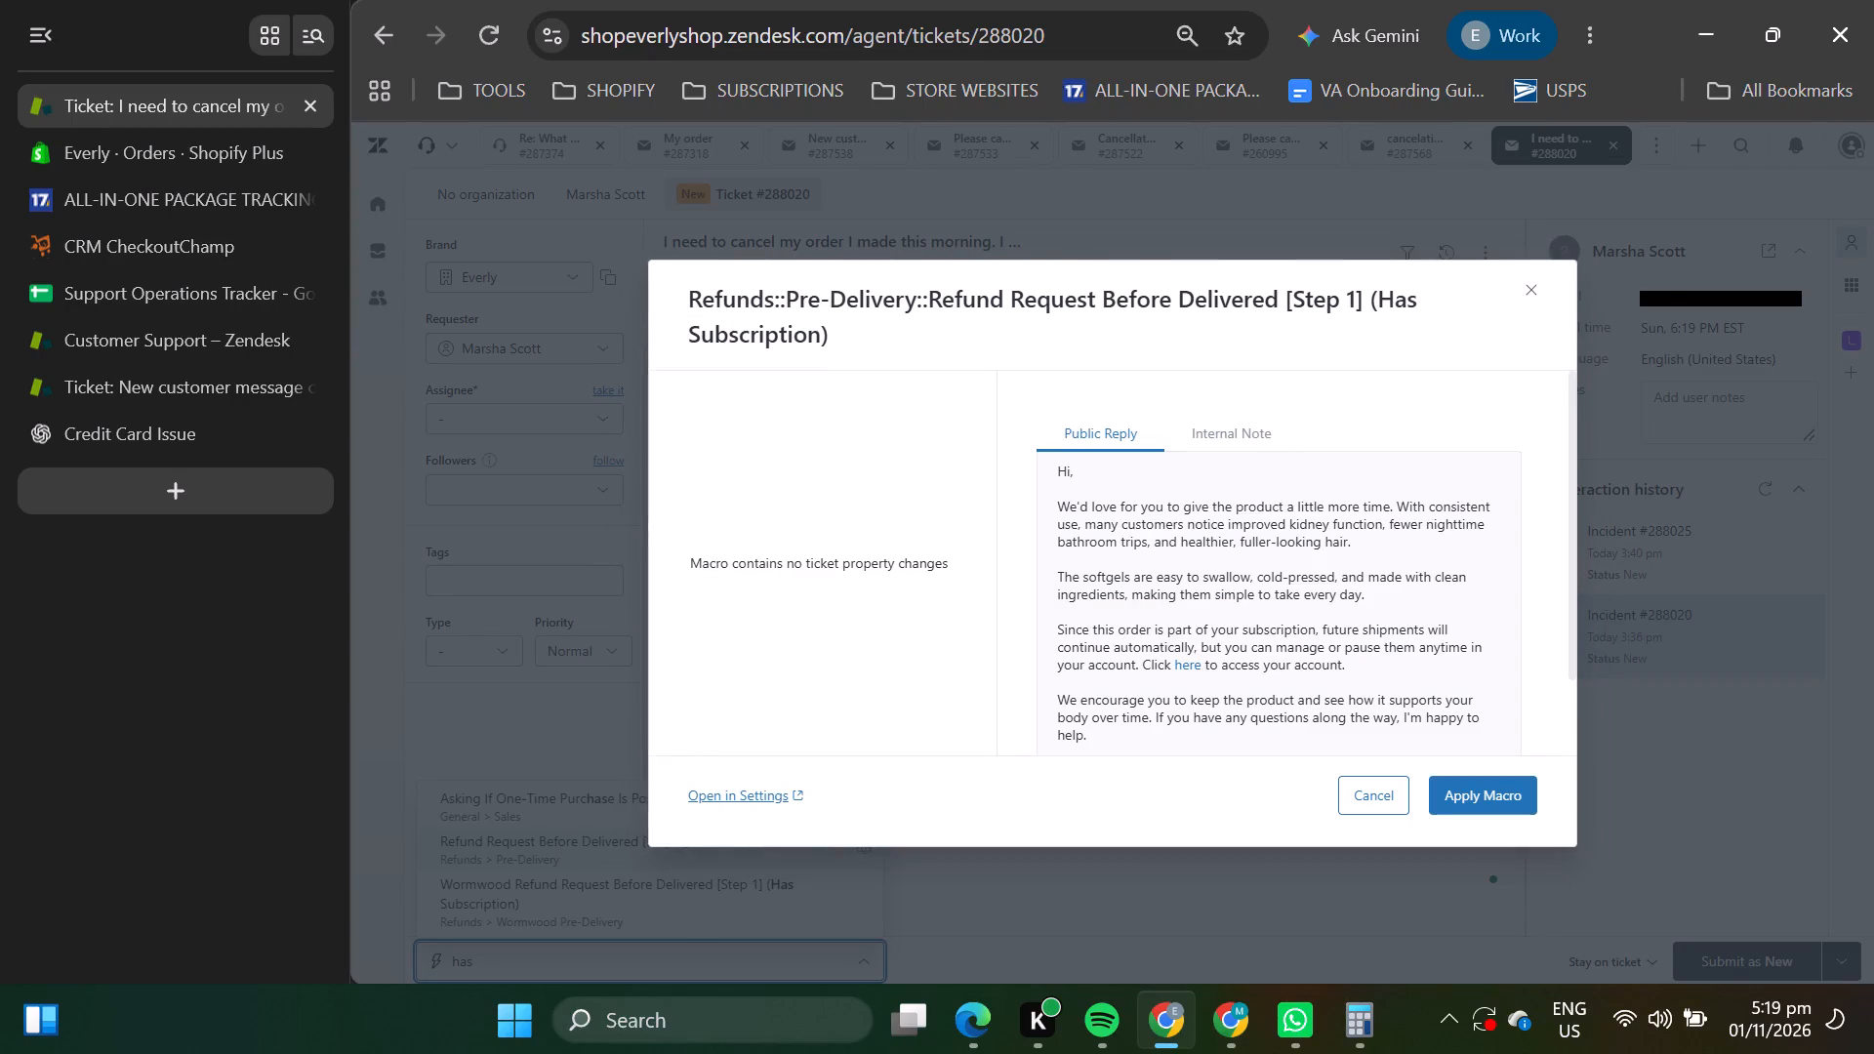
drag(807, 336, 655, 292)
right_click(742, 309)
click(827, 347)
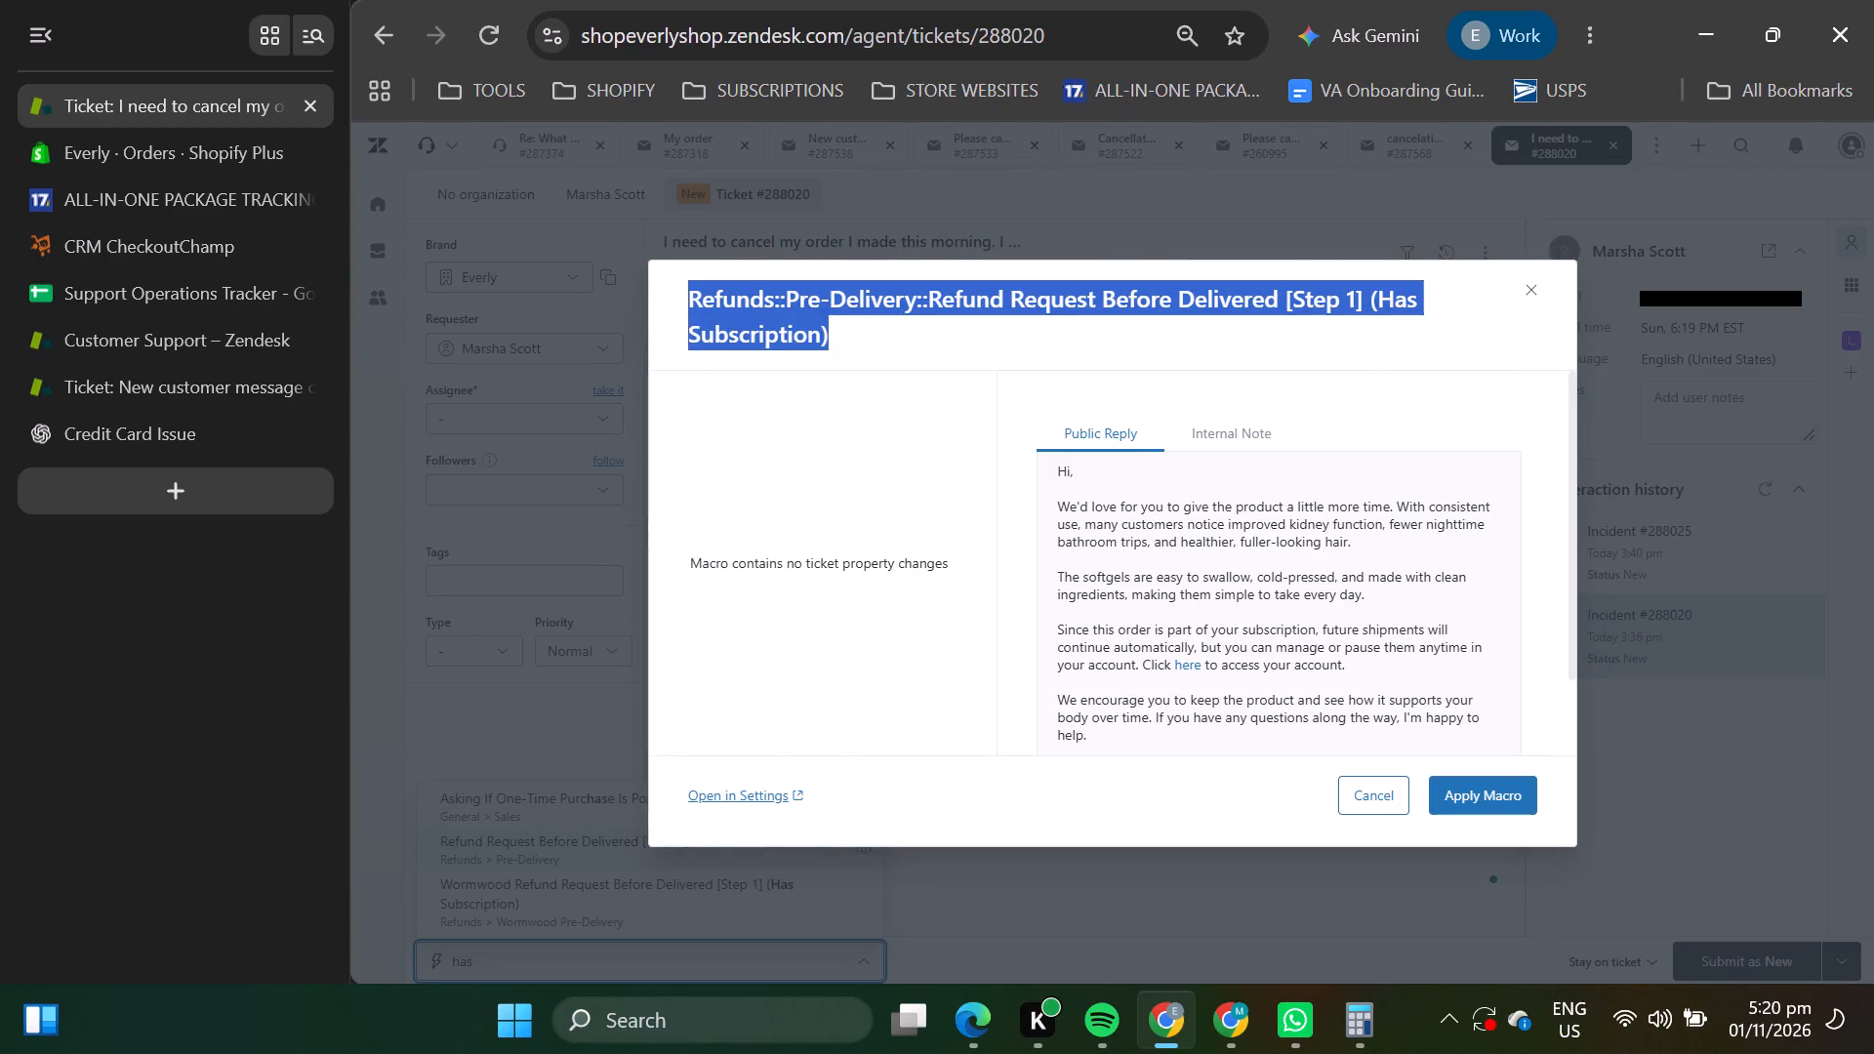
click(1456, 789)
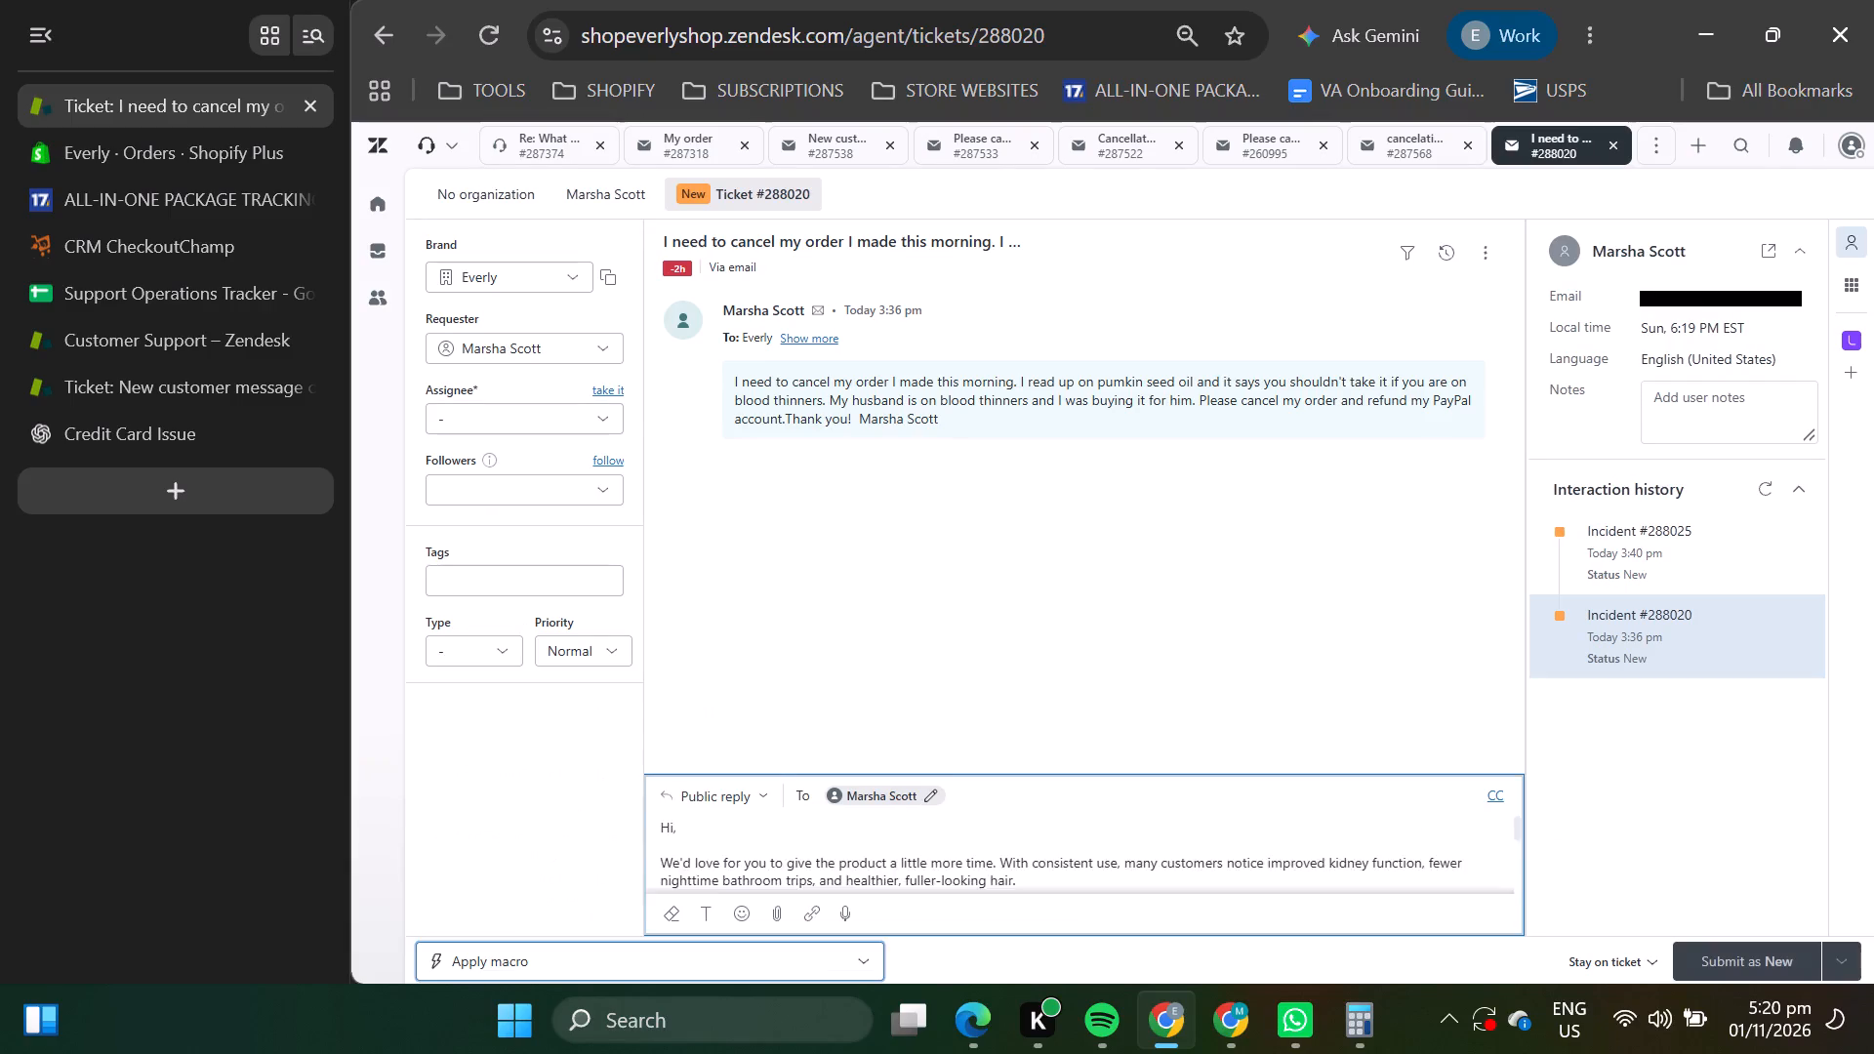
Add the requester's first name after "Hi" in the greeting of the public reply.
click(707, 625)
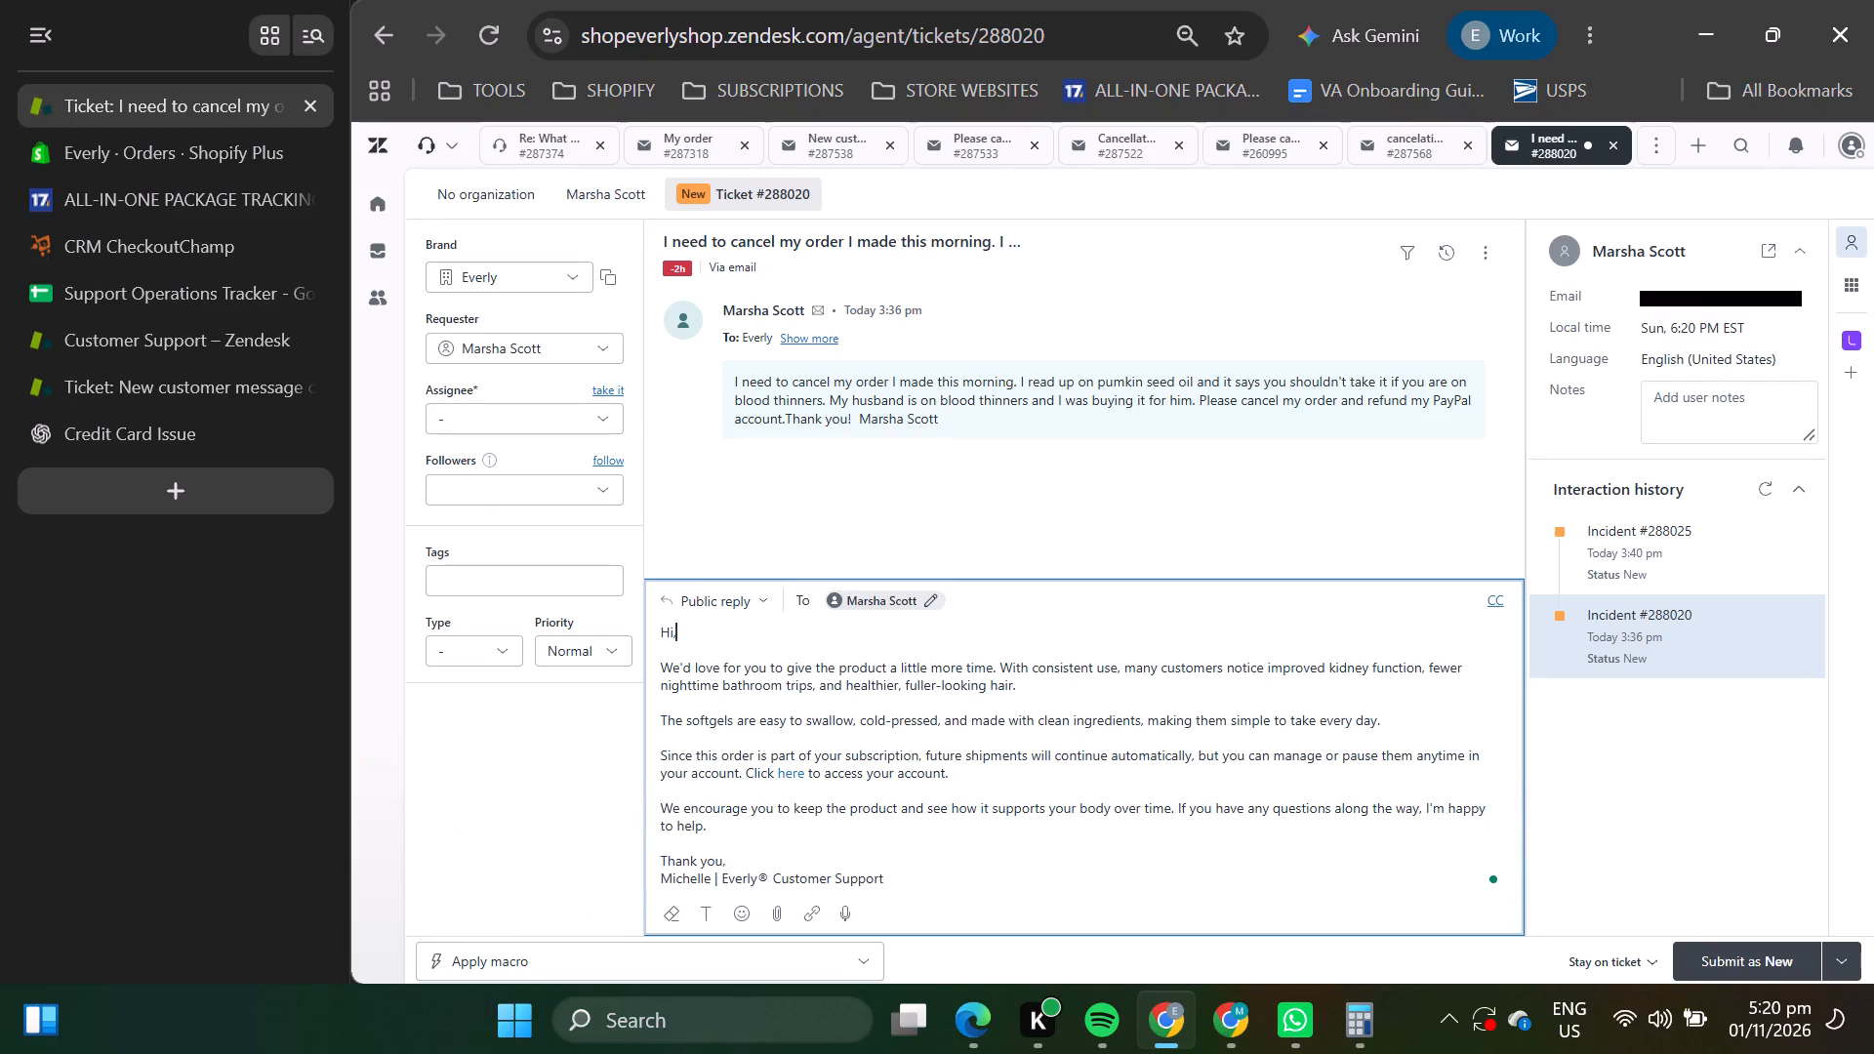
key(Left)
key(space)
text(Marsha)
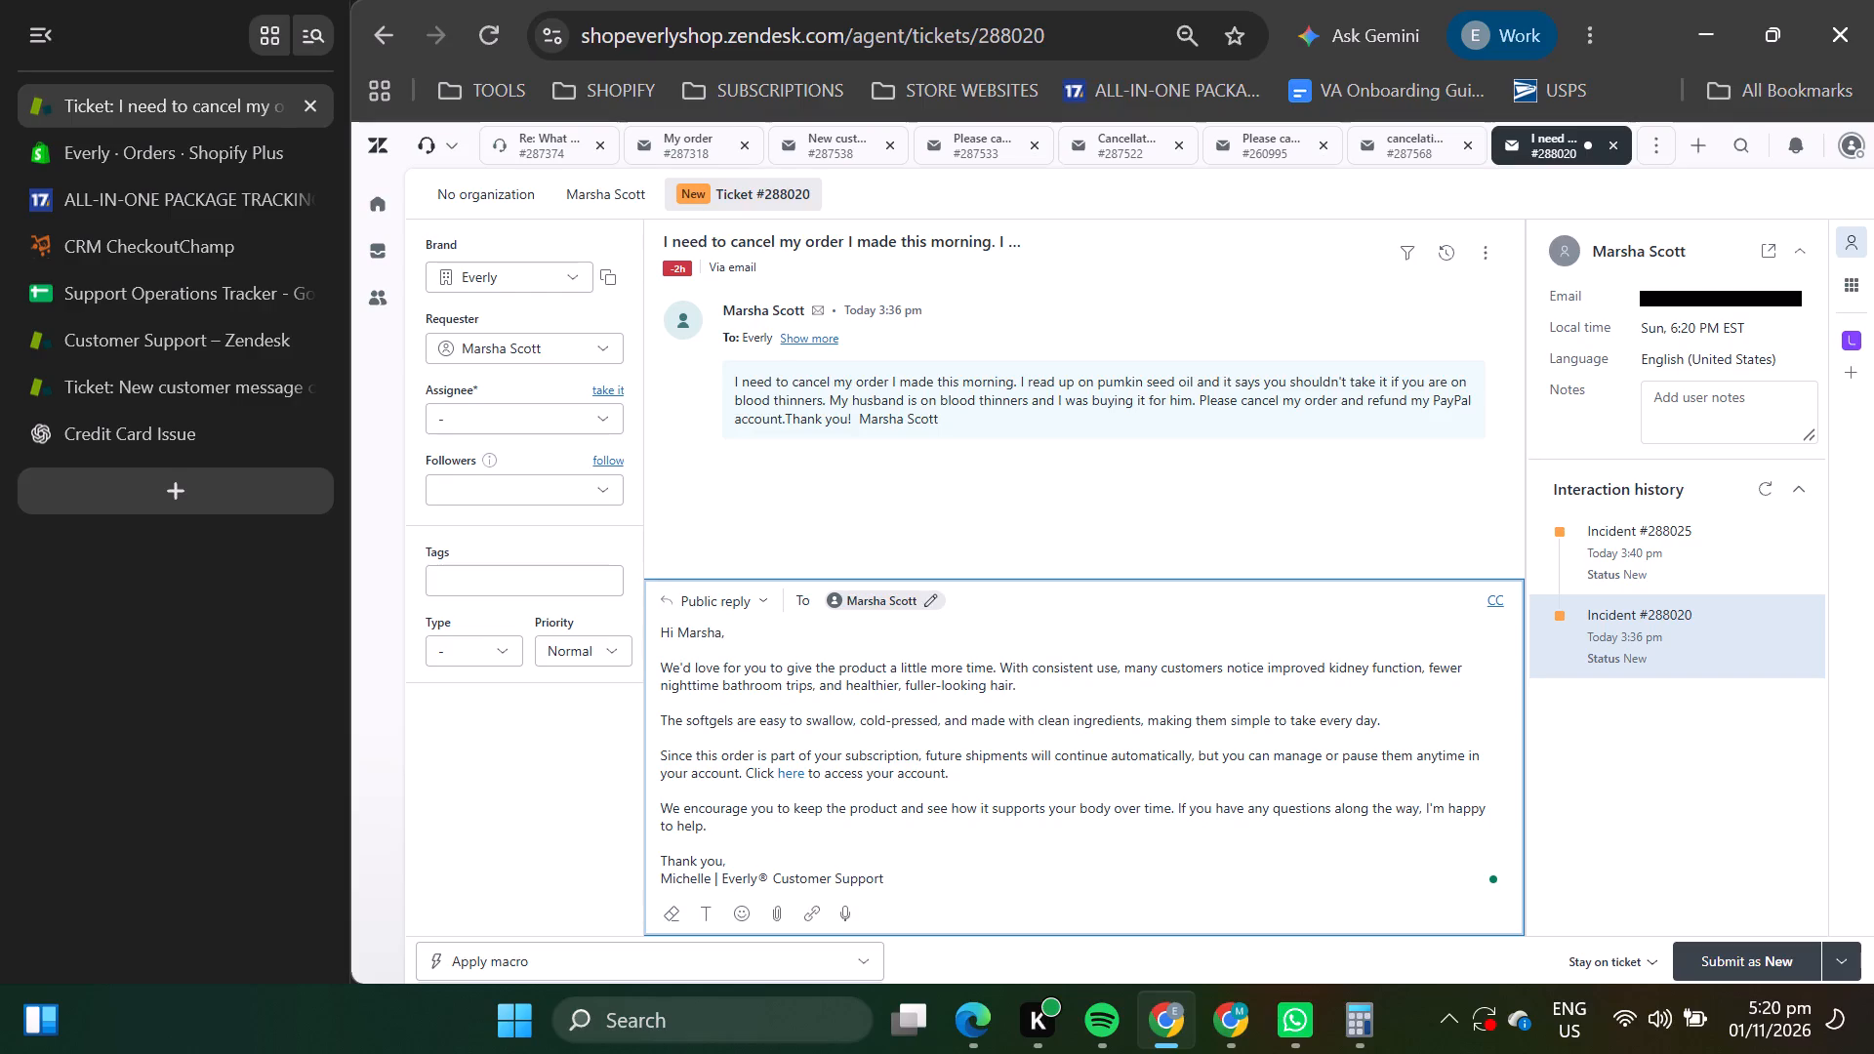
click(195, 169)
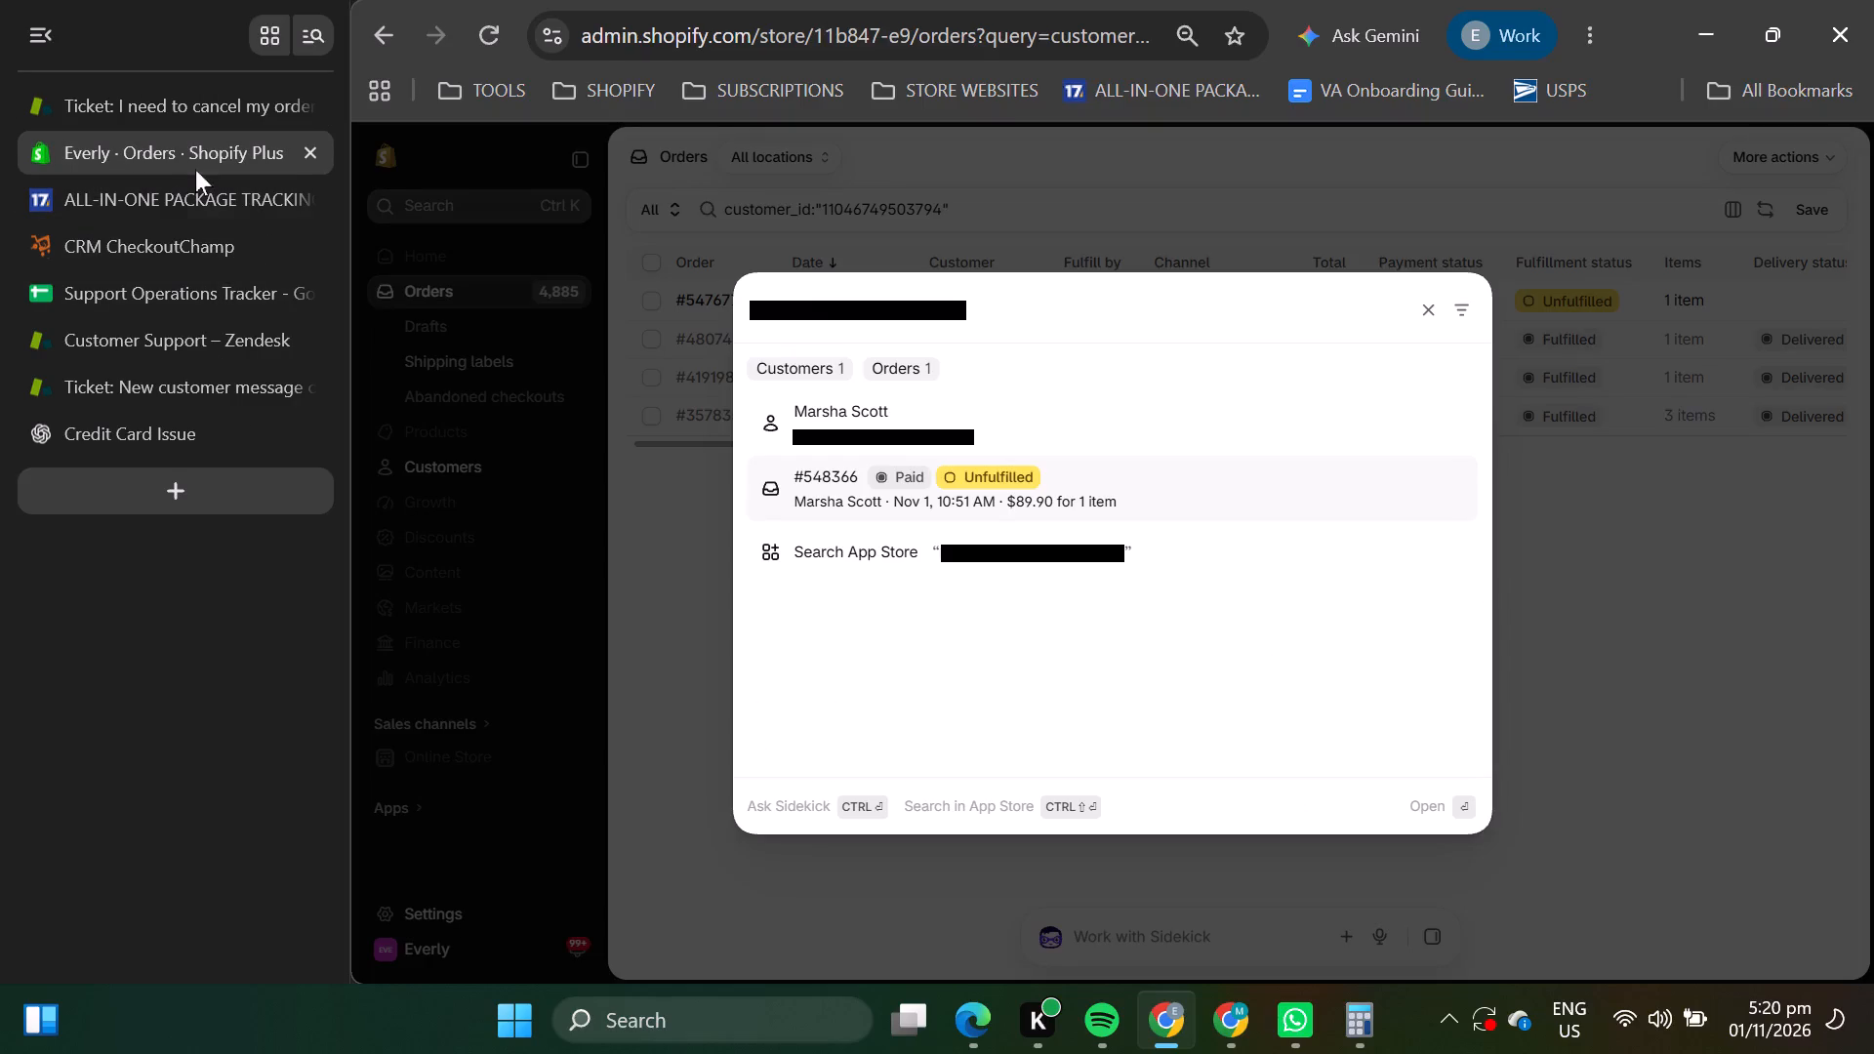
click(906, 495)
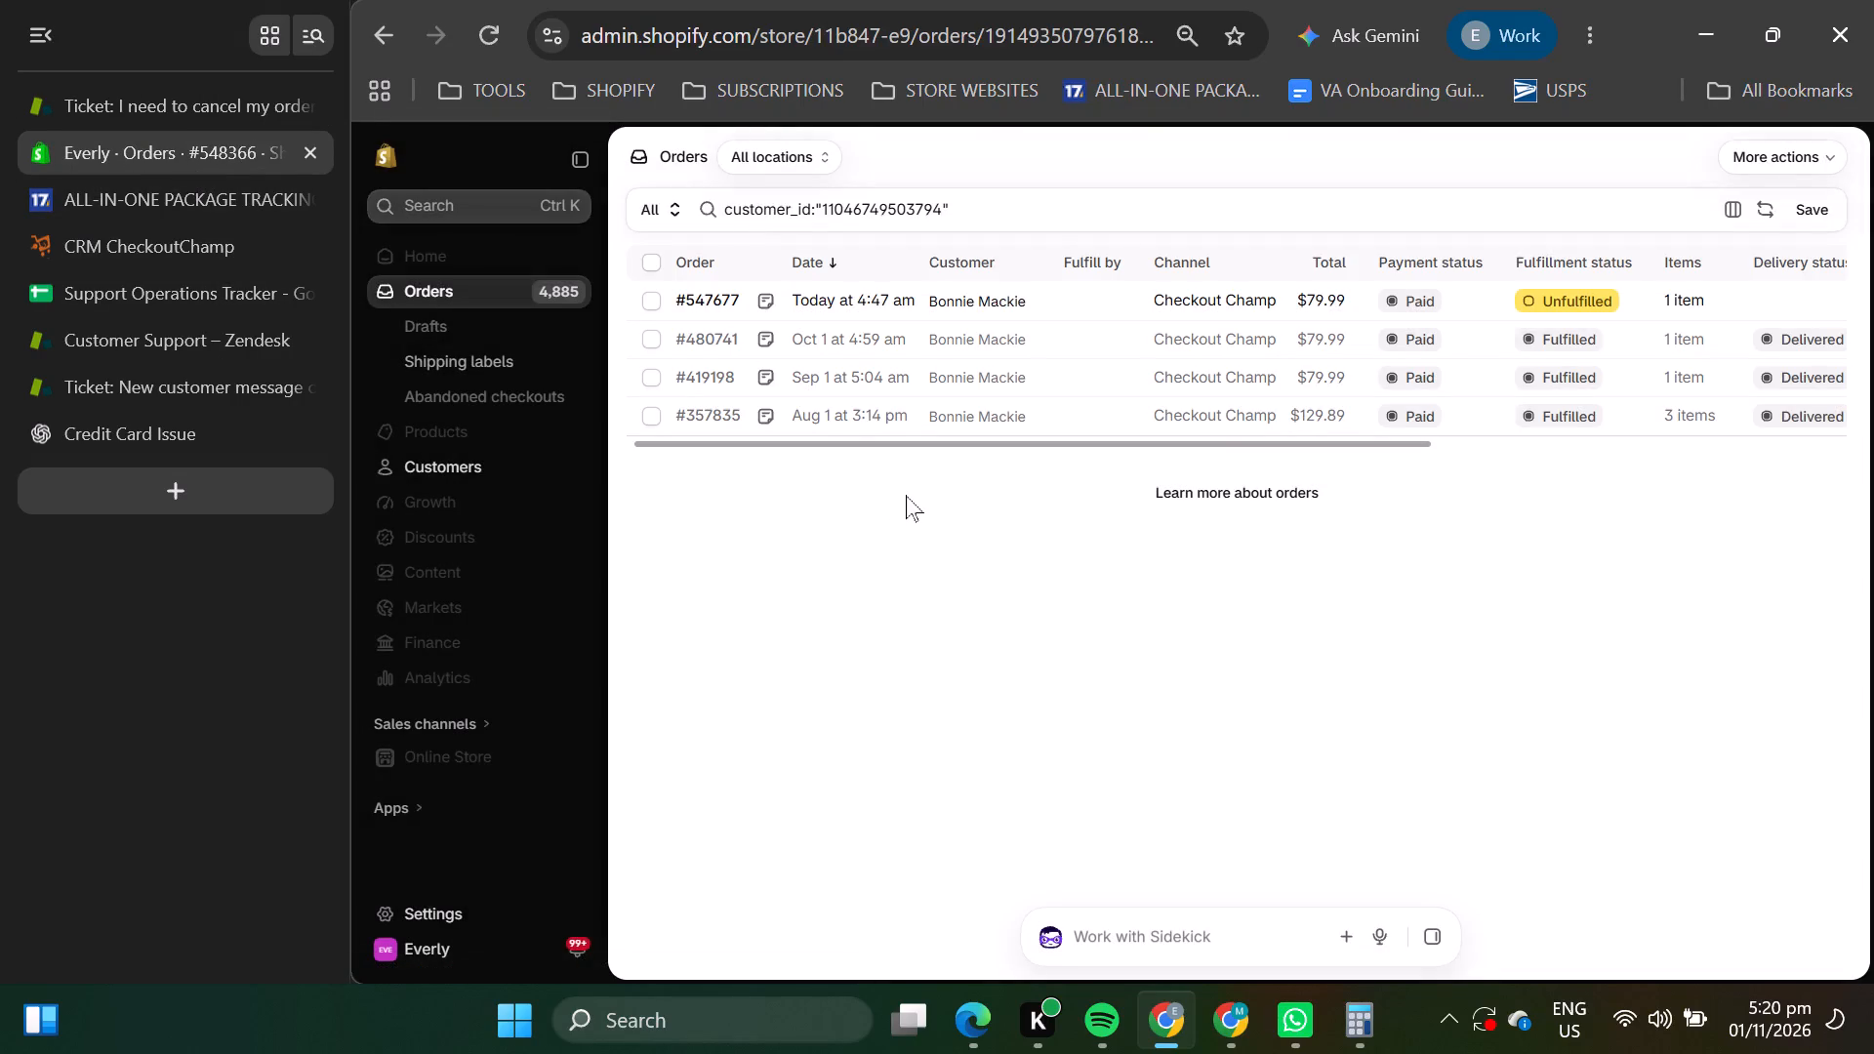
Return to Zendesk ticket #288020 and open the reply type choices for the drafted message.
click(139, 96)
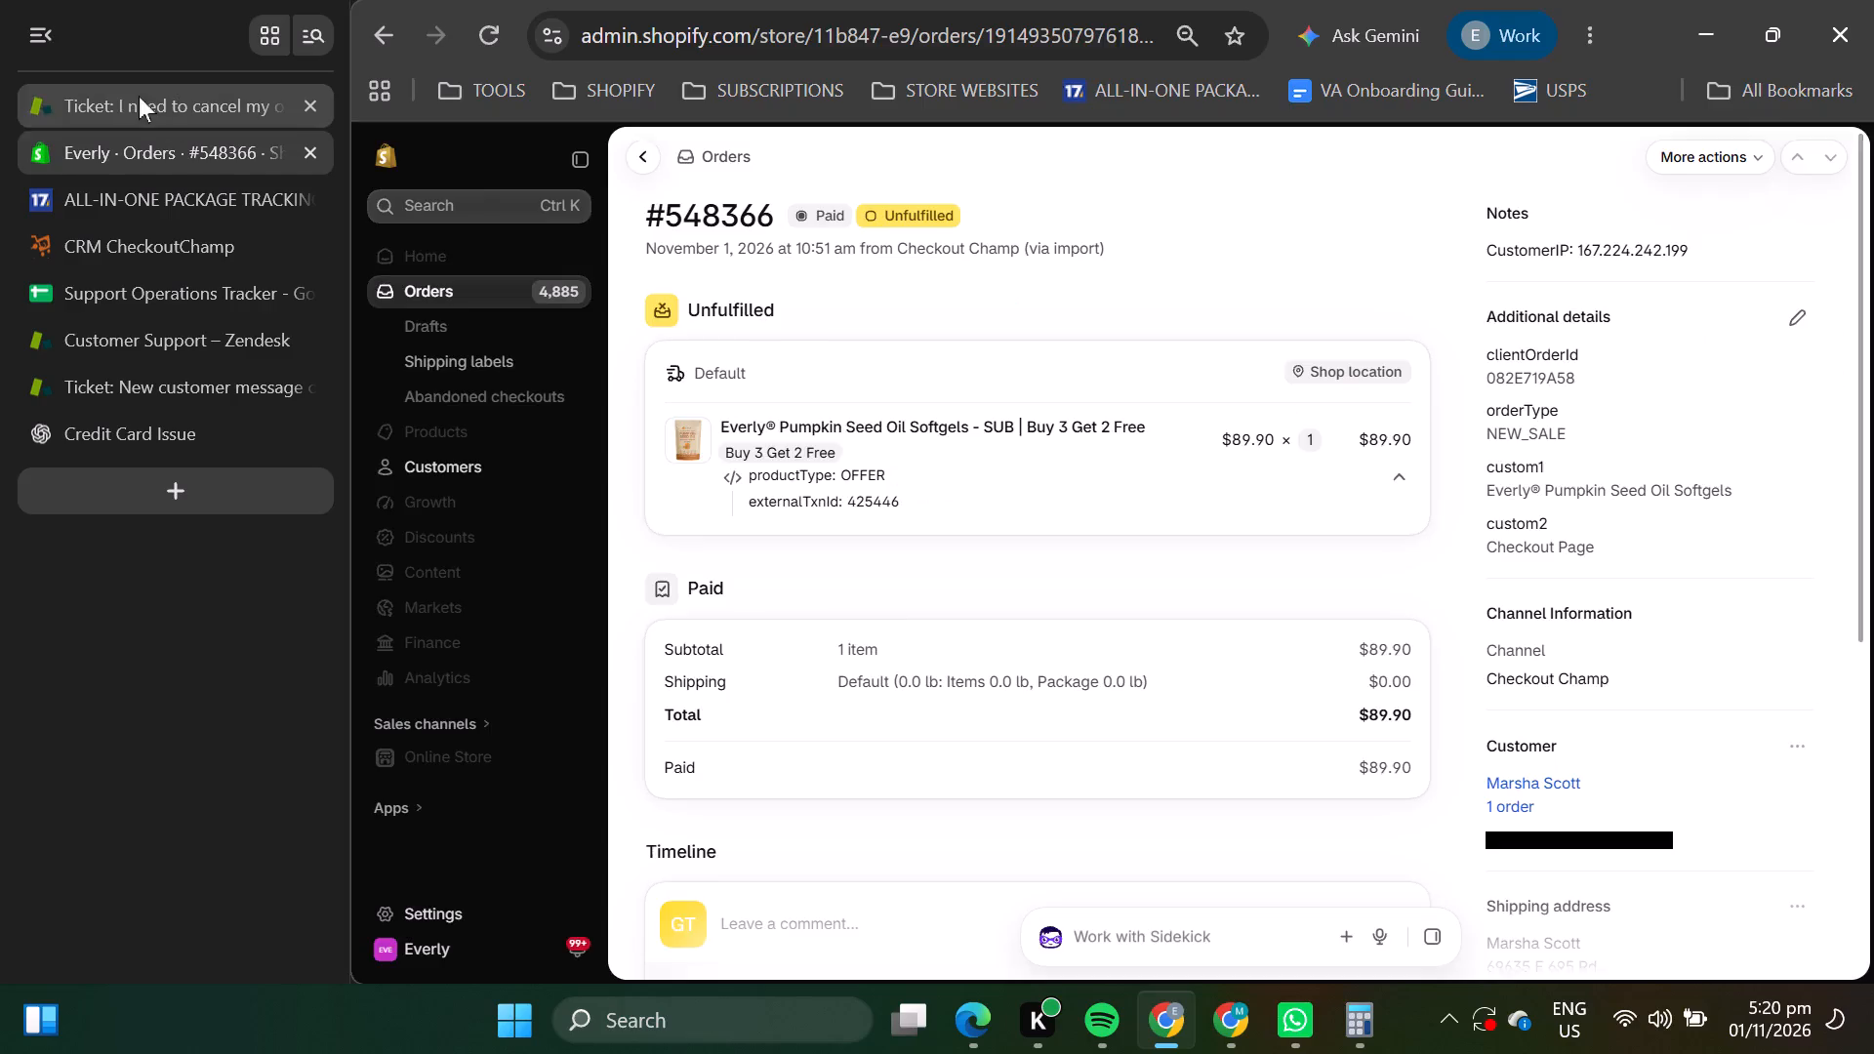
click(721, 588)
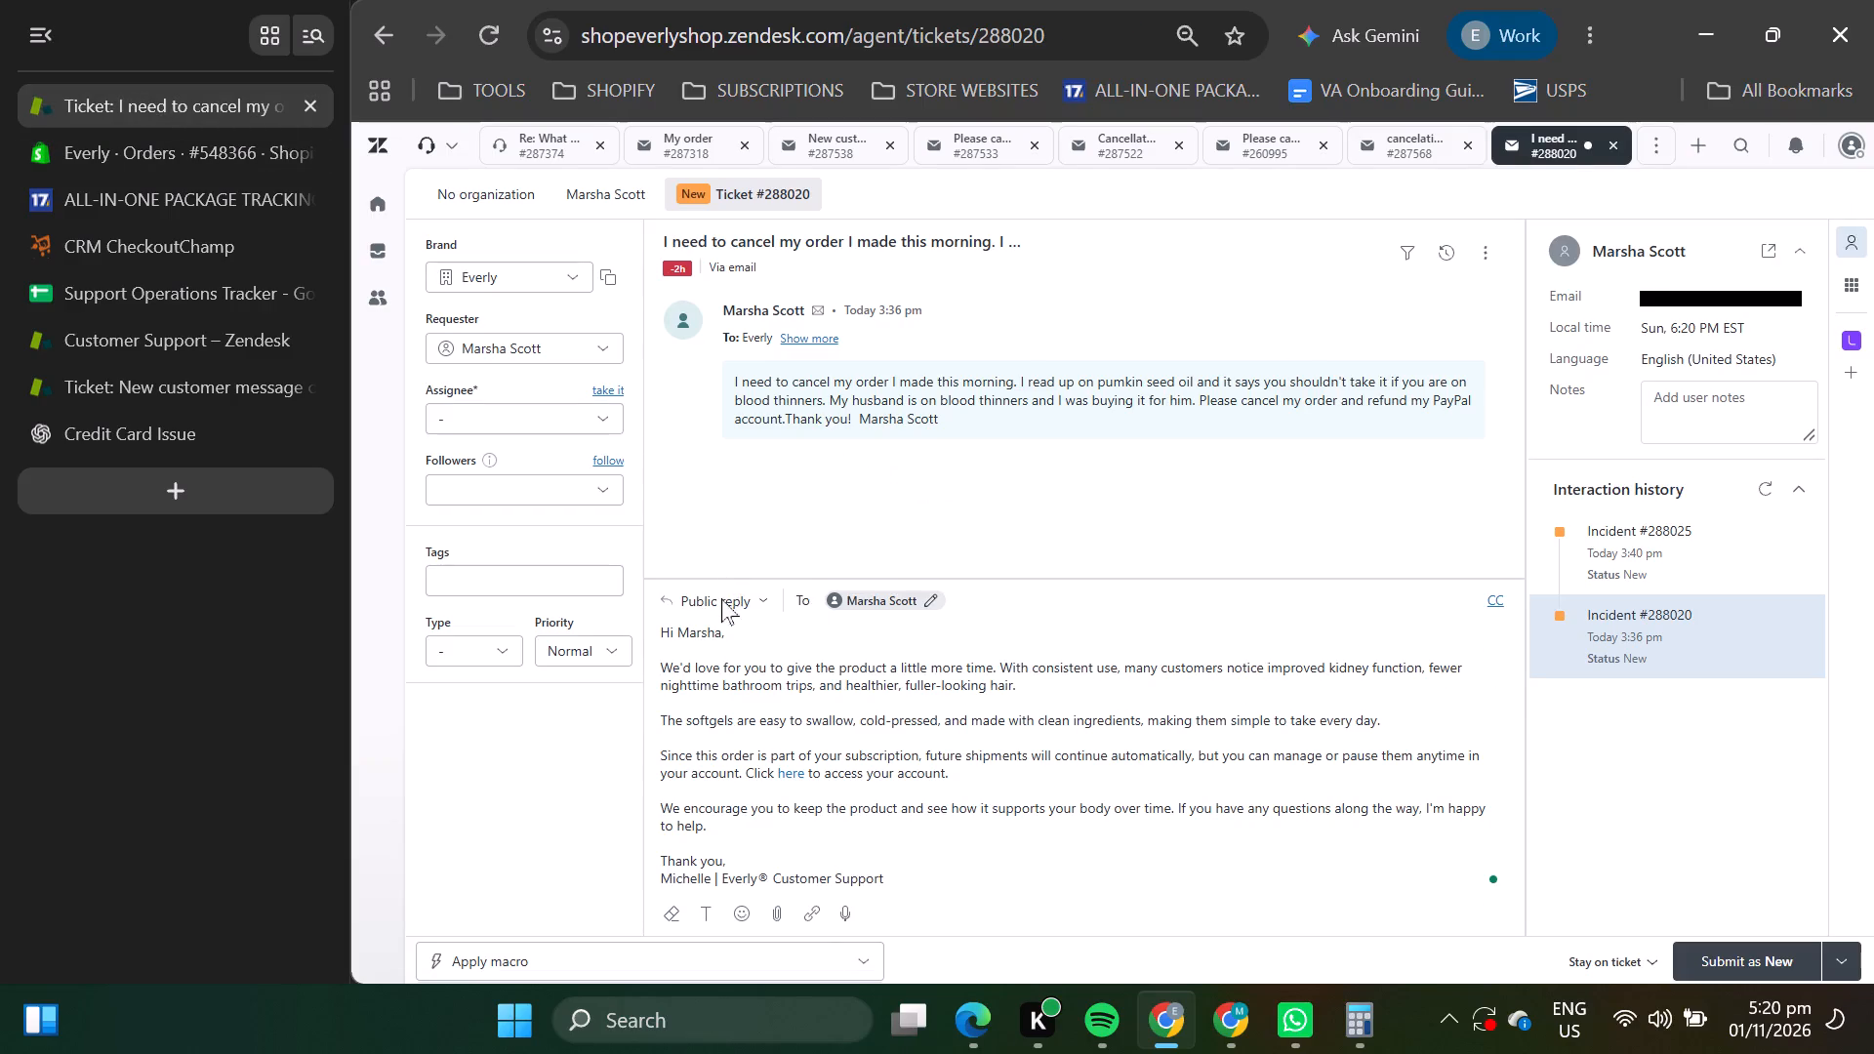
click(737, 603)
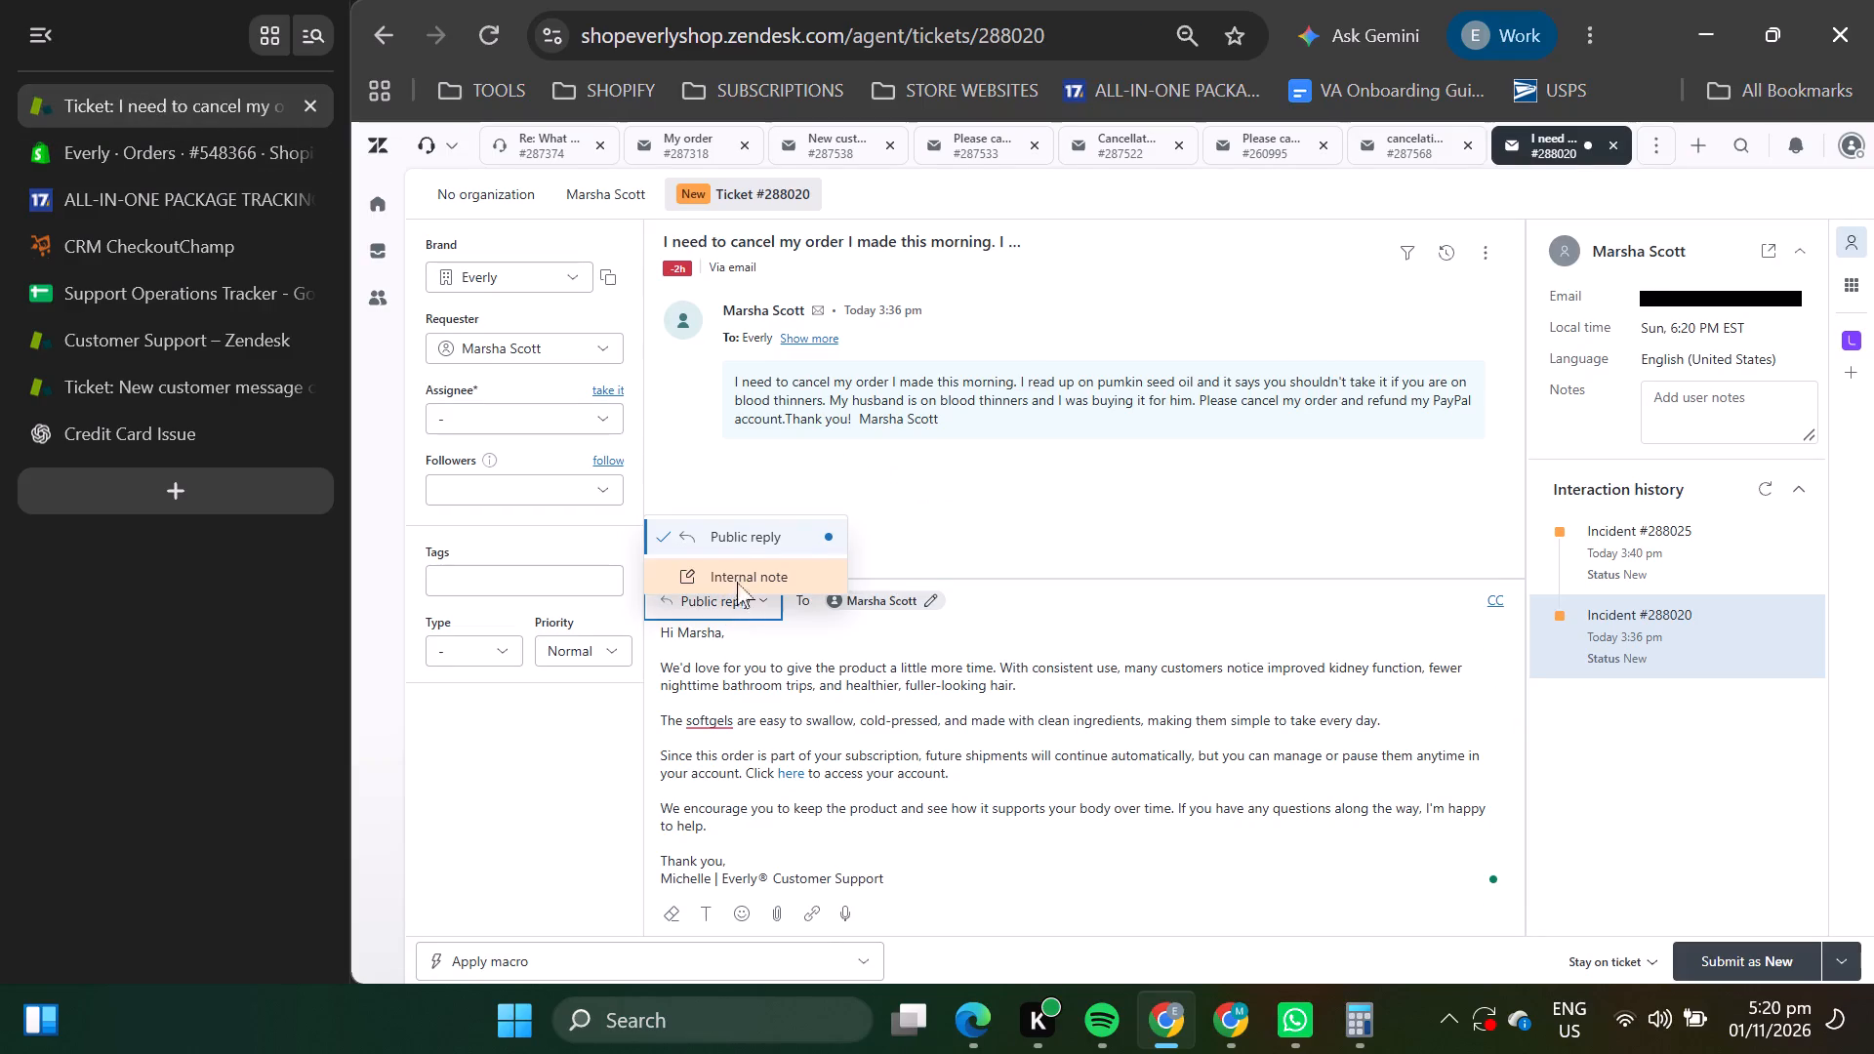
click(737, 576)
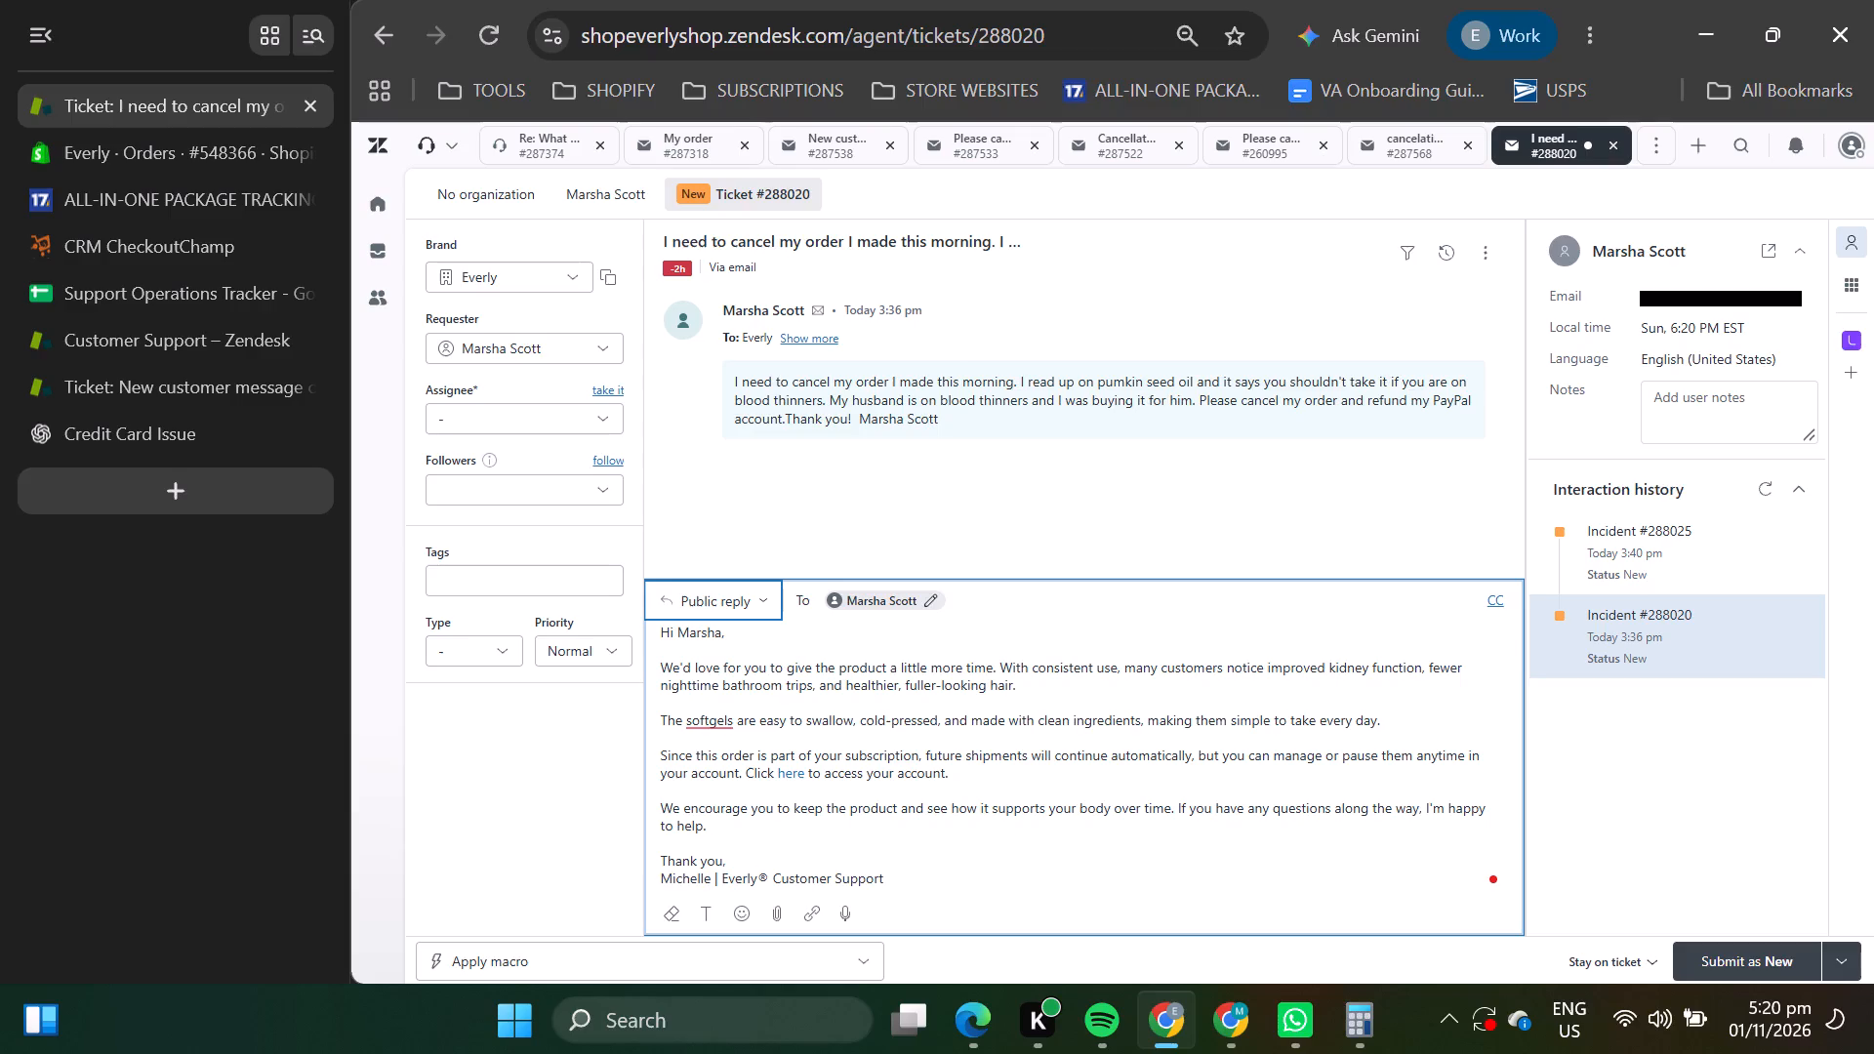
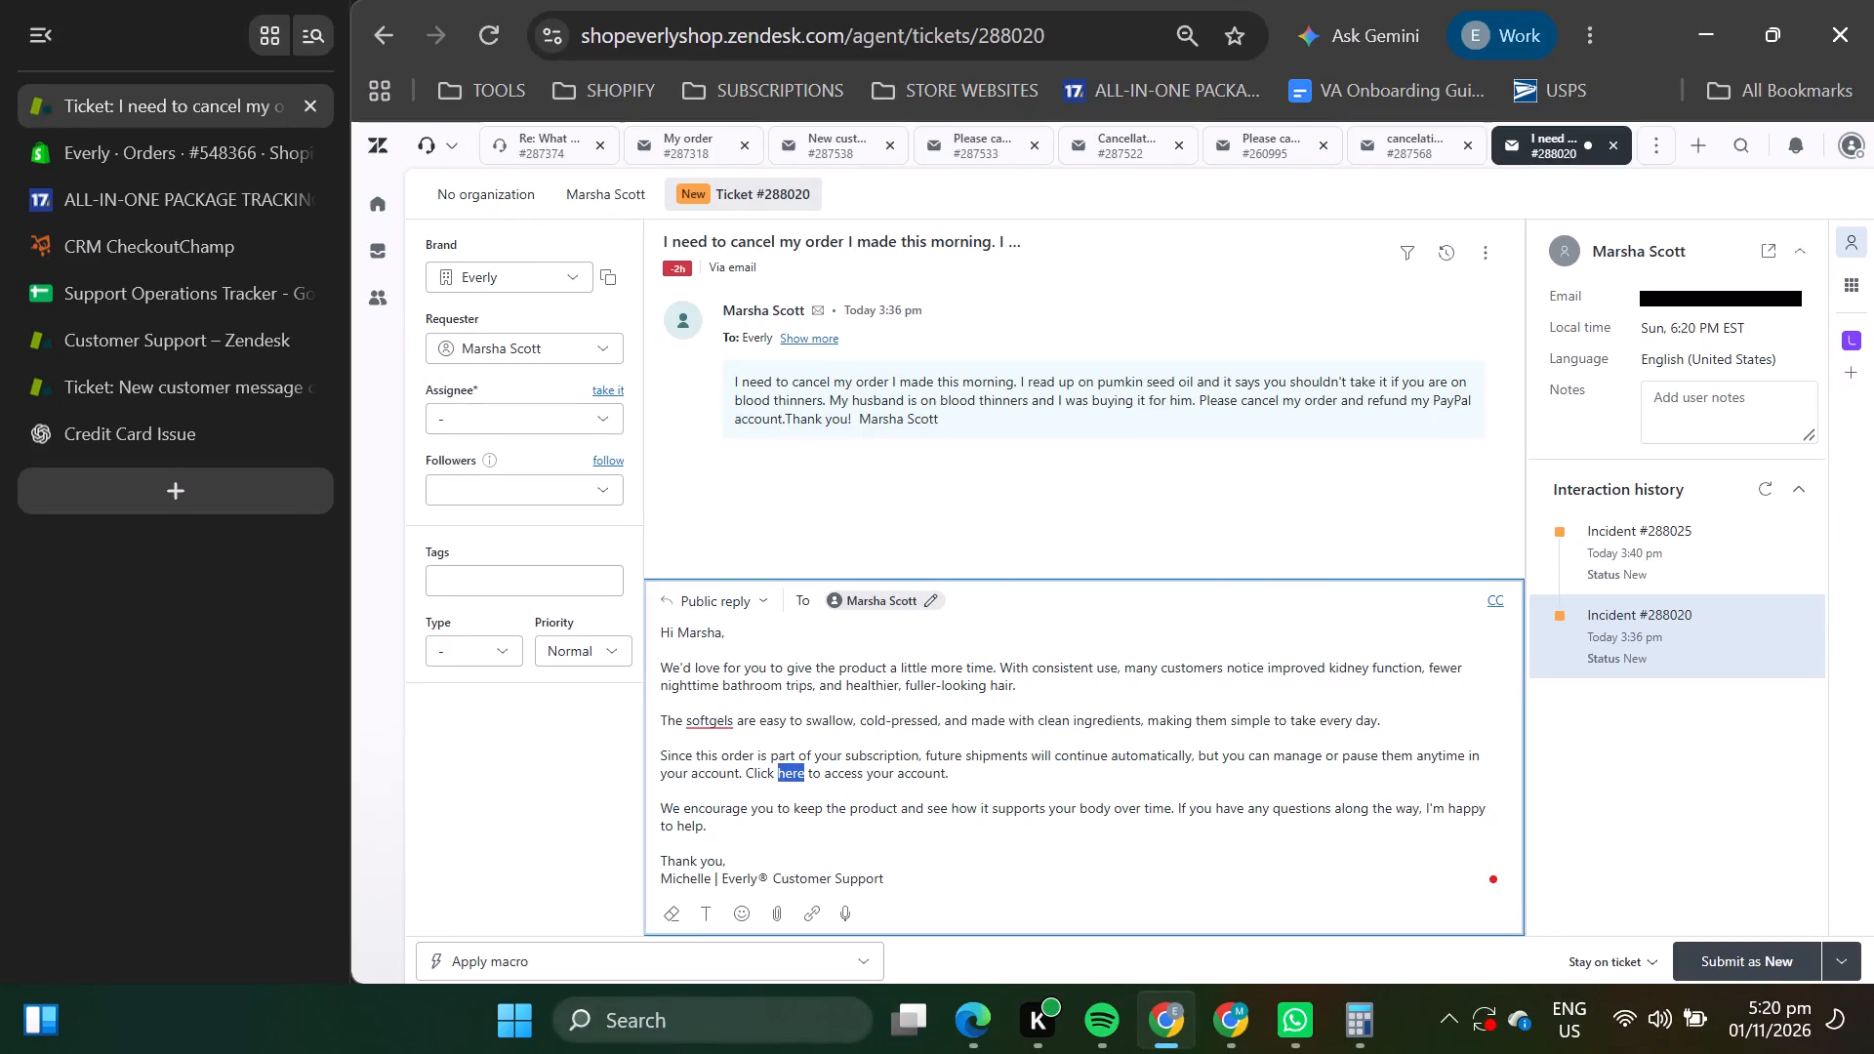
Paste the copied link over the word "here" in the account-access sentence of the public reply.
right_click(777, 774)
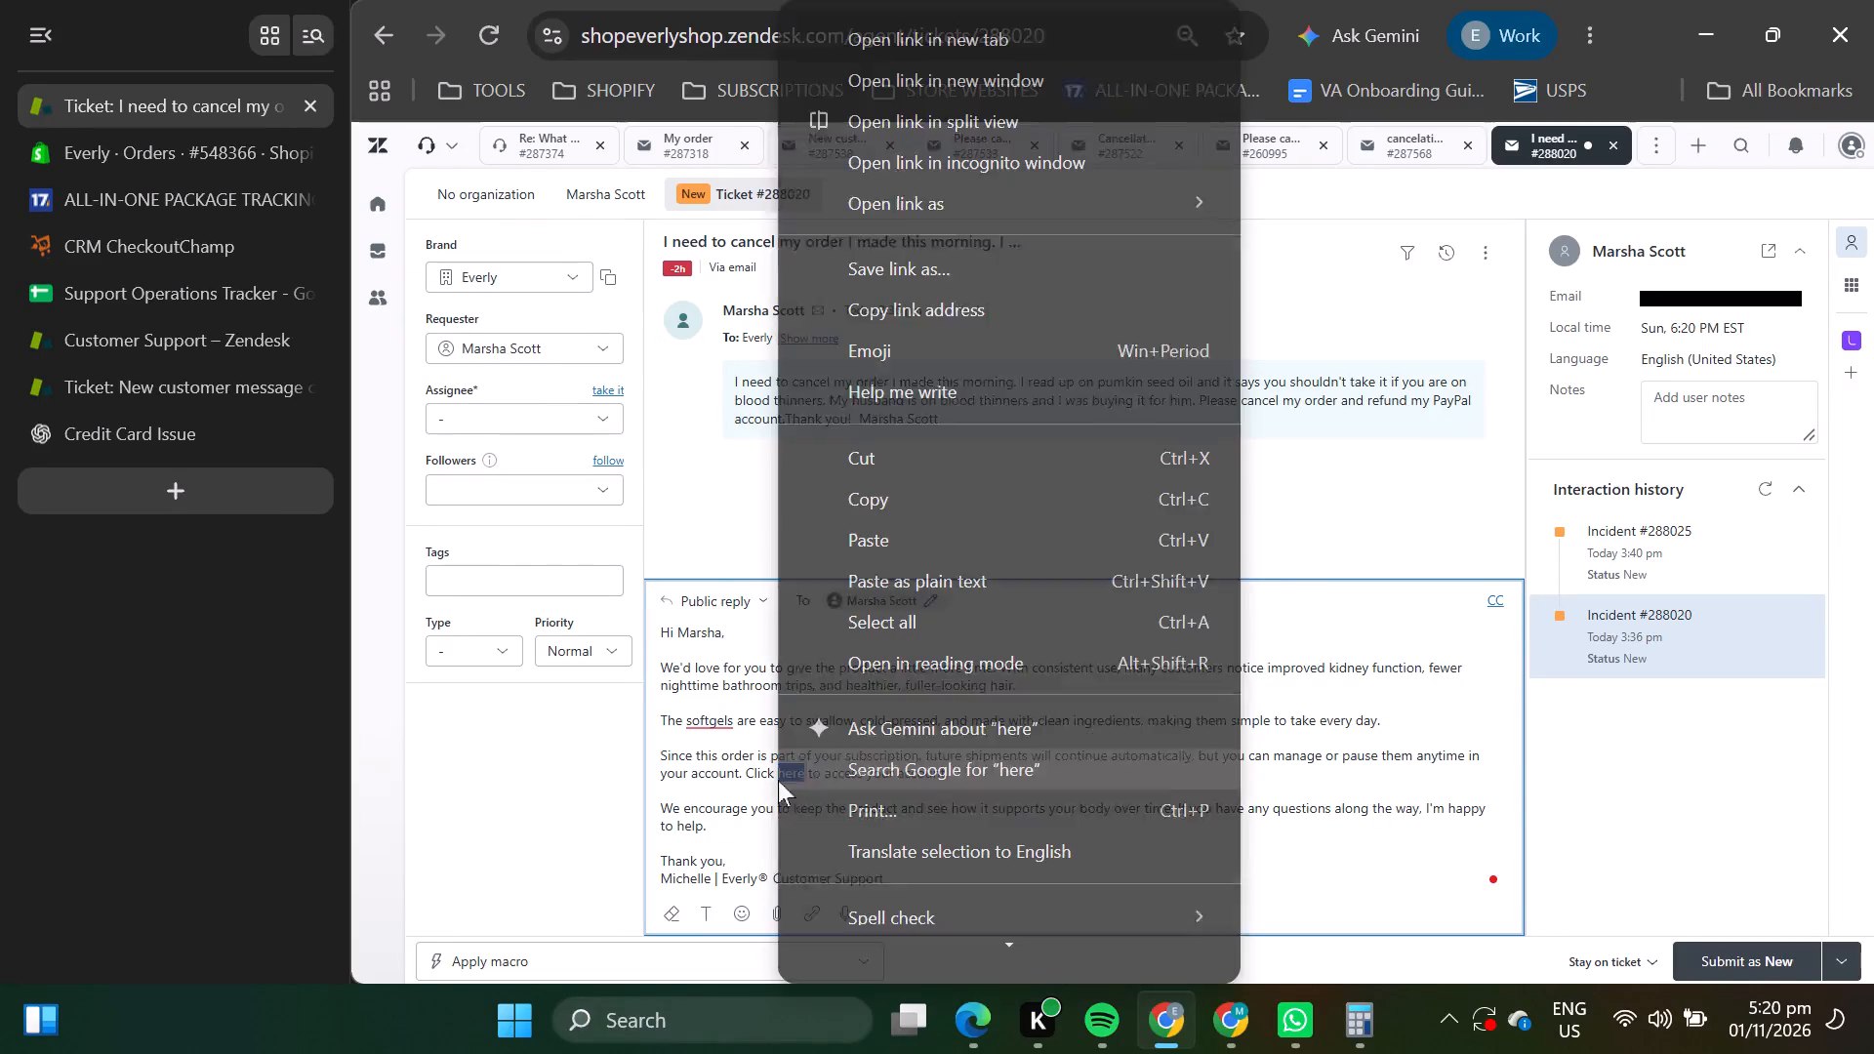
click(889, 541)
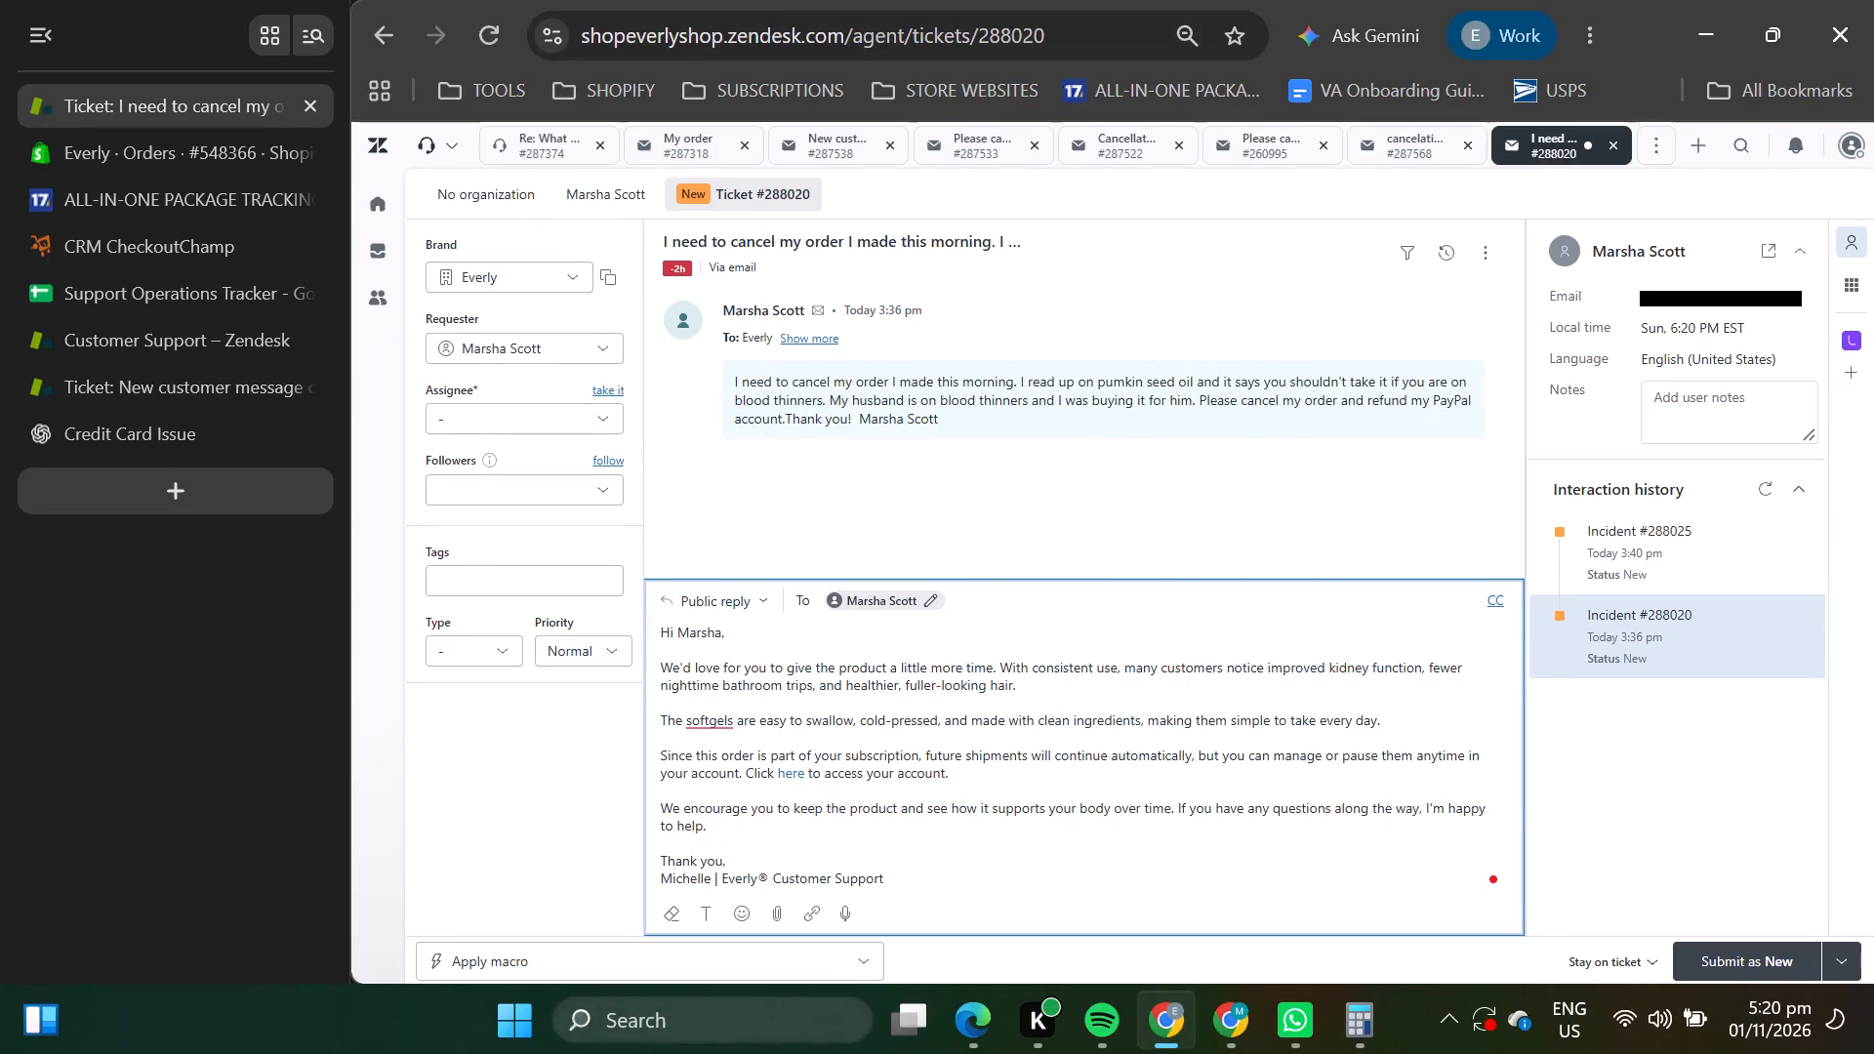
scroll(1024, 764, down, 2)
Take over ticket #288020 as assignee and submit the public reply with the ticket status Solved.
double_click(605, 389)
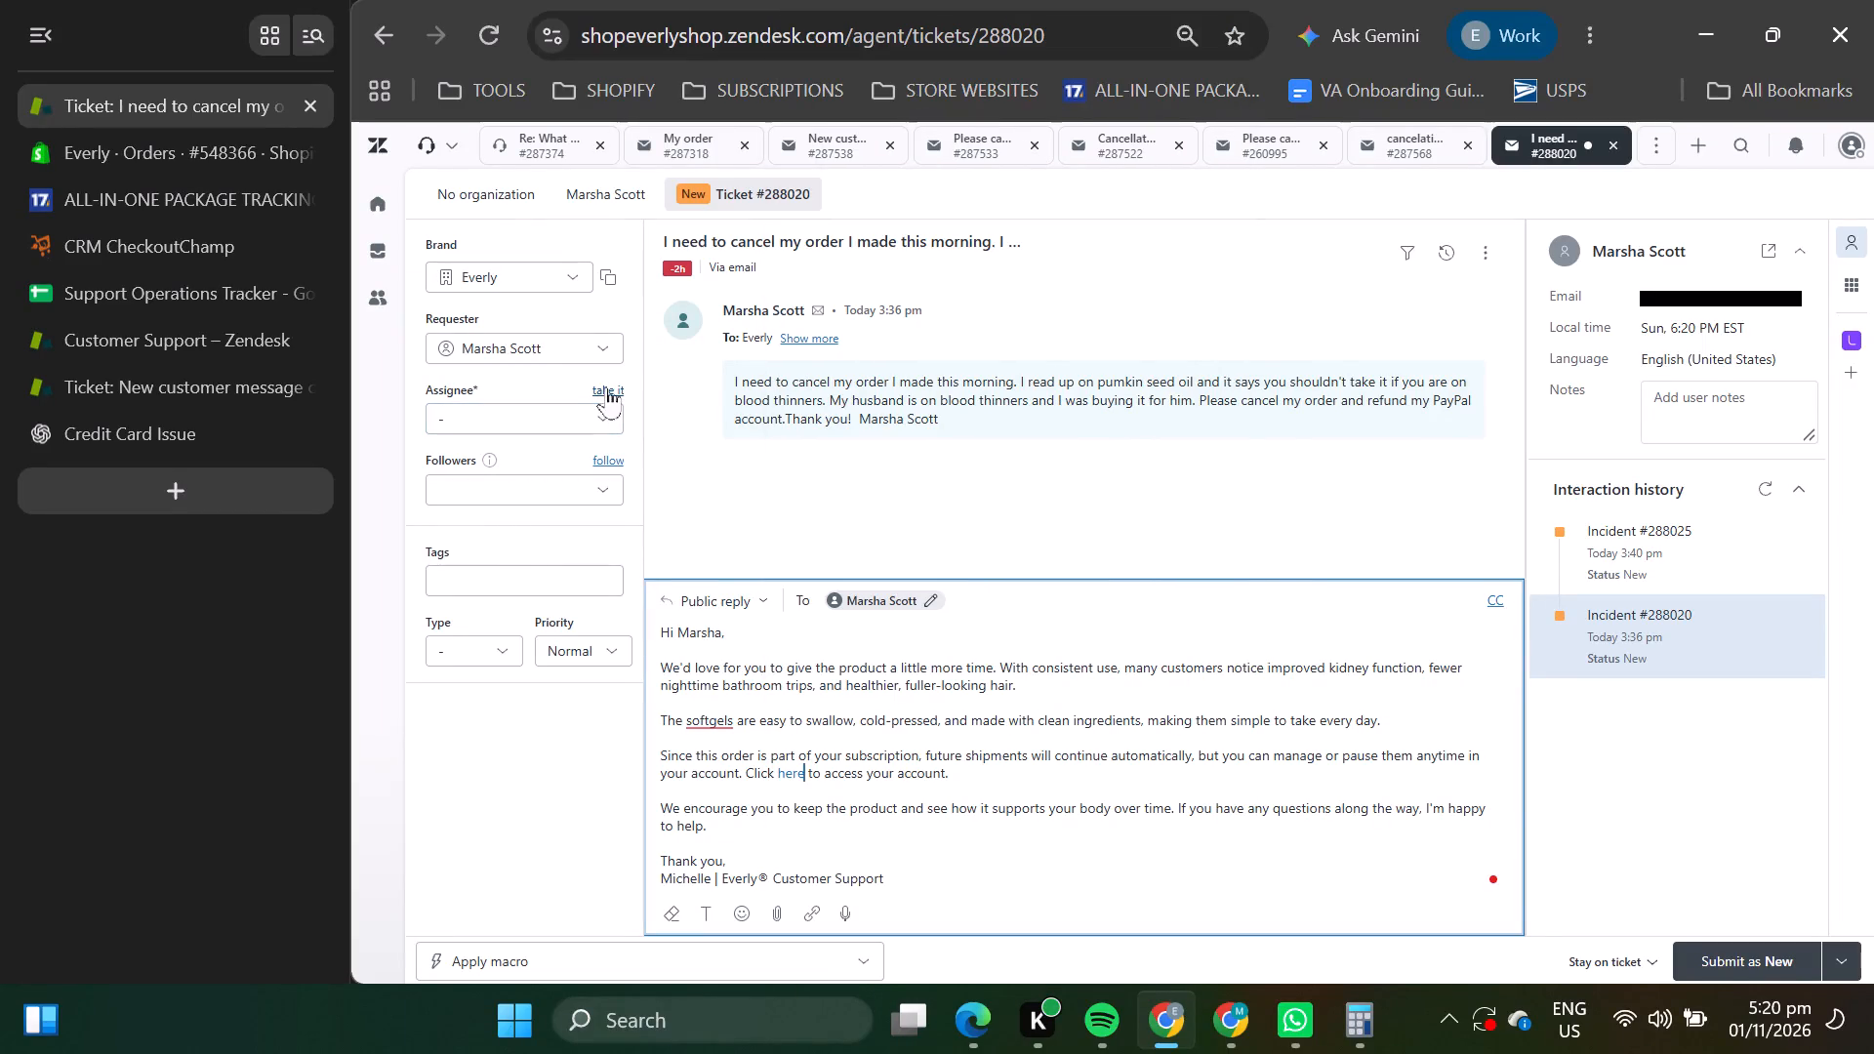
double_click(607, 386)
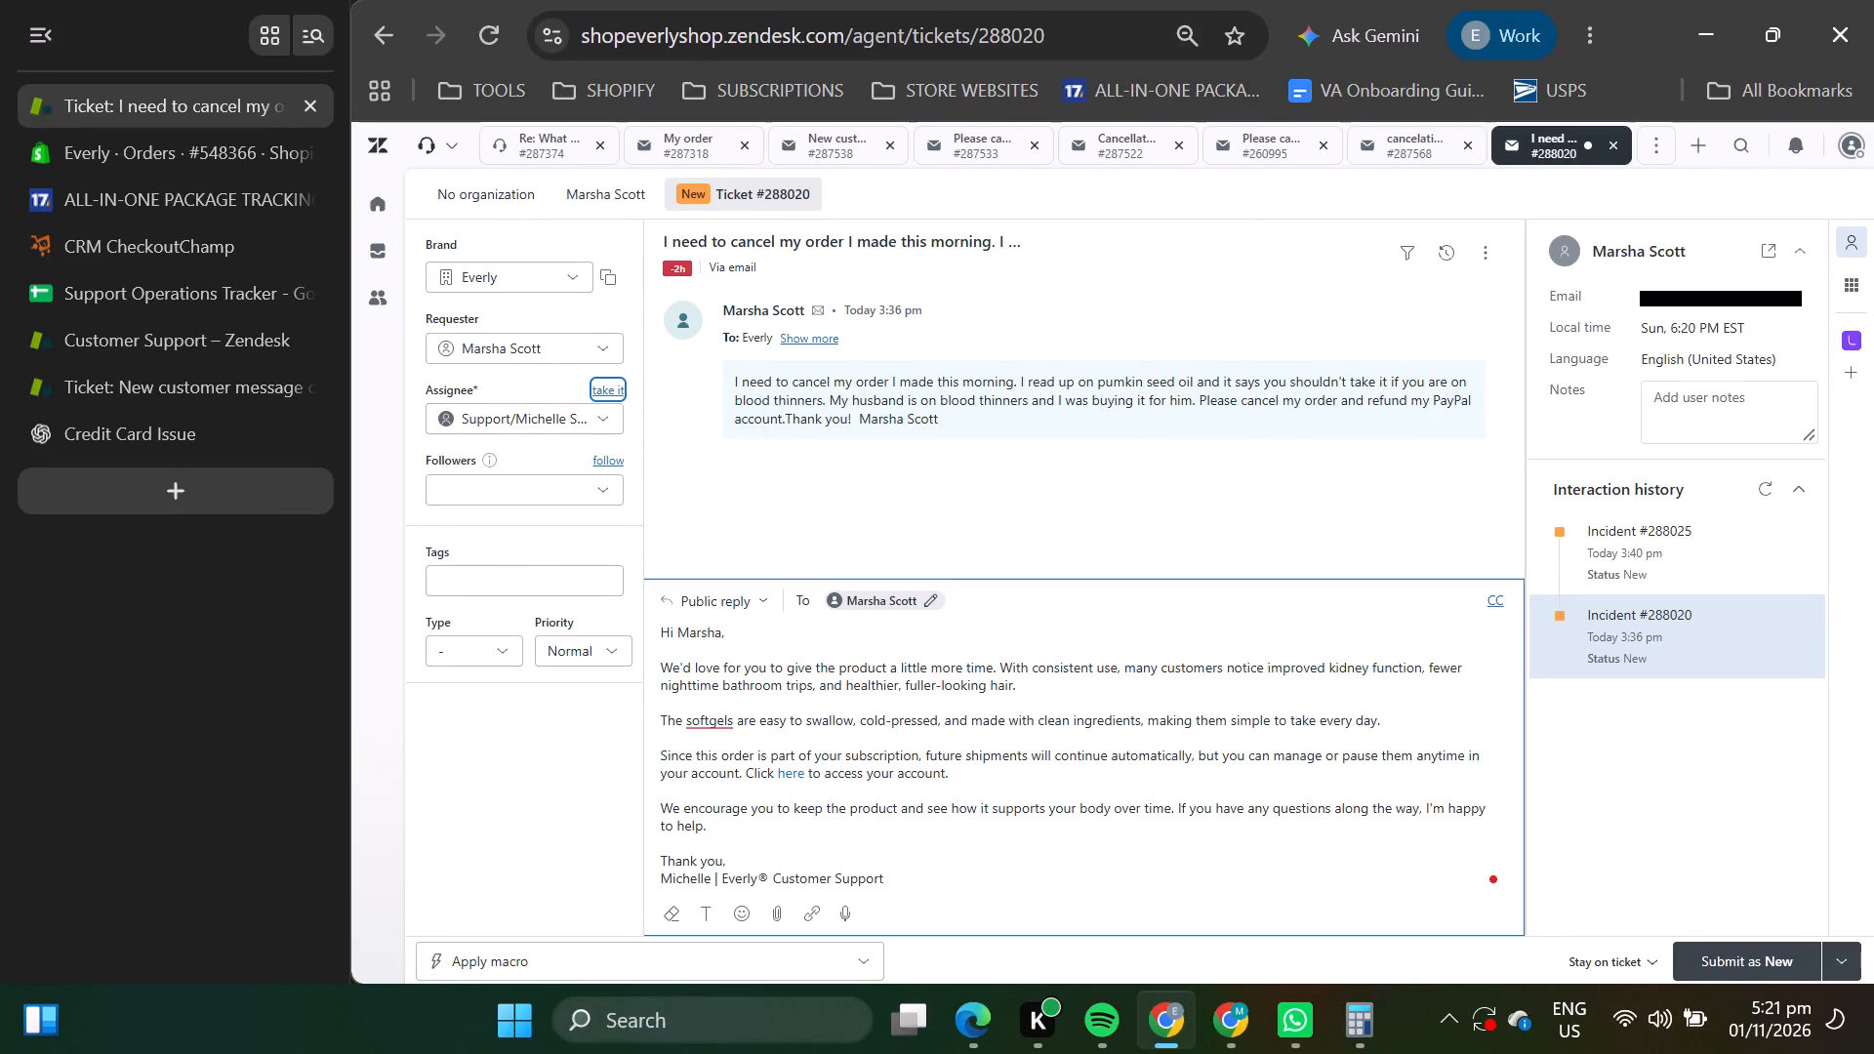
click(1839, 961)
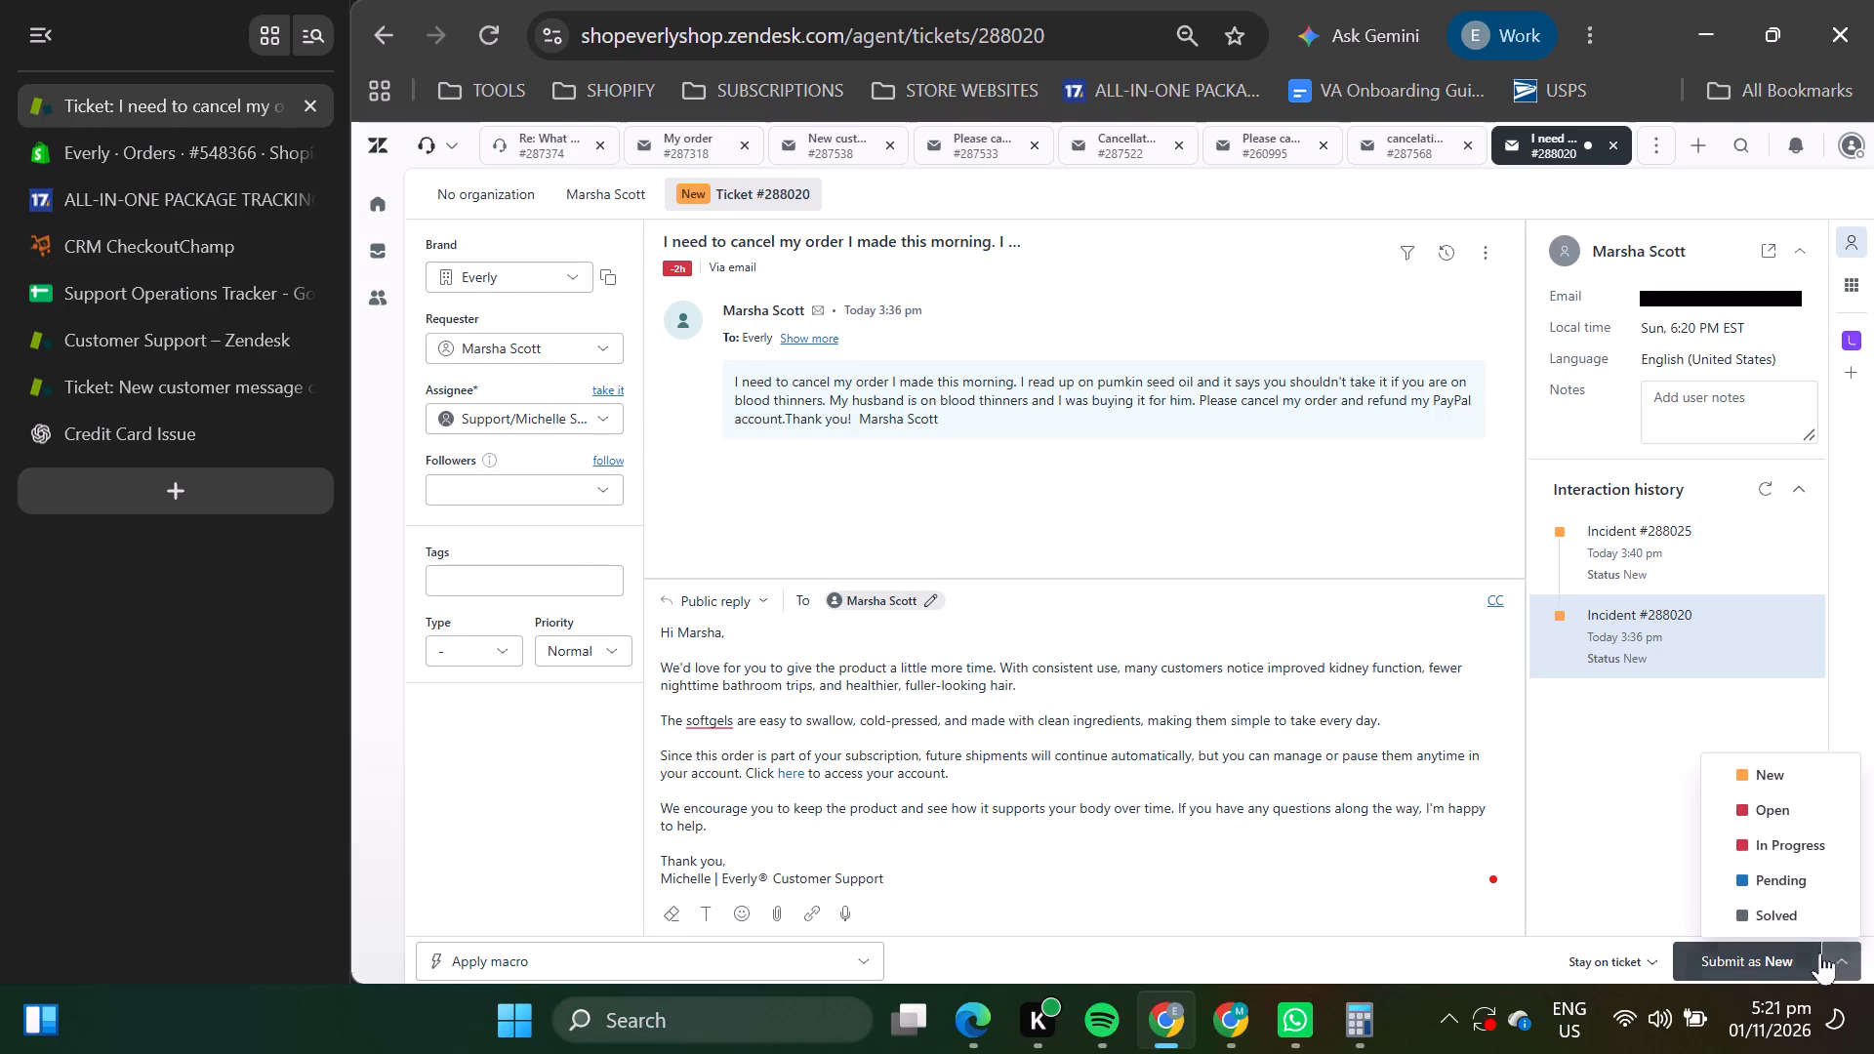
click(1769, 922)
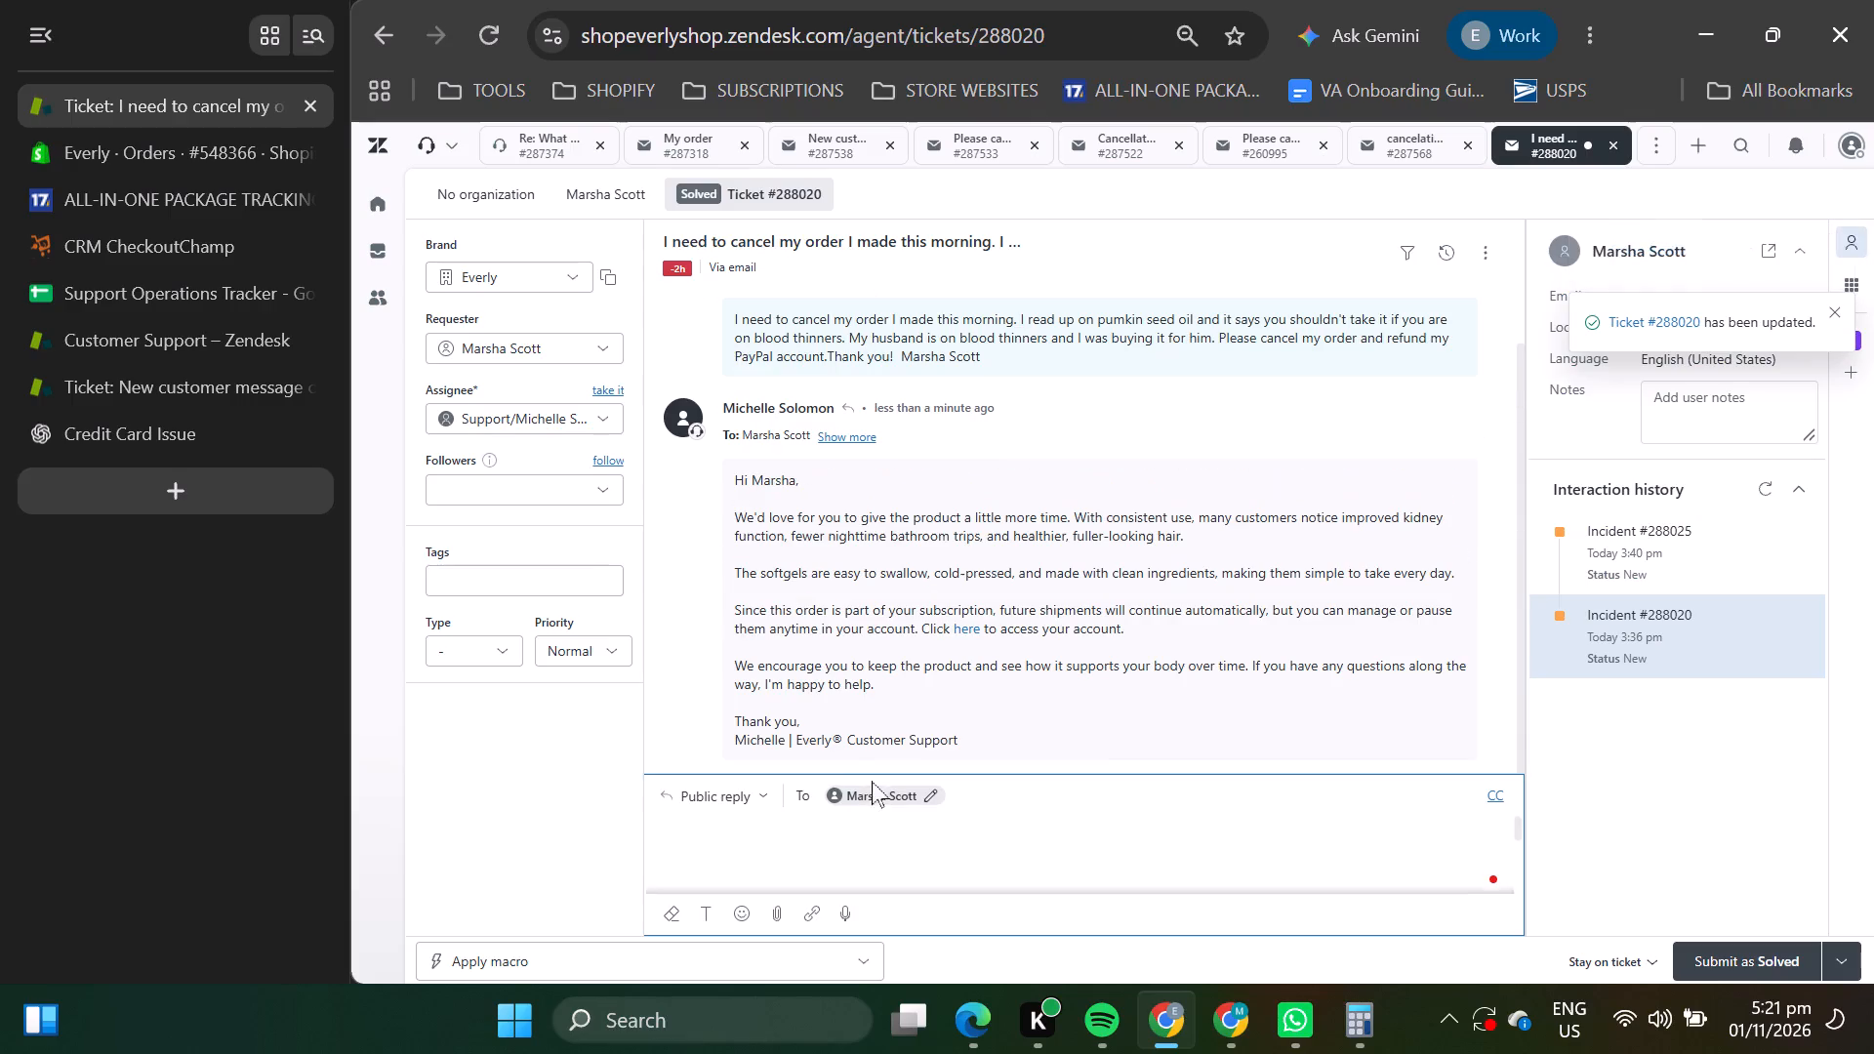
Add "Refunds::Pre-Delivery::Refund Request Before Delivered [Step 1] (Has Subscription)" as an internal note on ticket #288020, submitted as Solved.
click(740, 788)
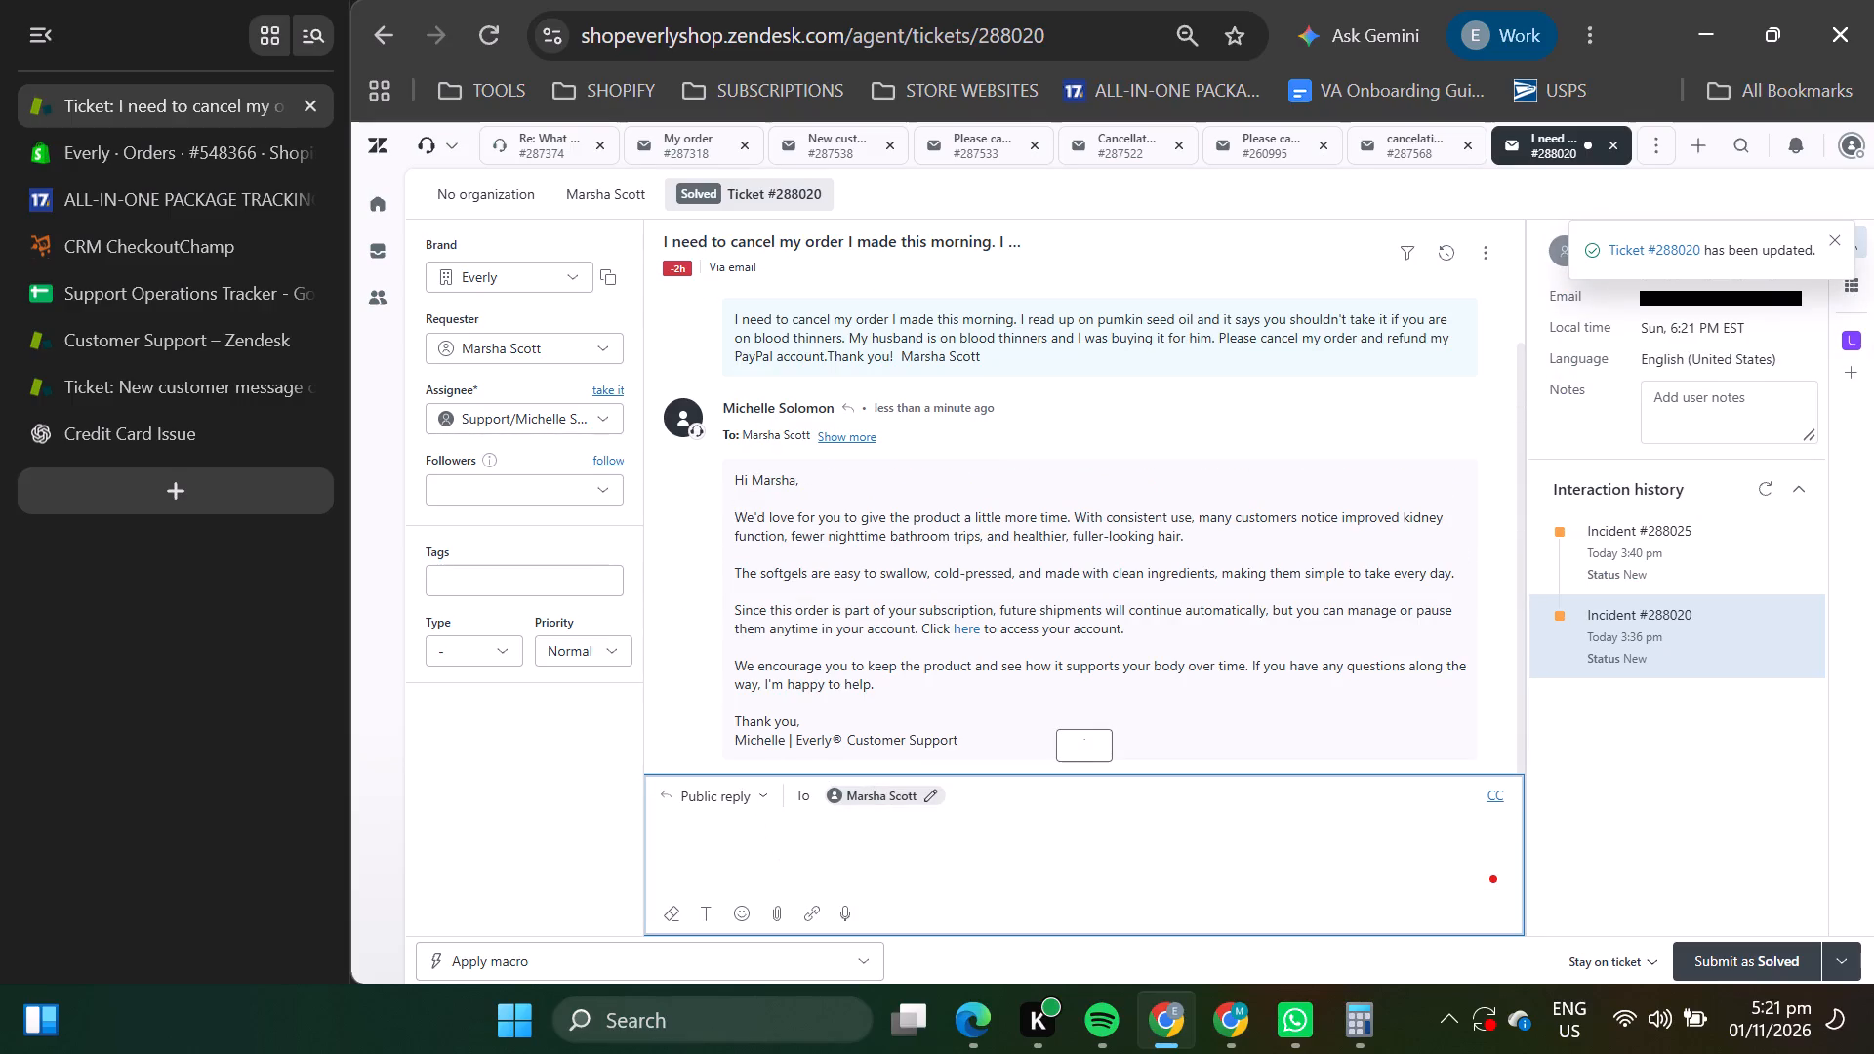
click(763, 790)
click(758, 747)
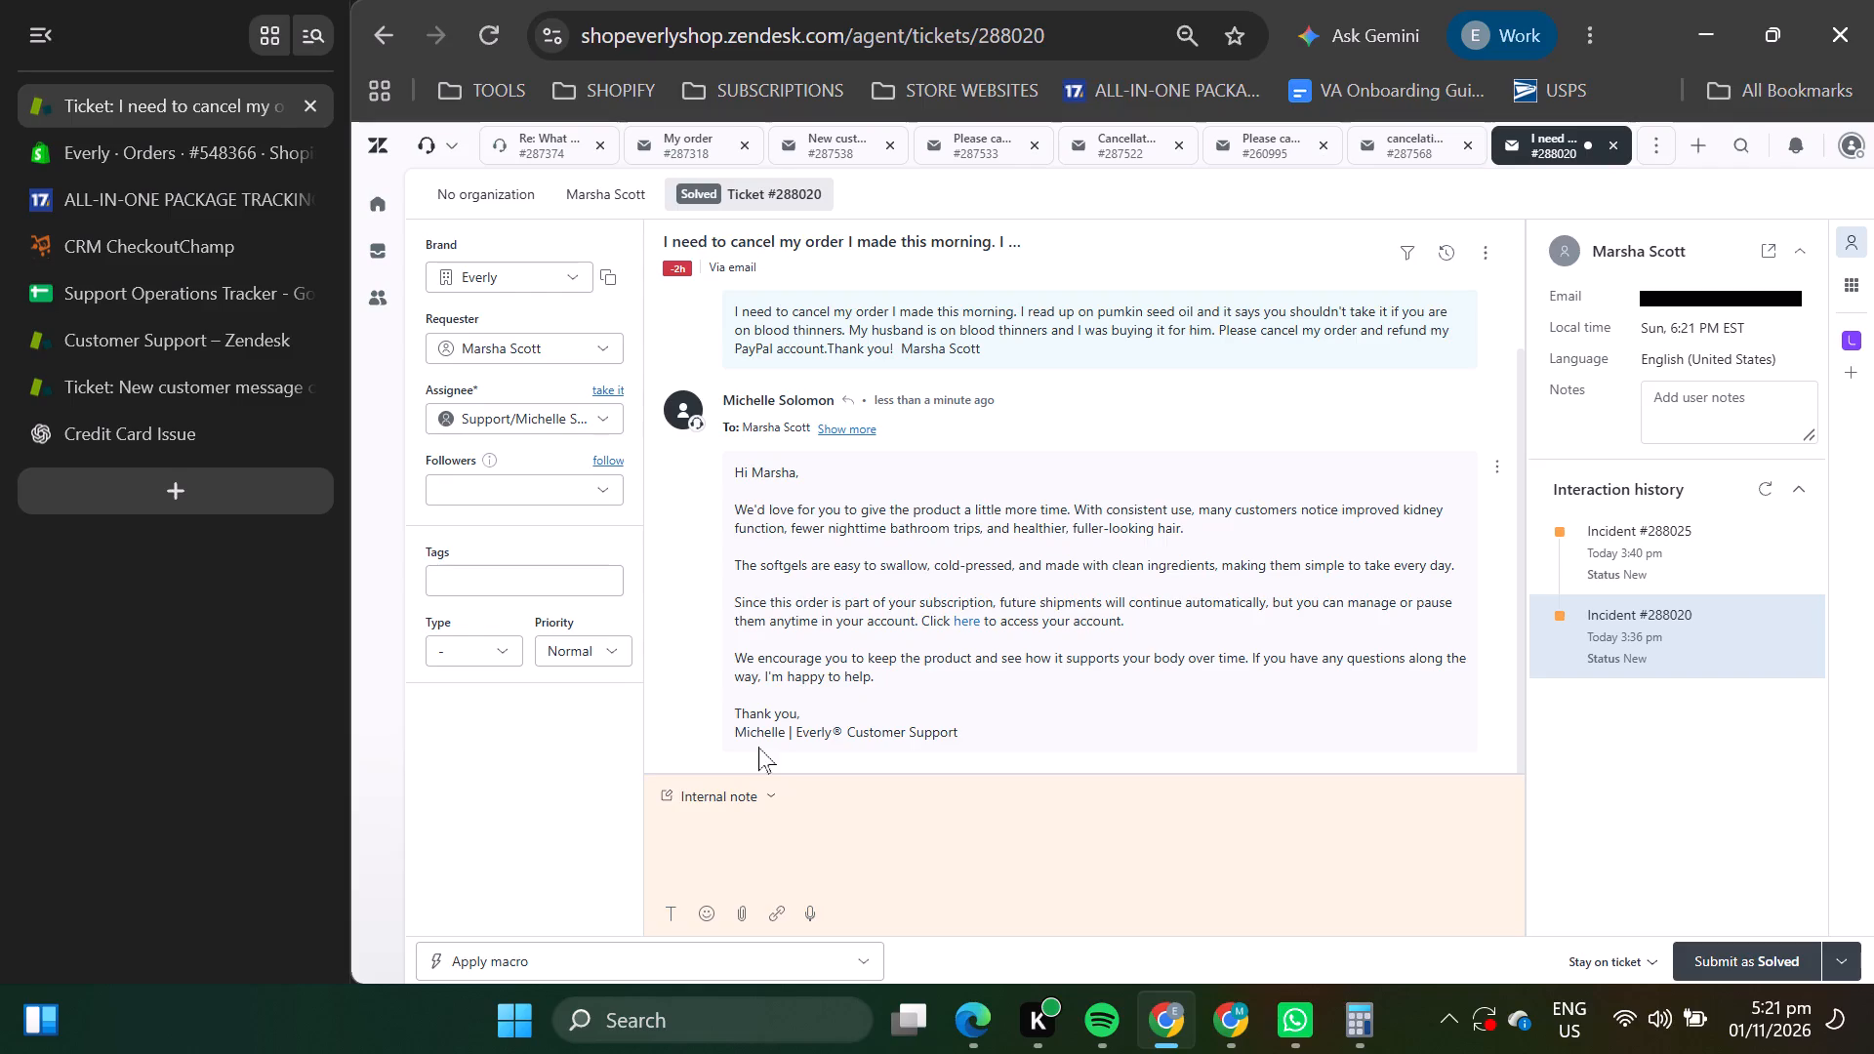
click(1784, 953)
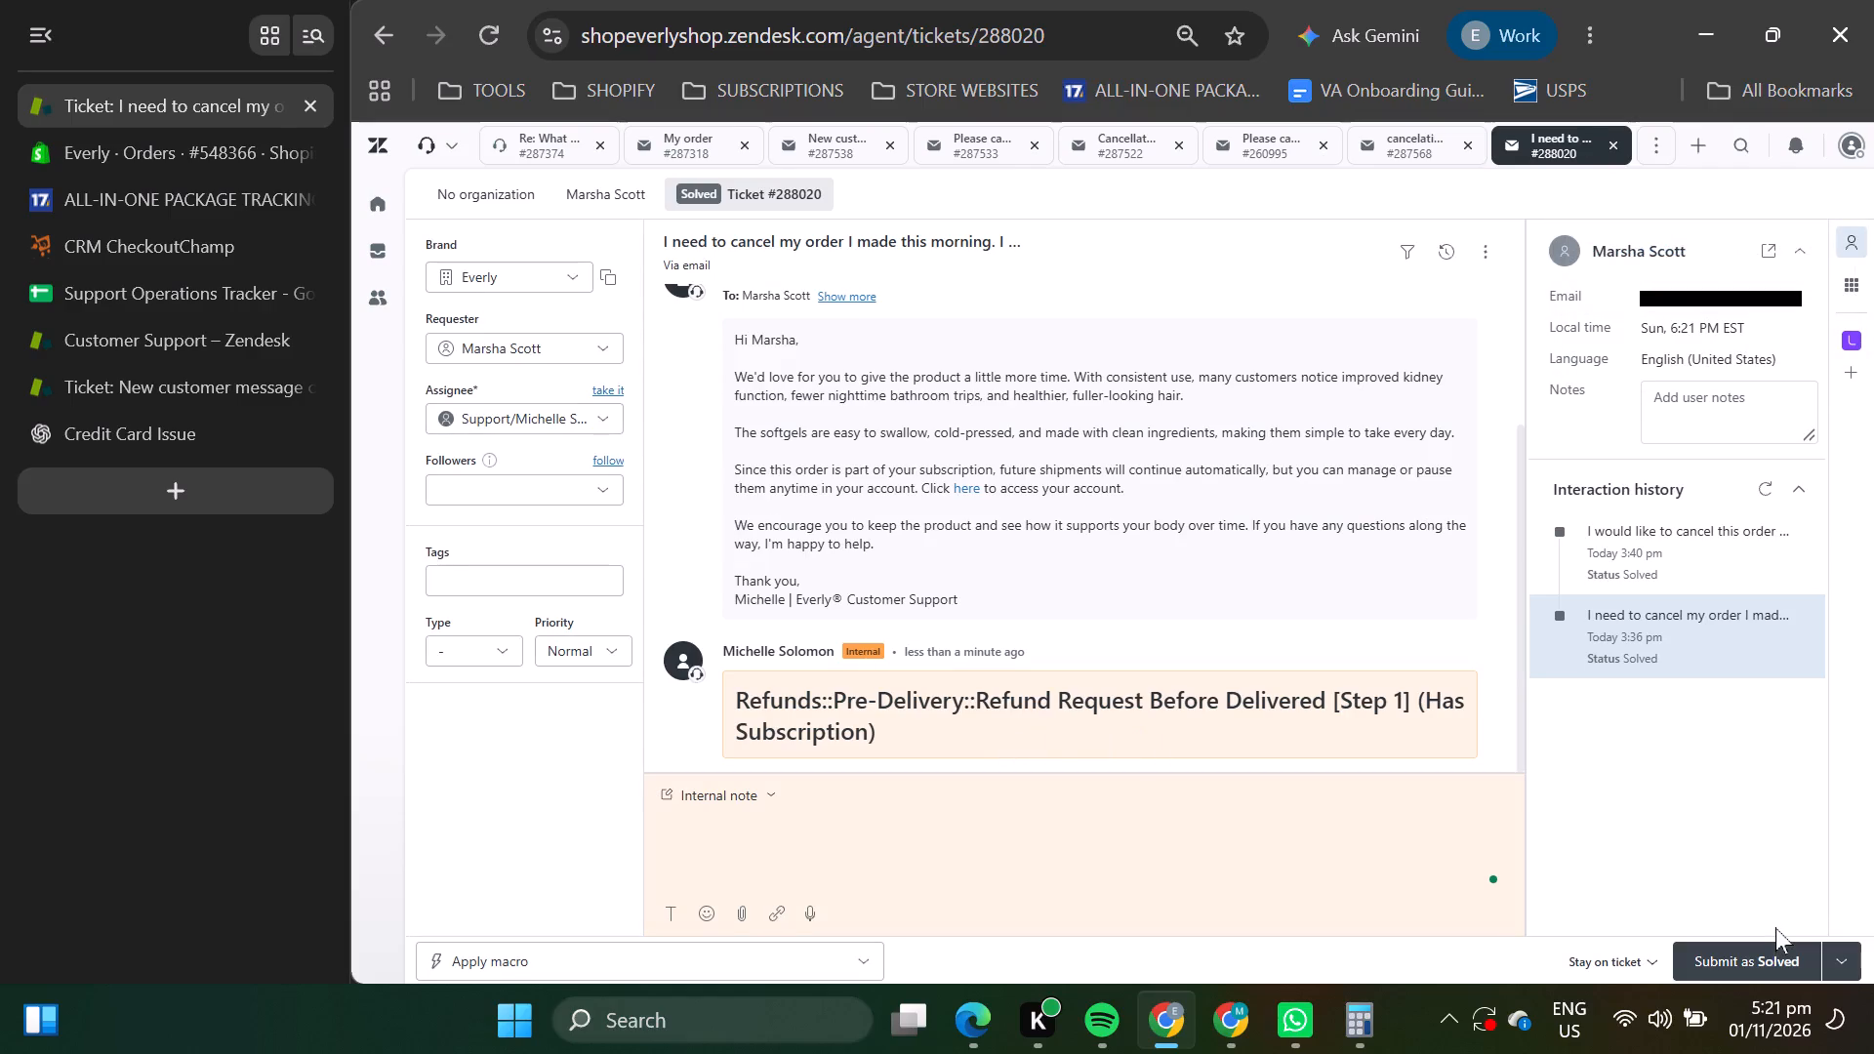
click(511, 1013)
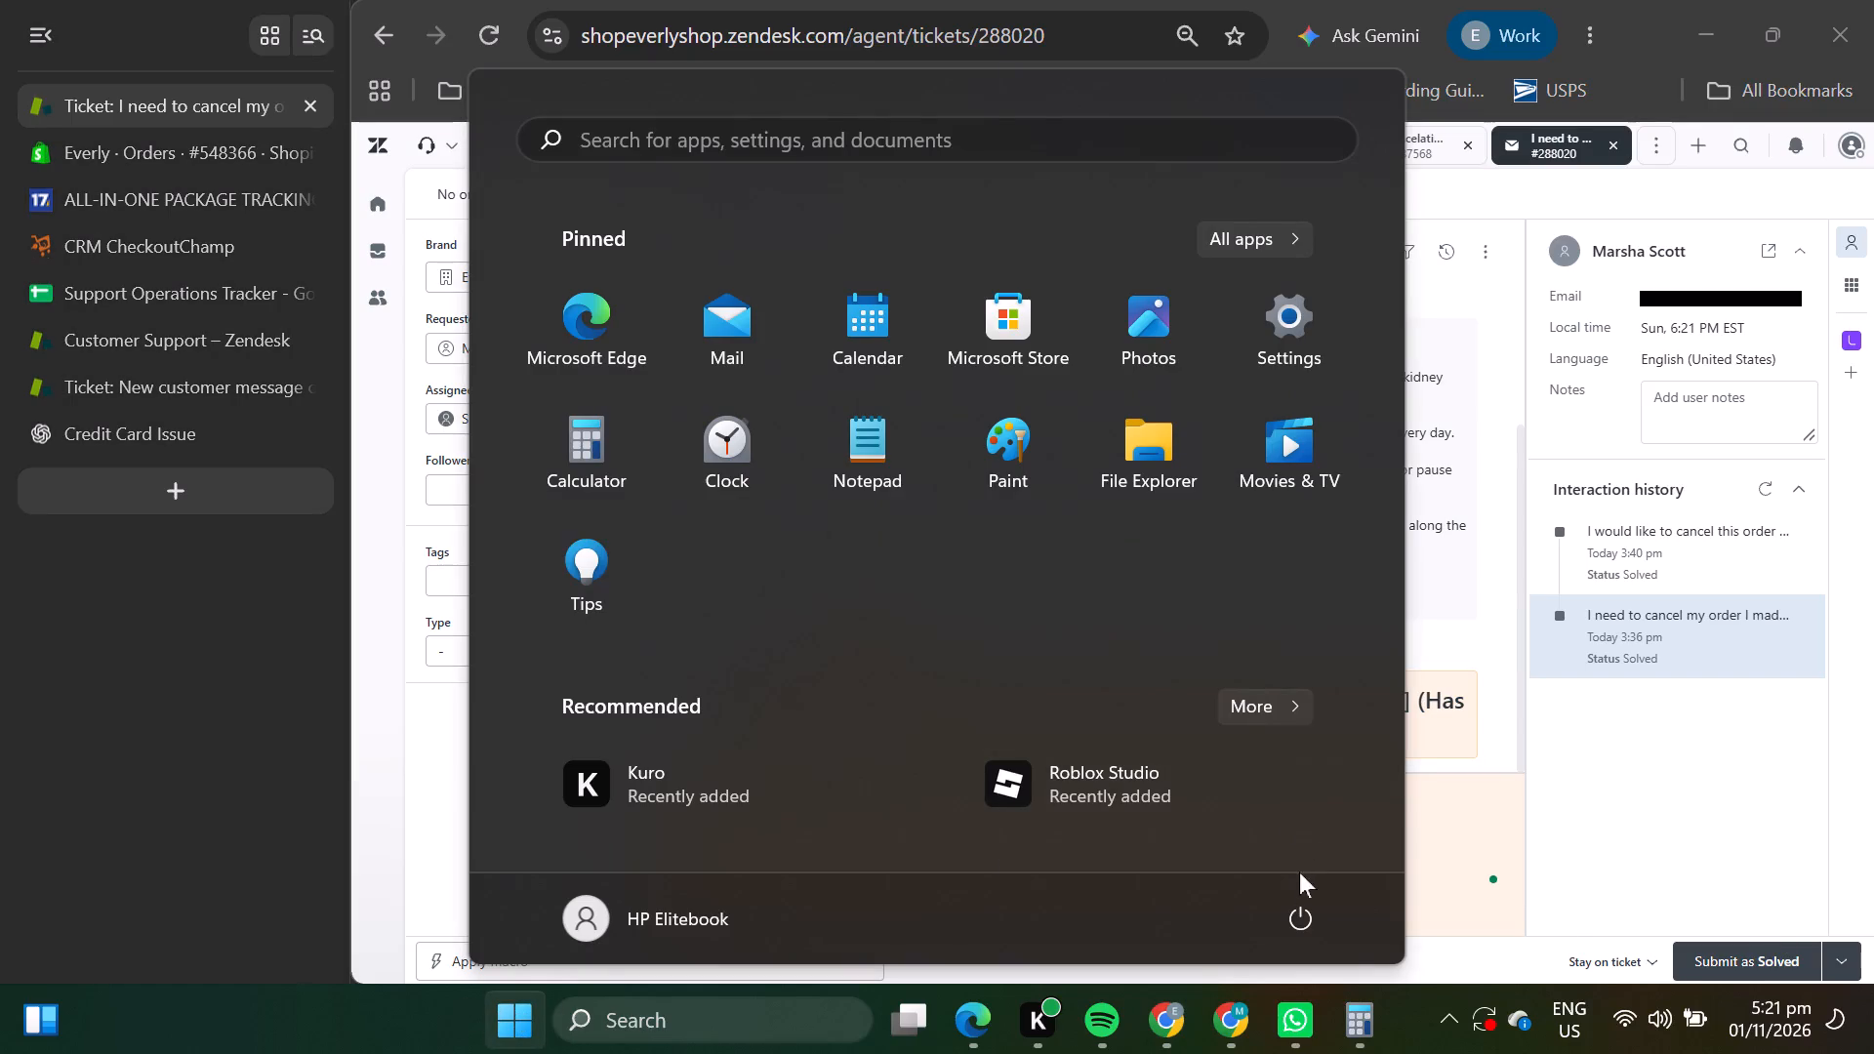
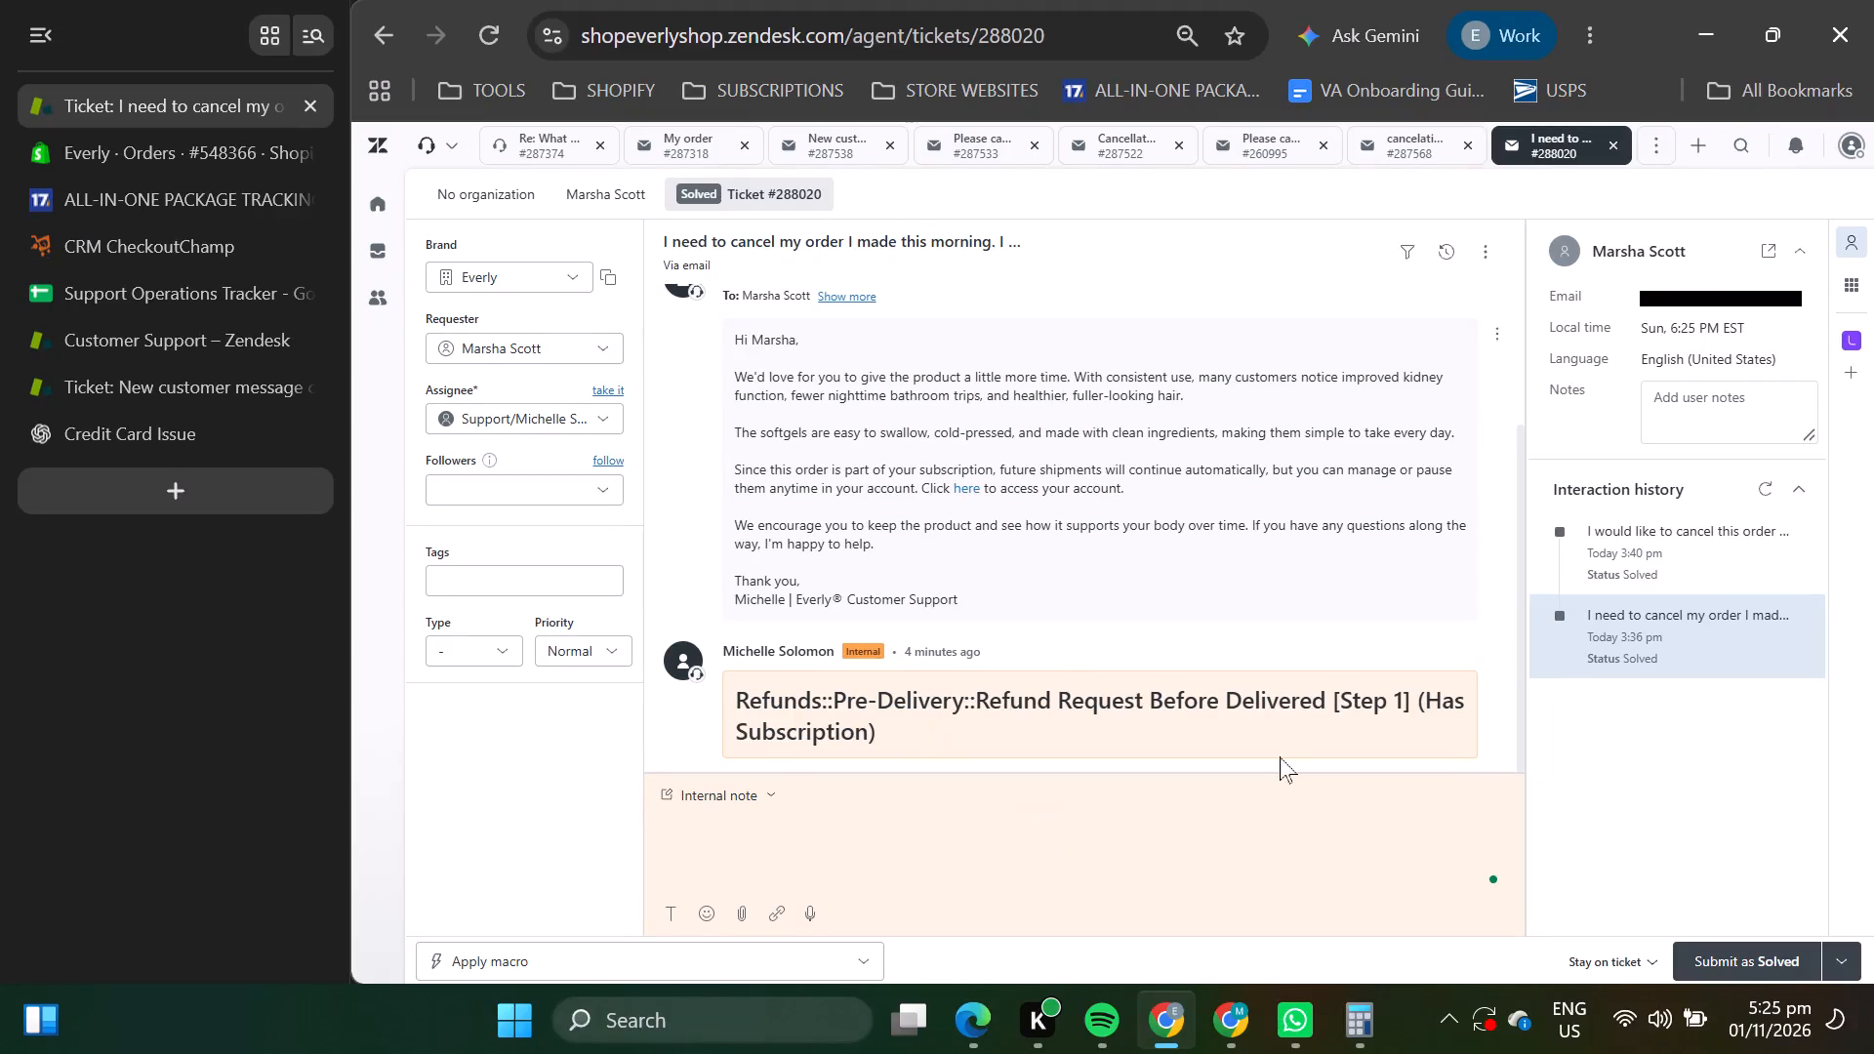
Return to the Everly – Tickets view, browse forward to page 6 and open ticket #287720.
scroll(1280, 755, down, 3)
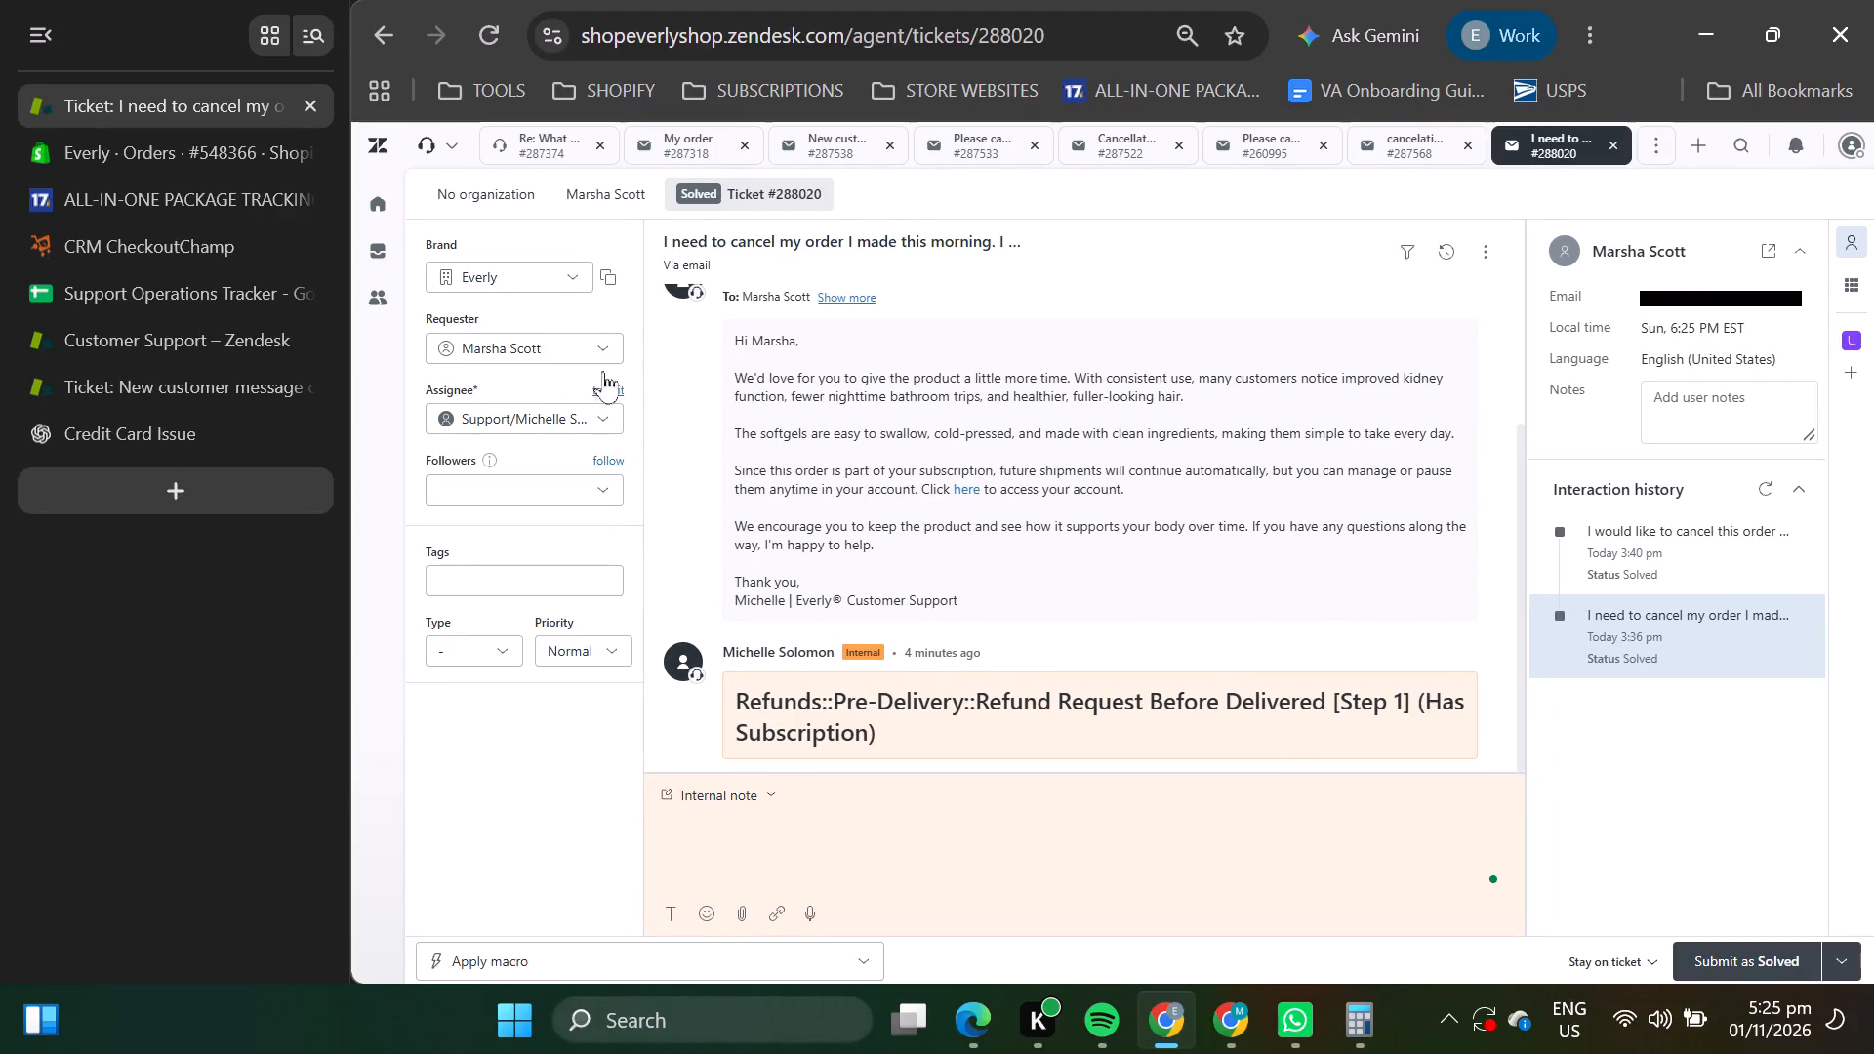
click(376, 254)
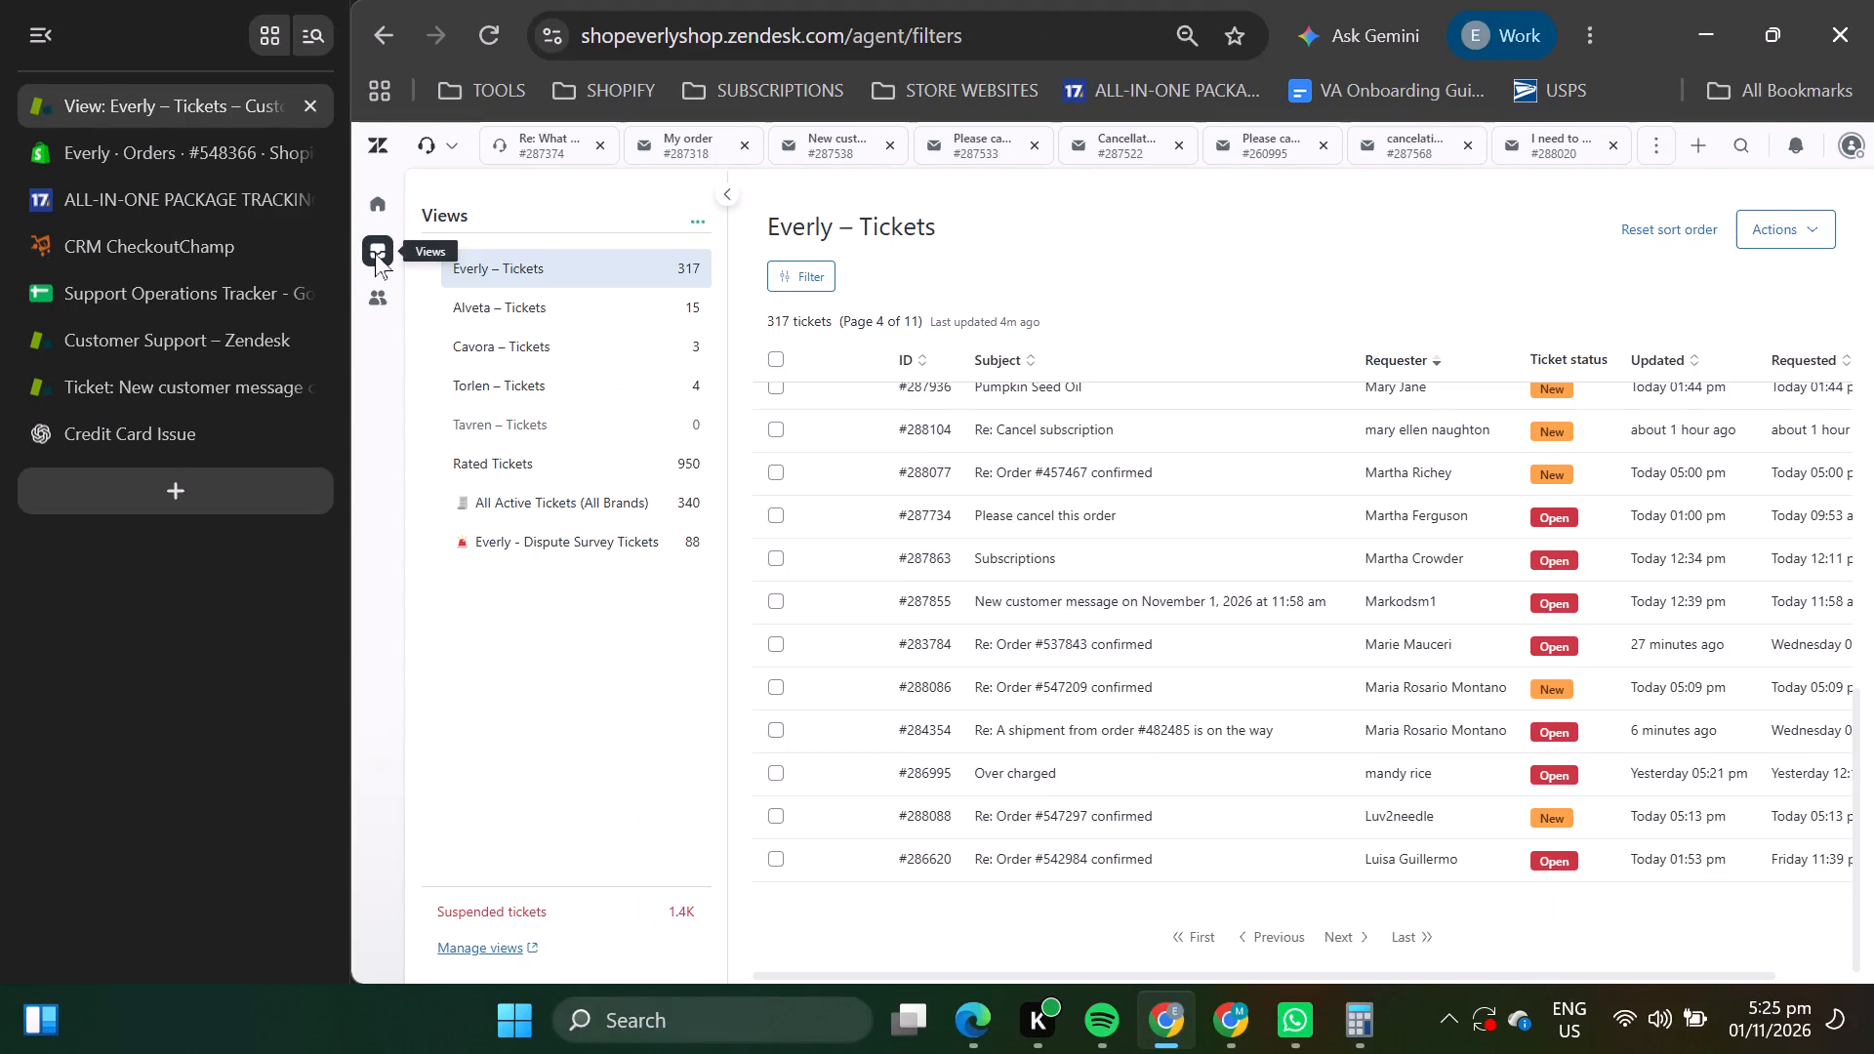
scroll(1175, 515, down, 2)
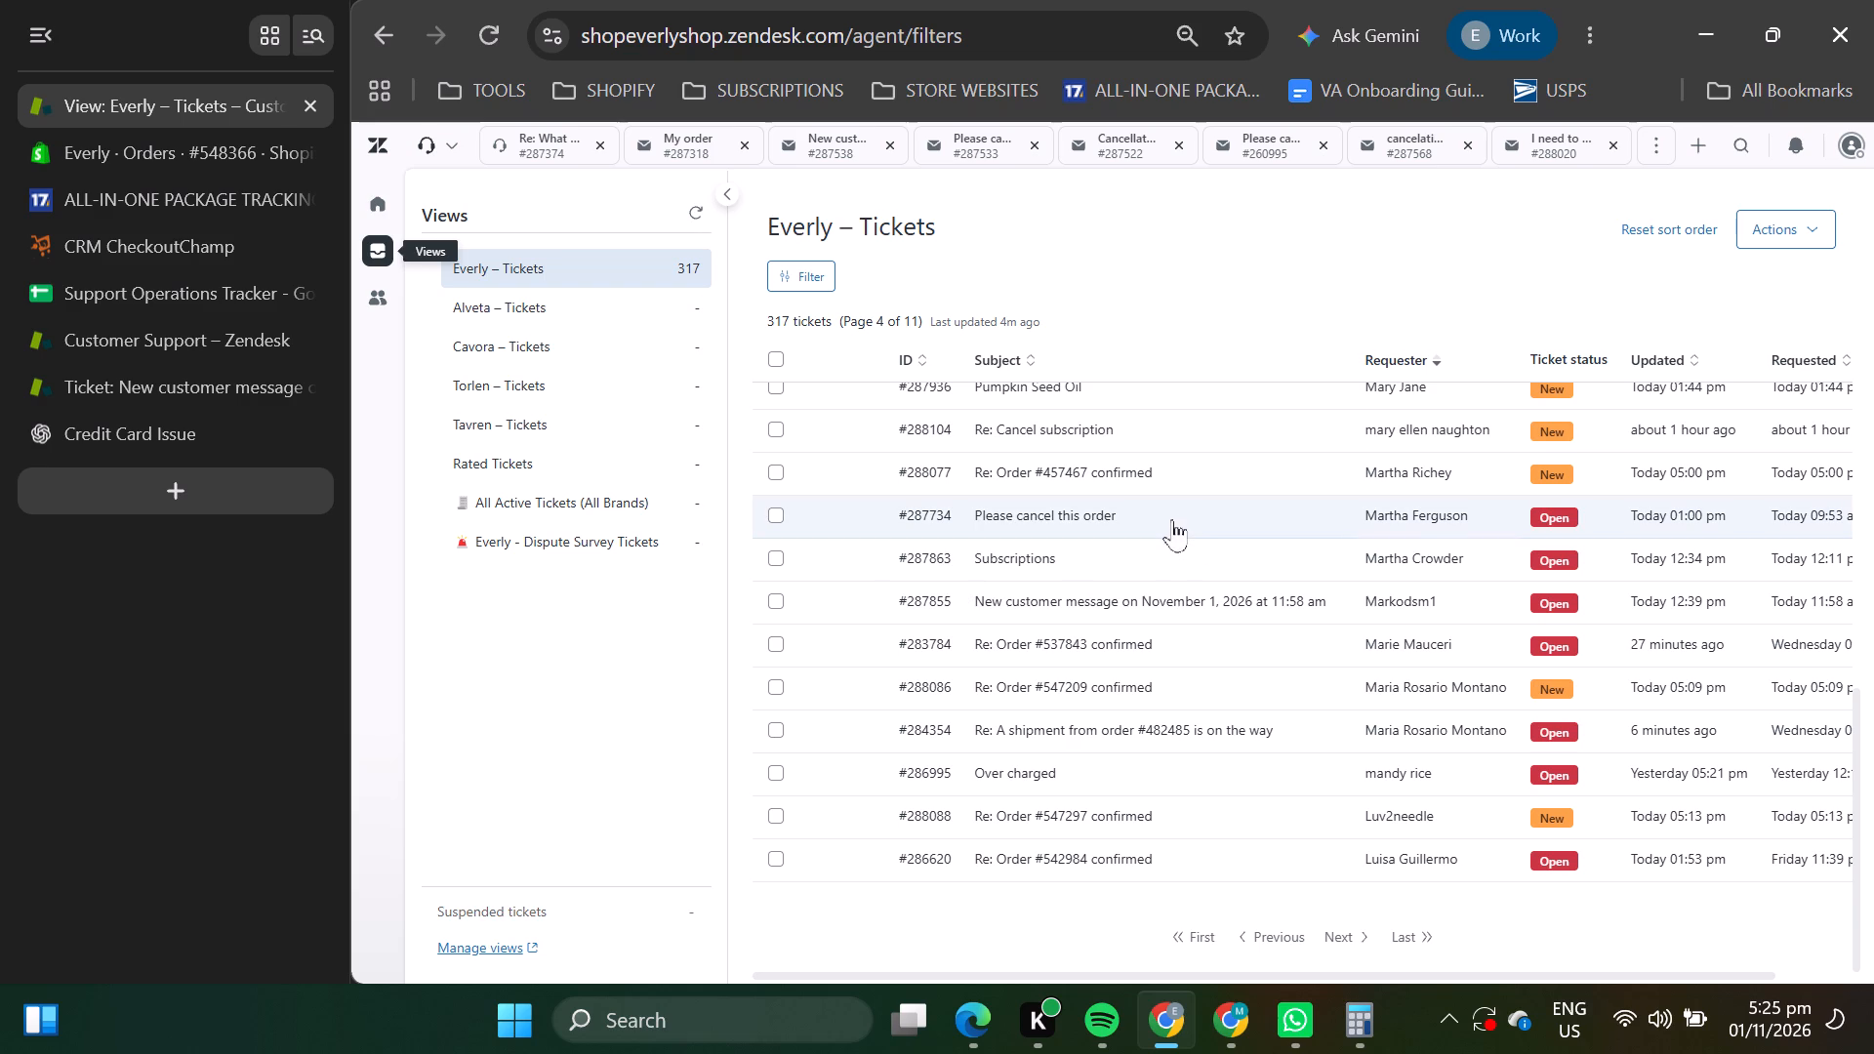
click(1349, 923)
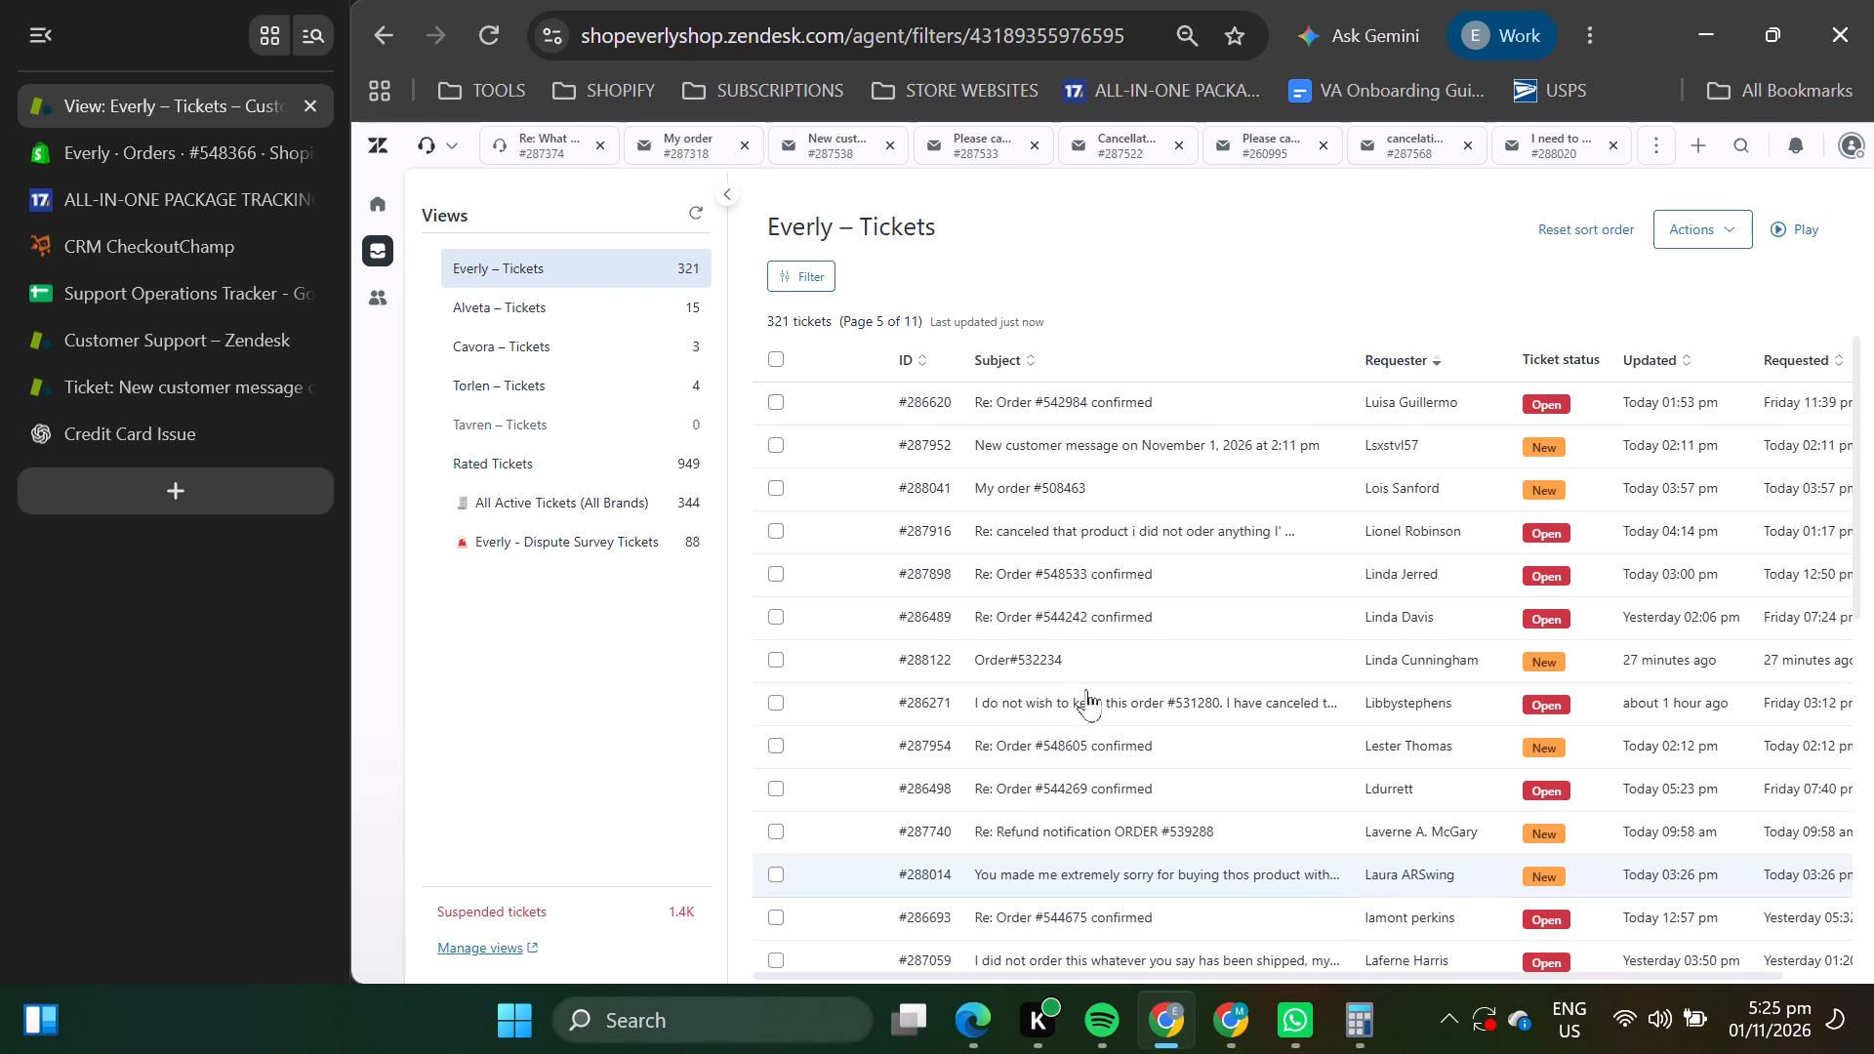
scroll(1110, 683, down, 2)
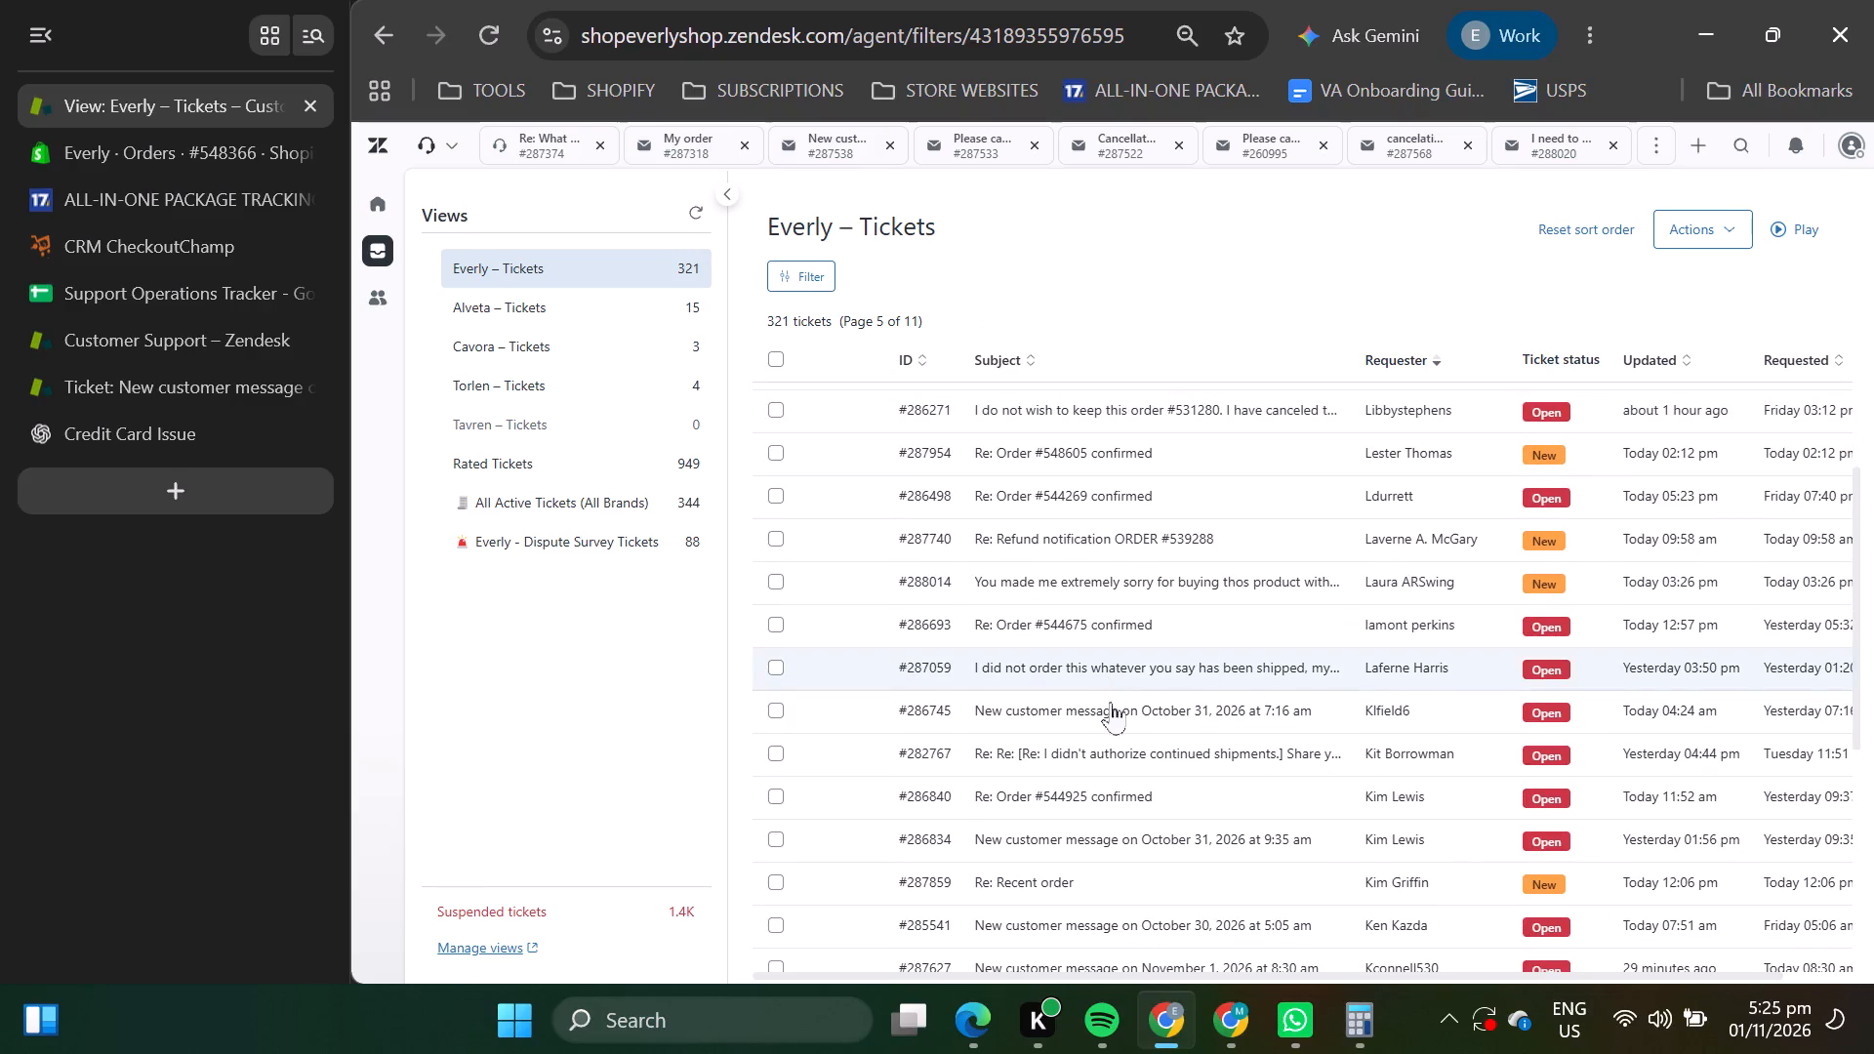
scroll(1076, 795, down, 1)
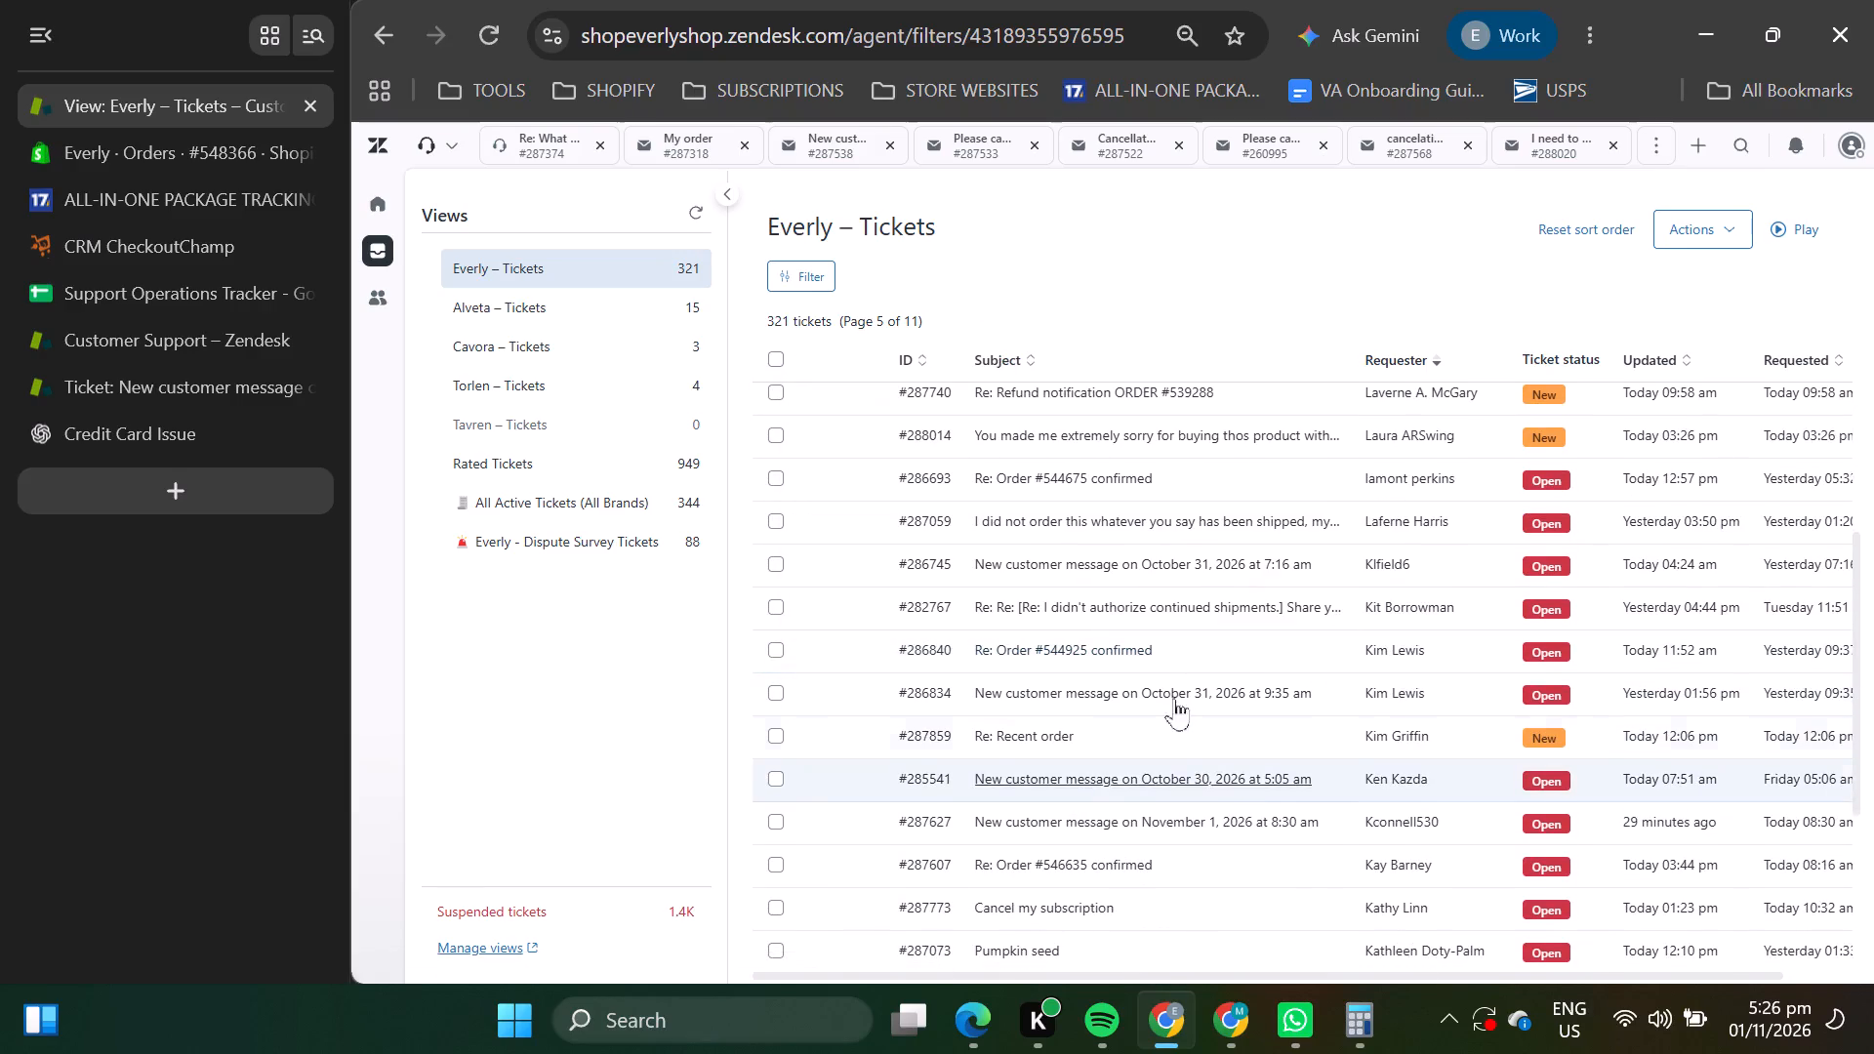
scroll(1120, 719, down, 4)
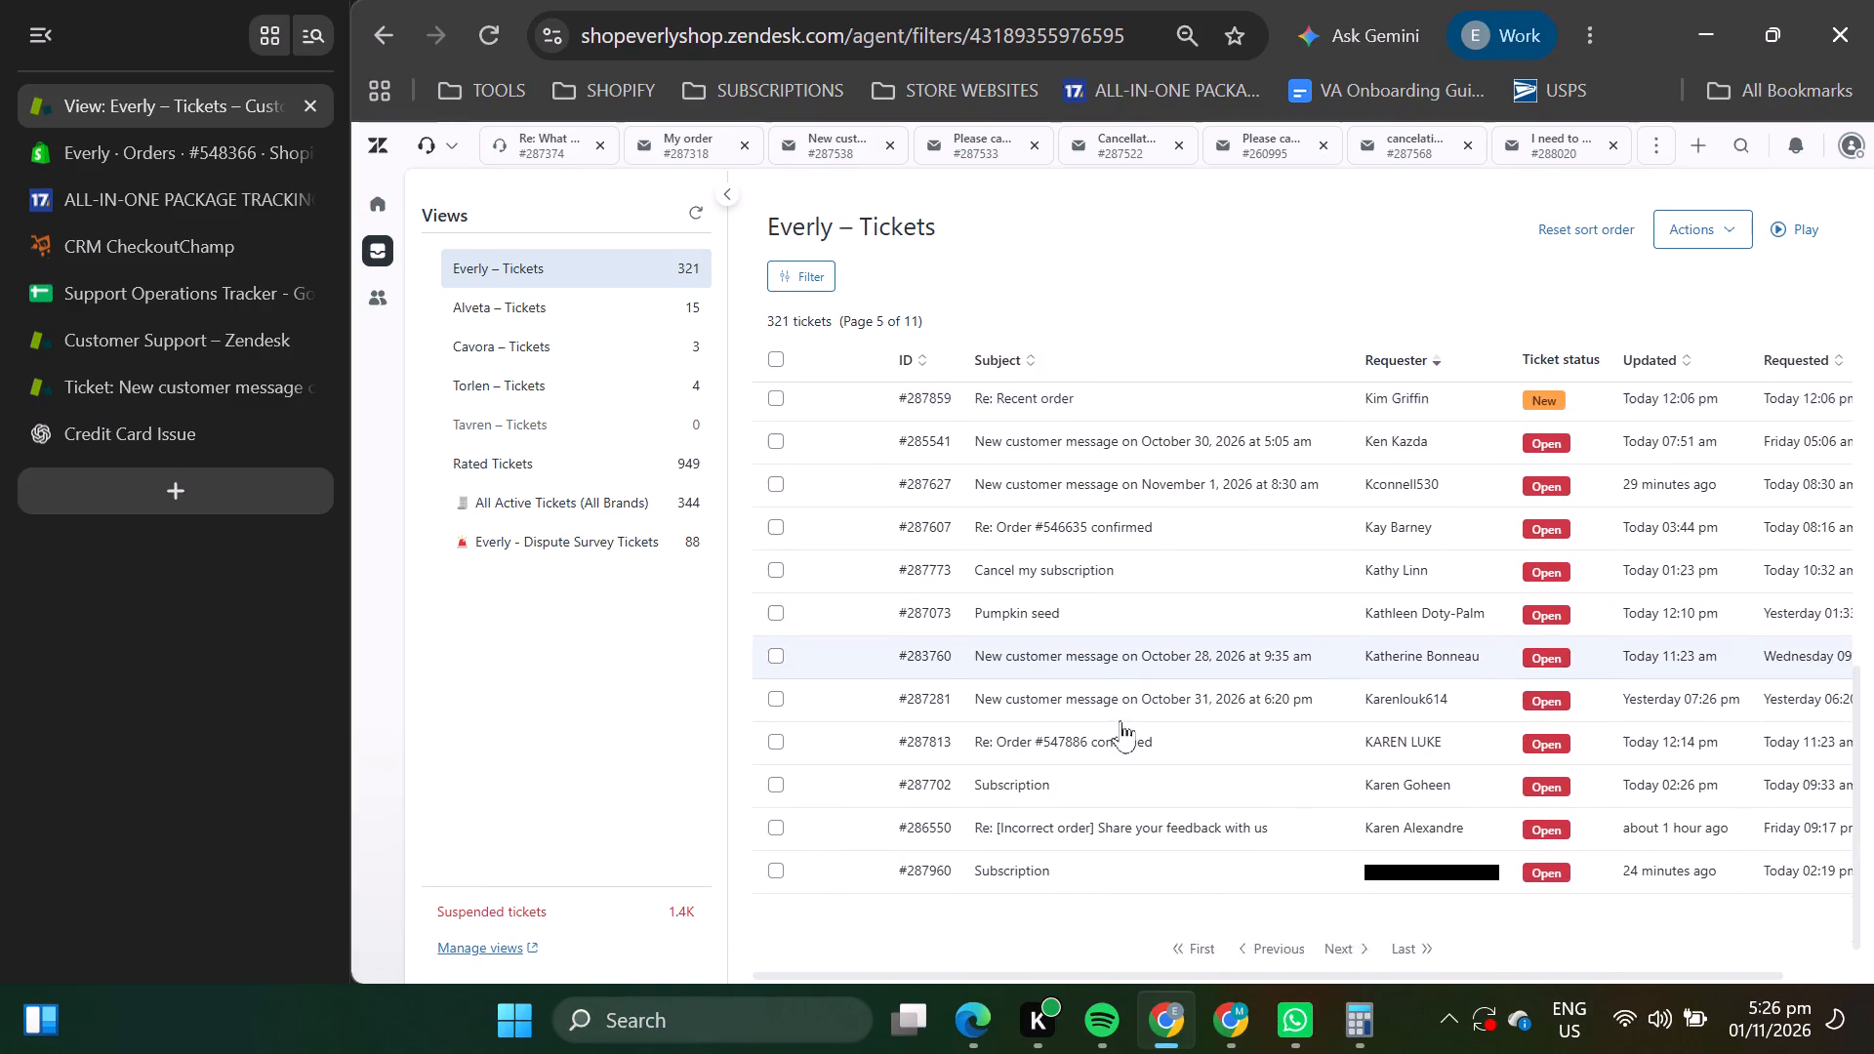
click(1339, 932)
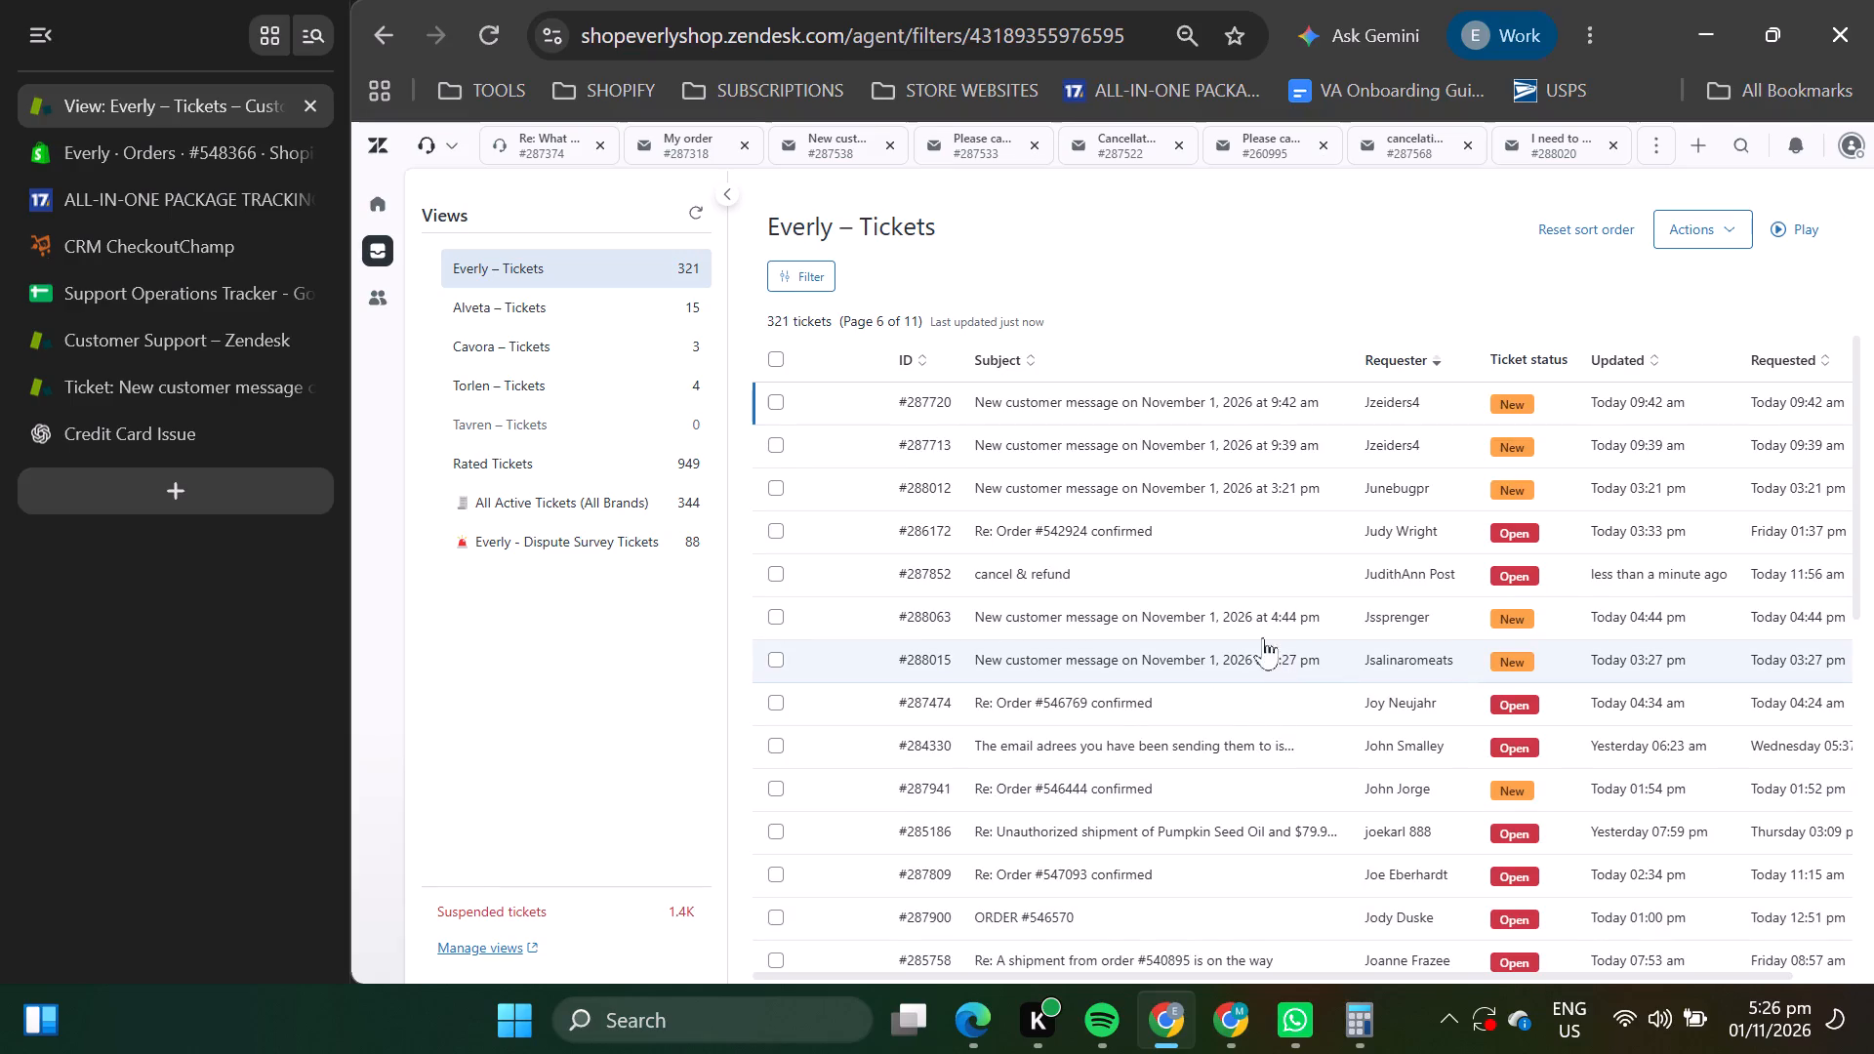
scroll(1095, 559, up, 1)
click(1111, 402)
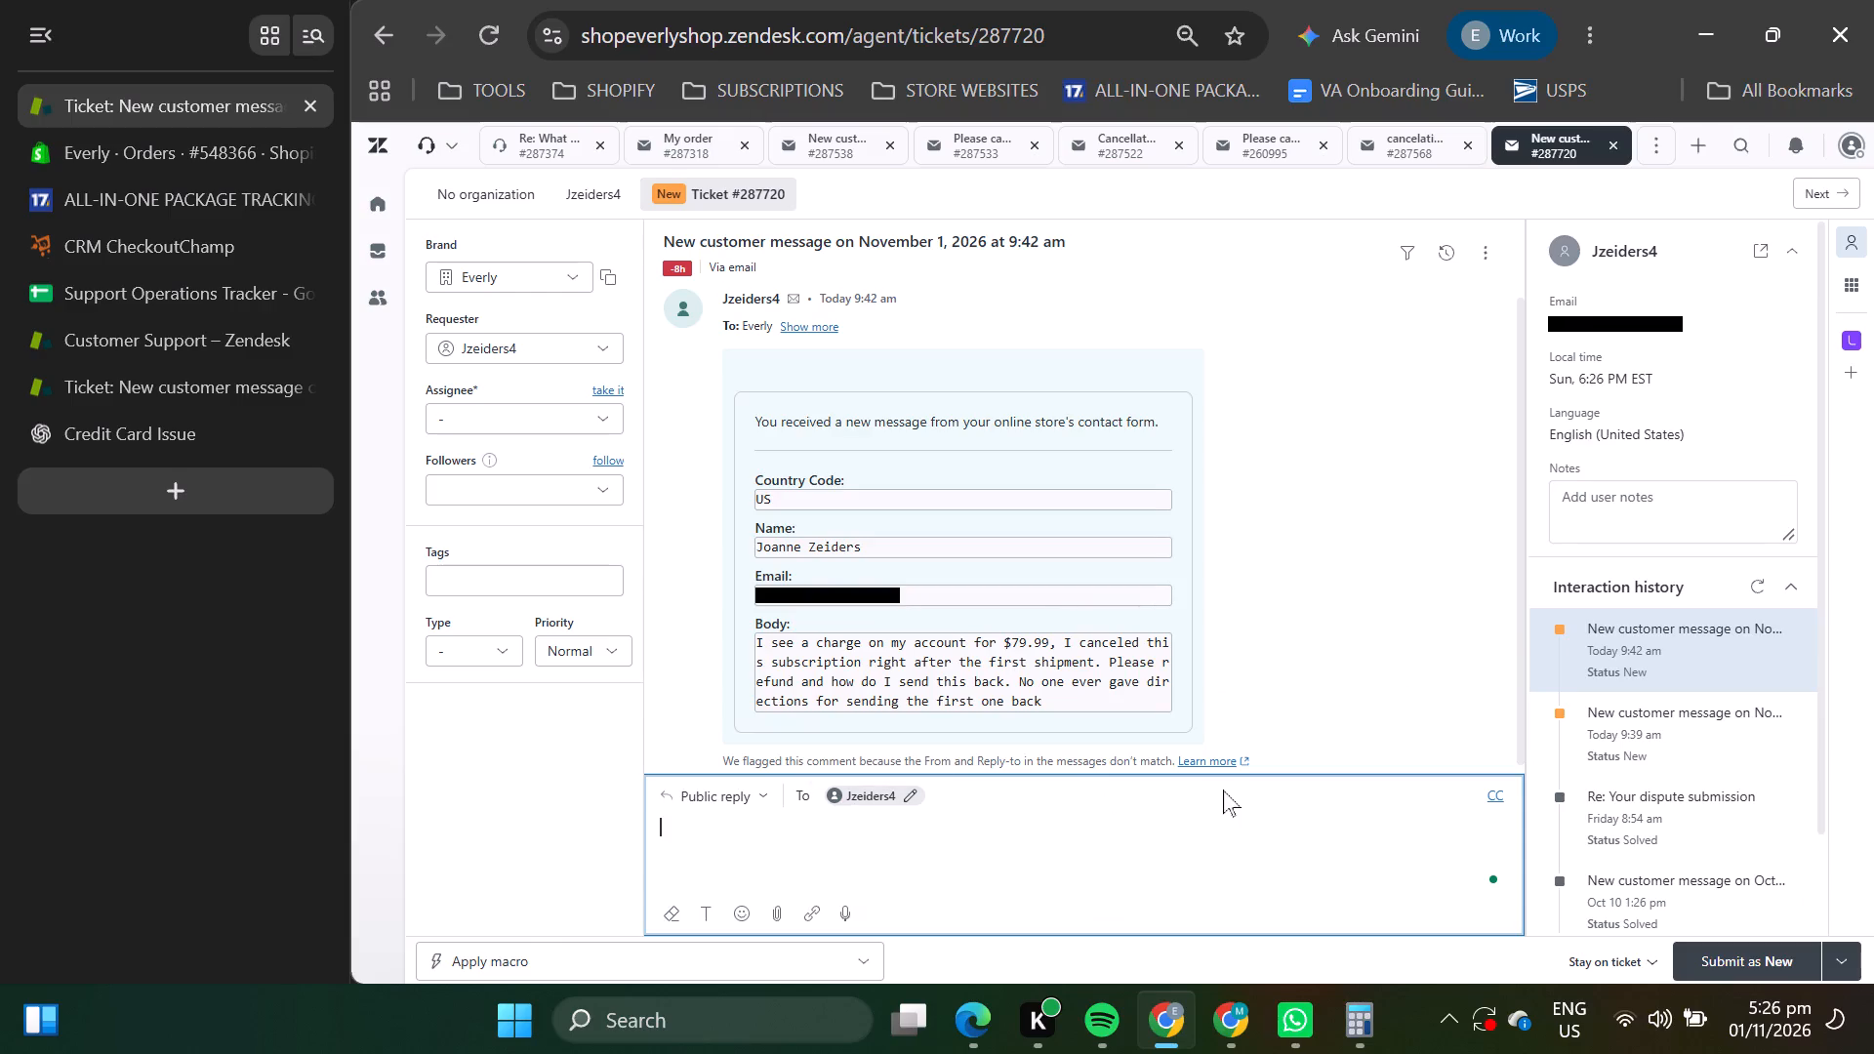
Review the requester's interaction history, assign ticket #287720 to yourself, switch the reply to an internal note and submit as Solved.
scroll(1697, 835, down, 1)
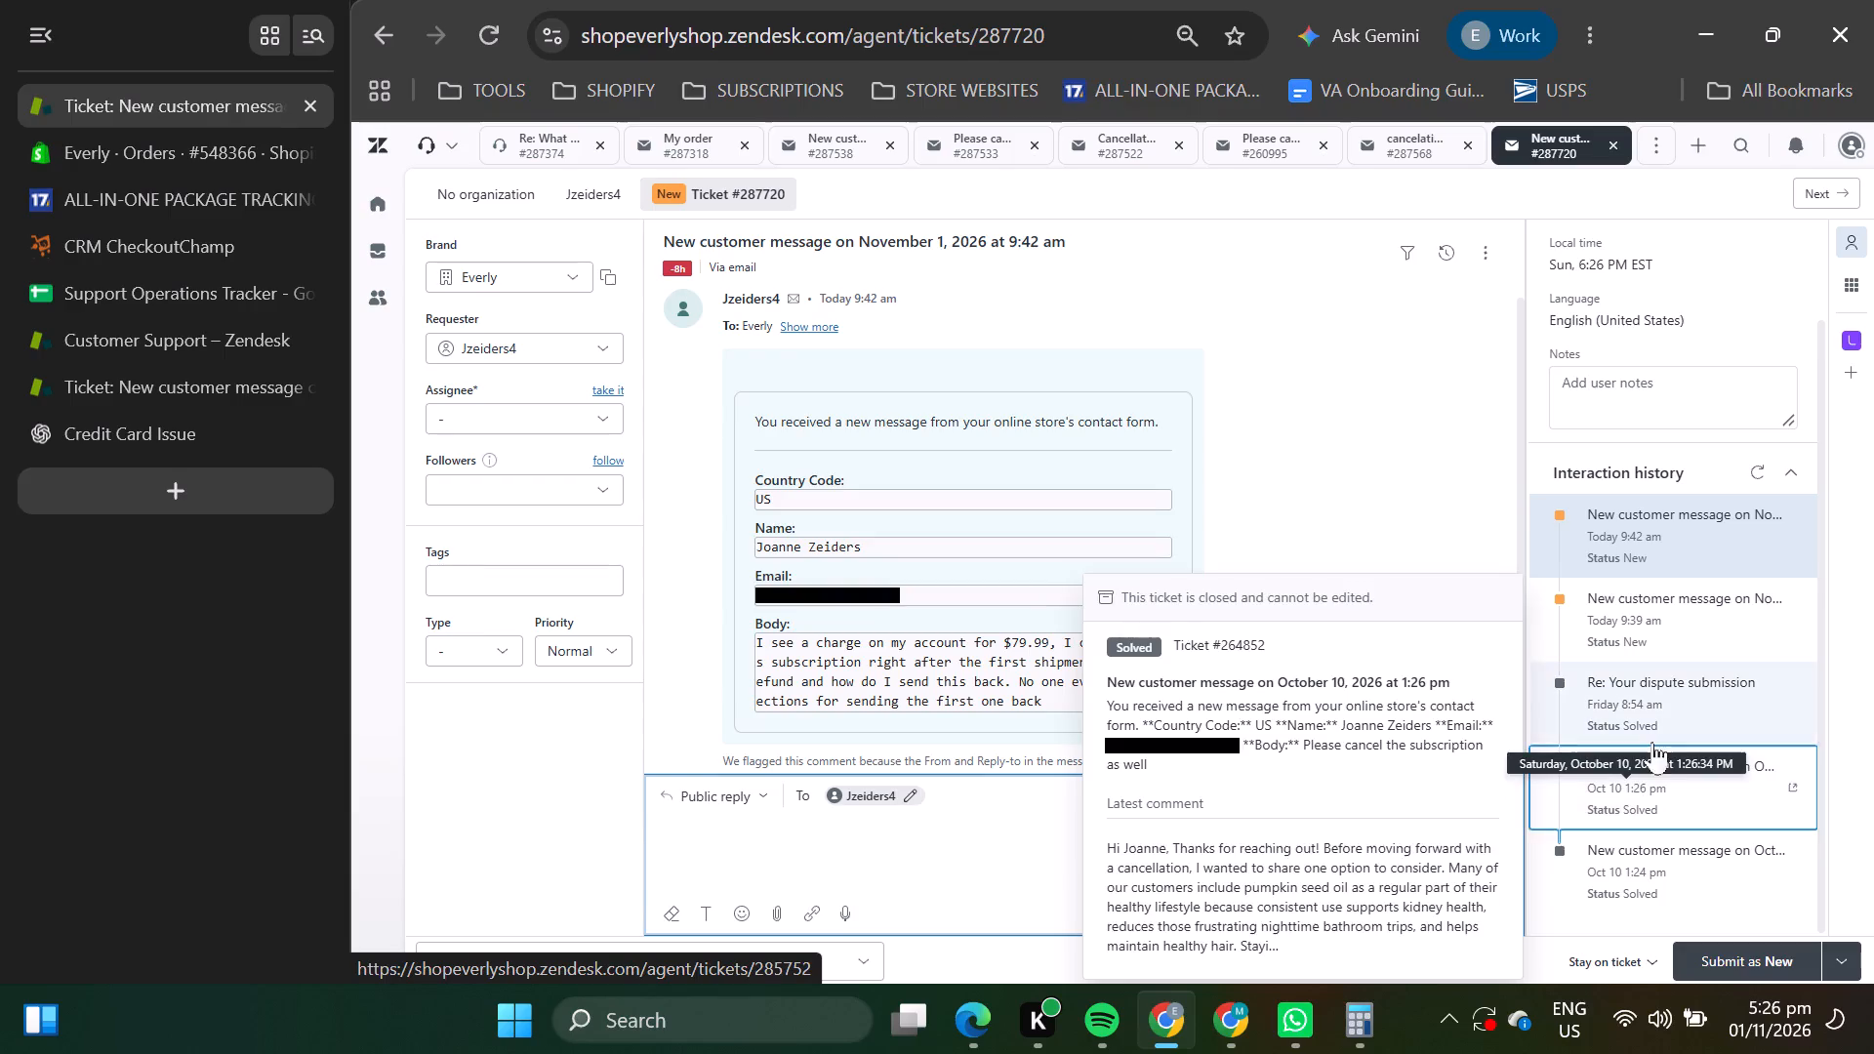
click(608, 385)
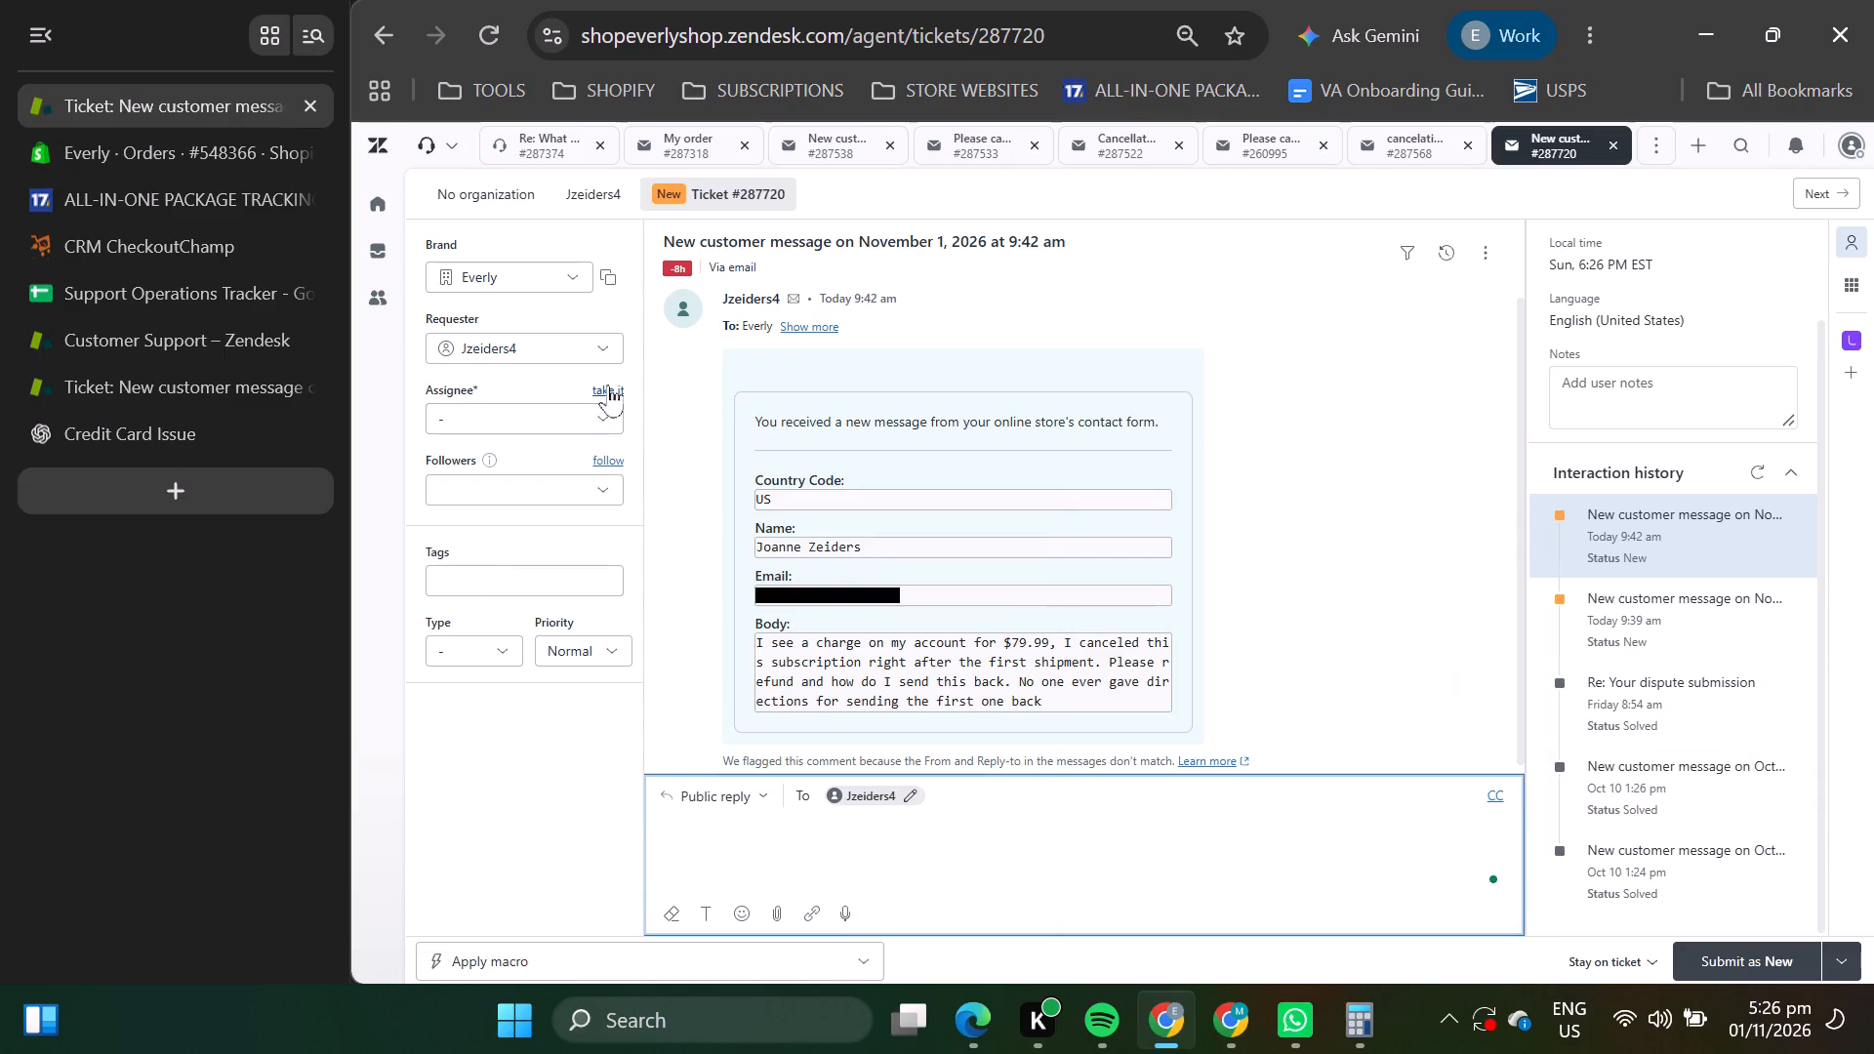
click(717, 802)
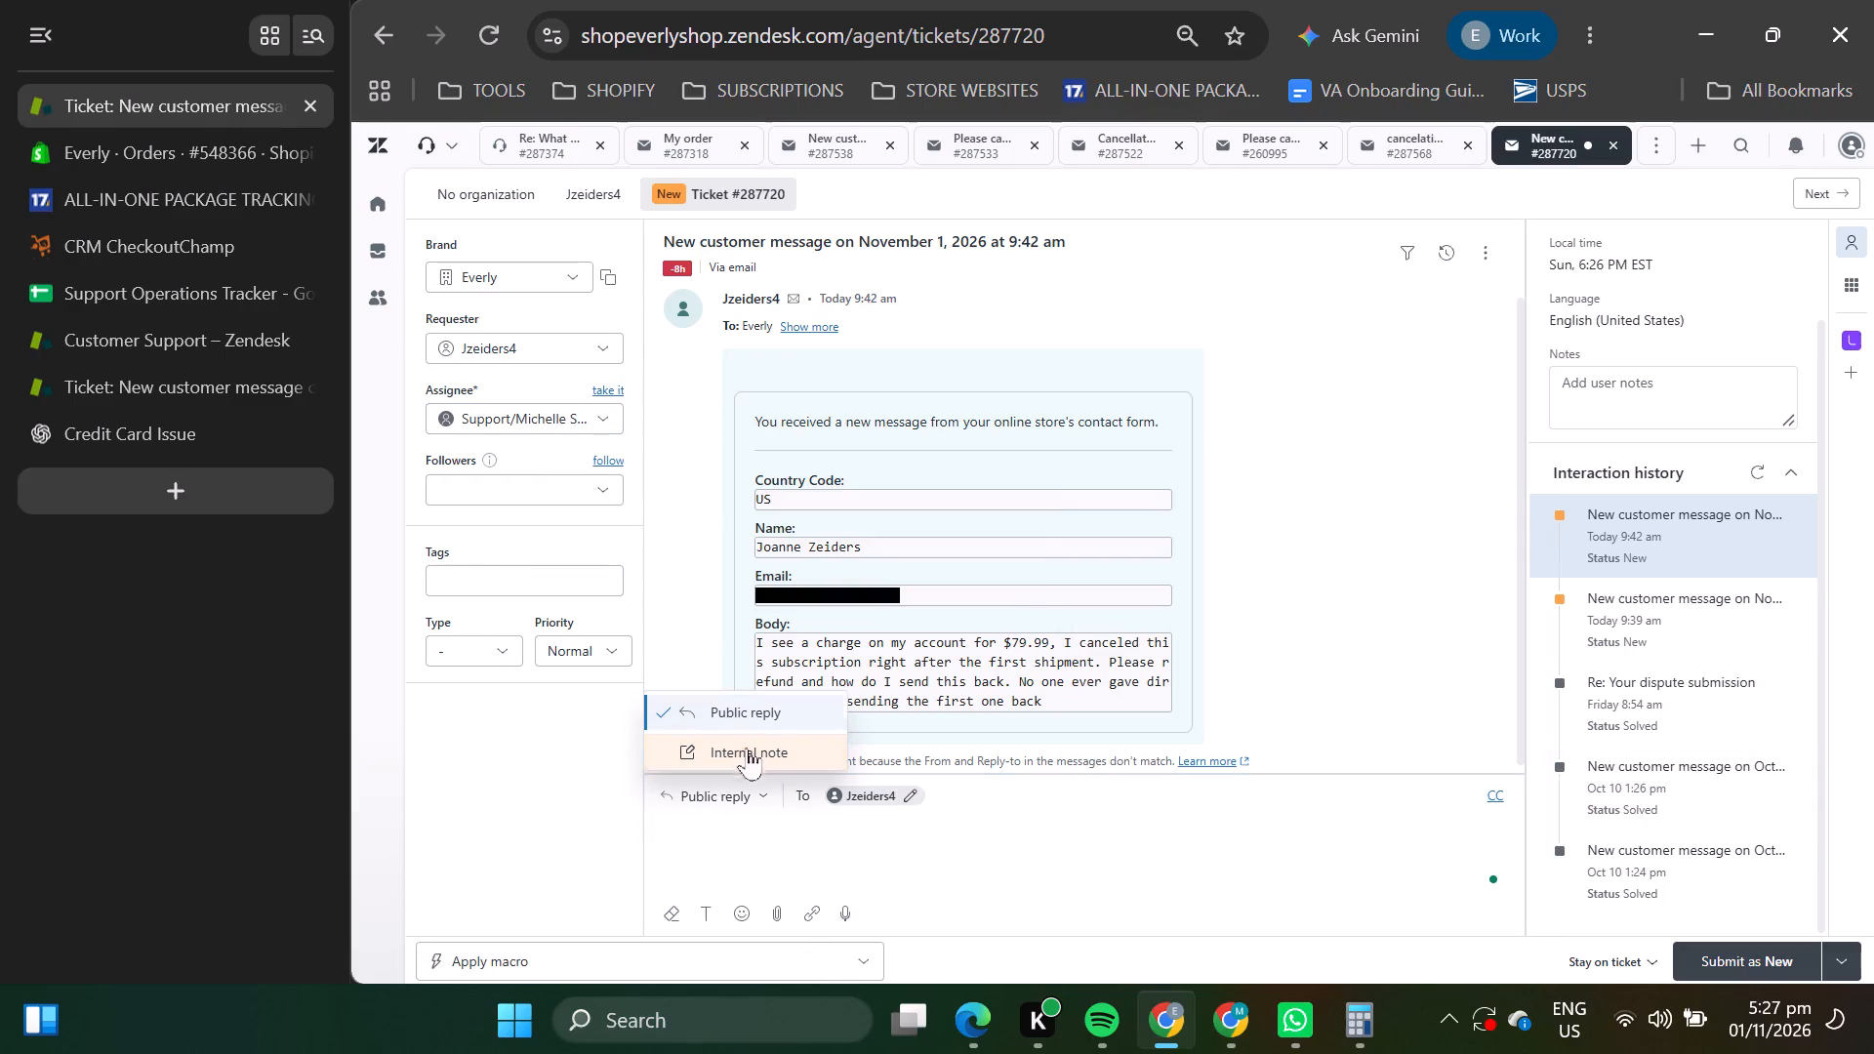
click(747, 755)
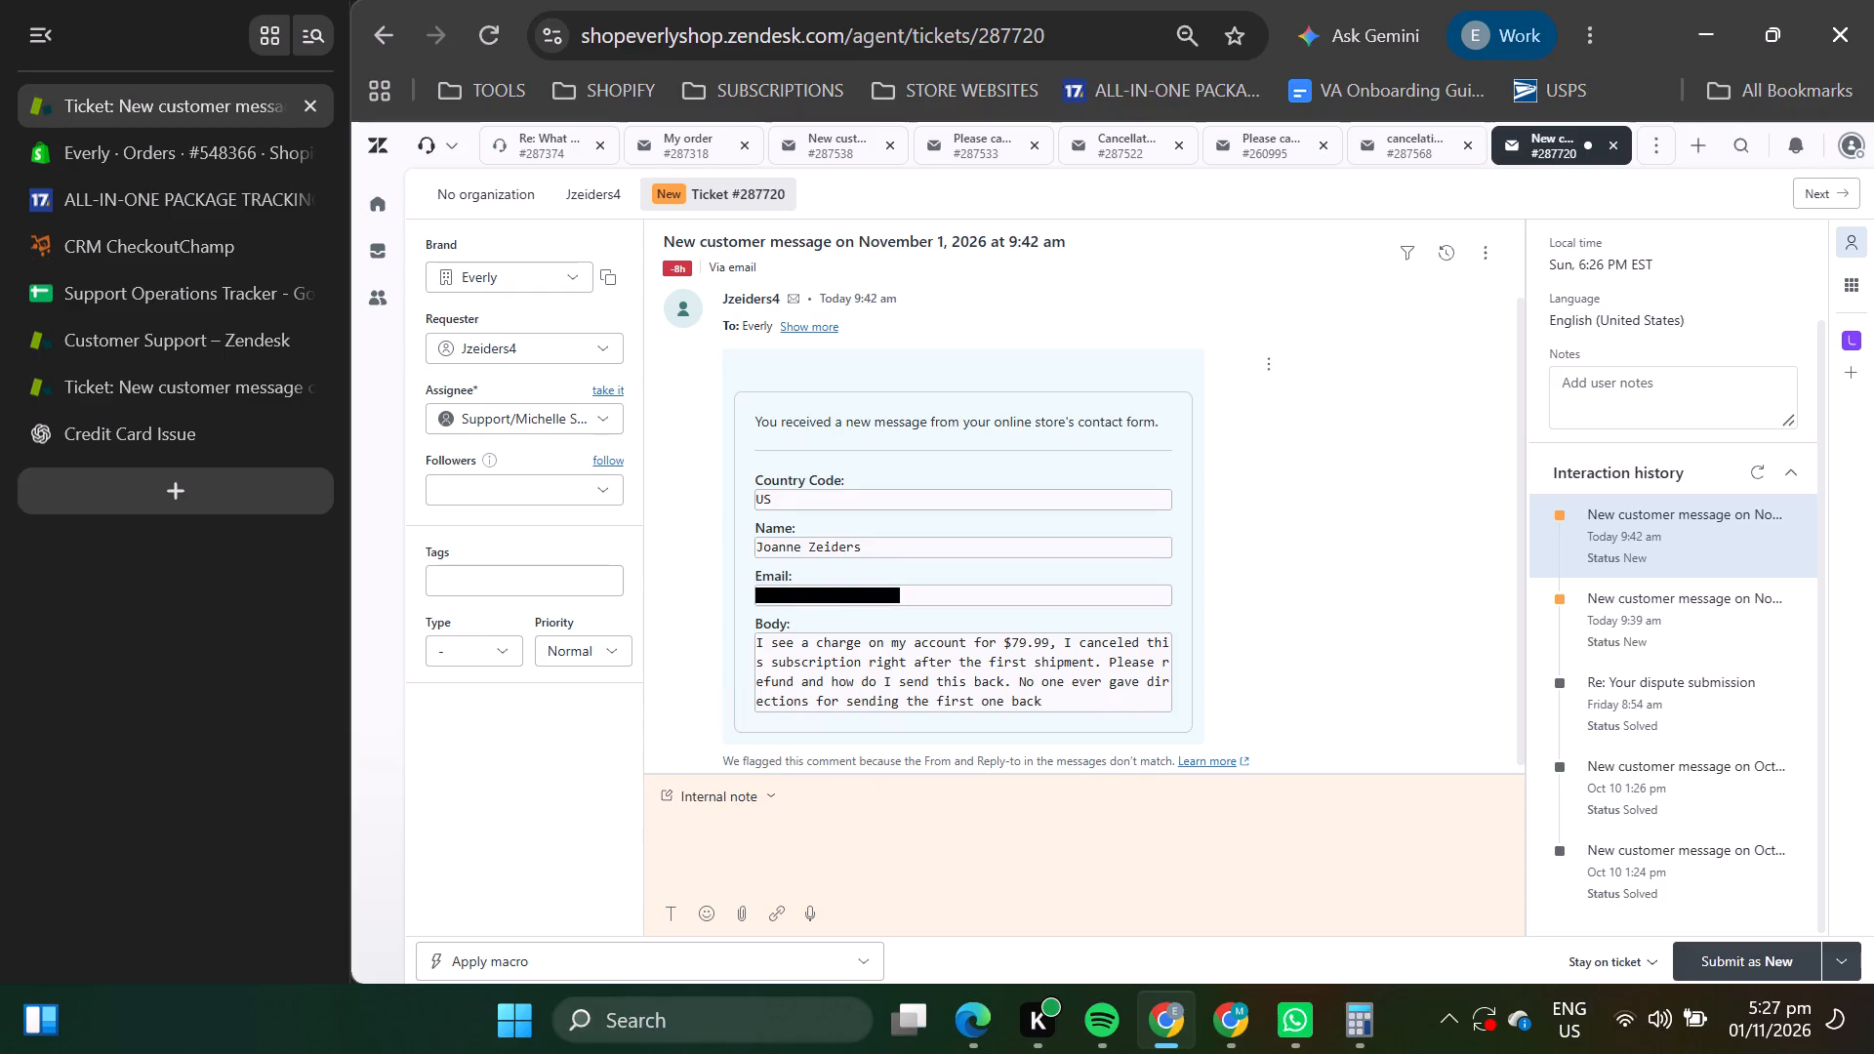
click(1846, 962)
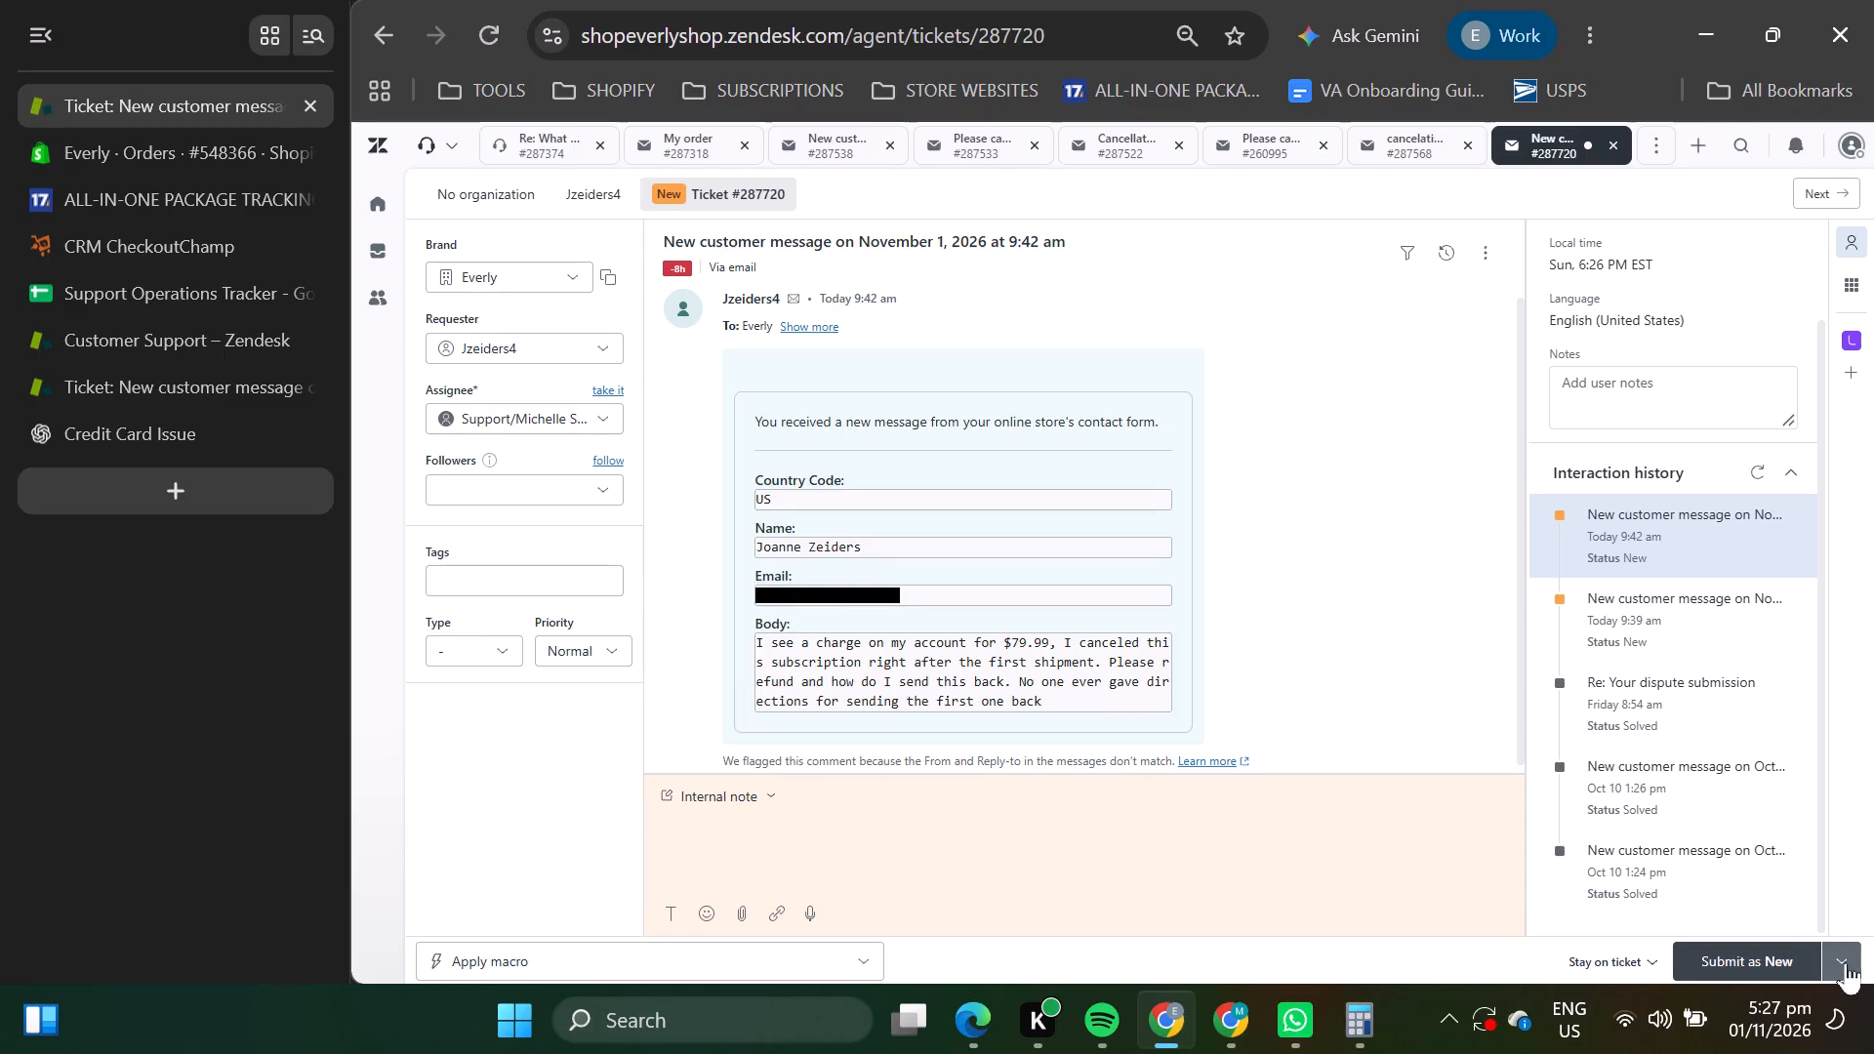
click(1774, 908)
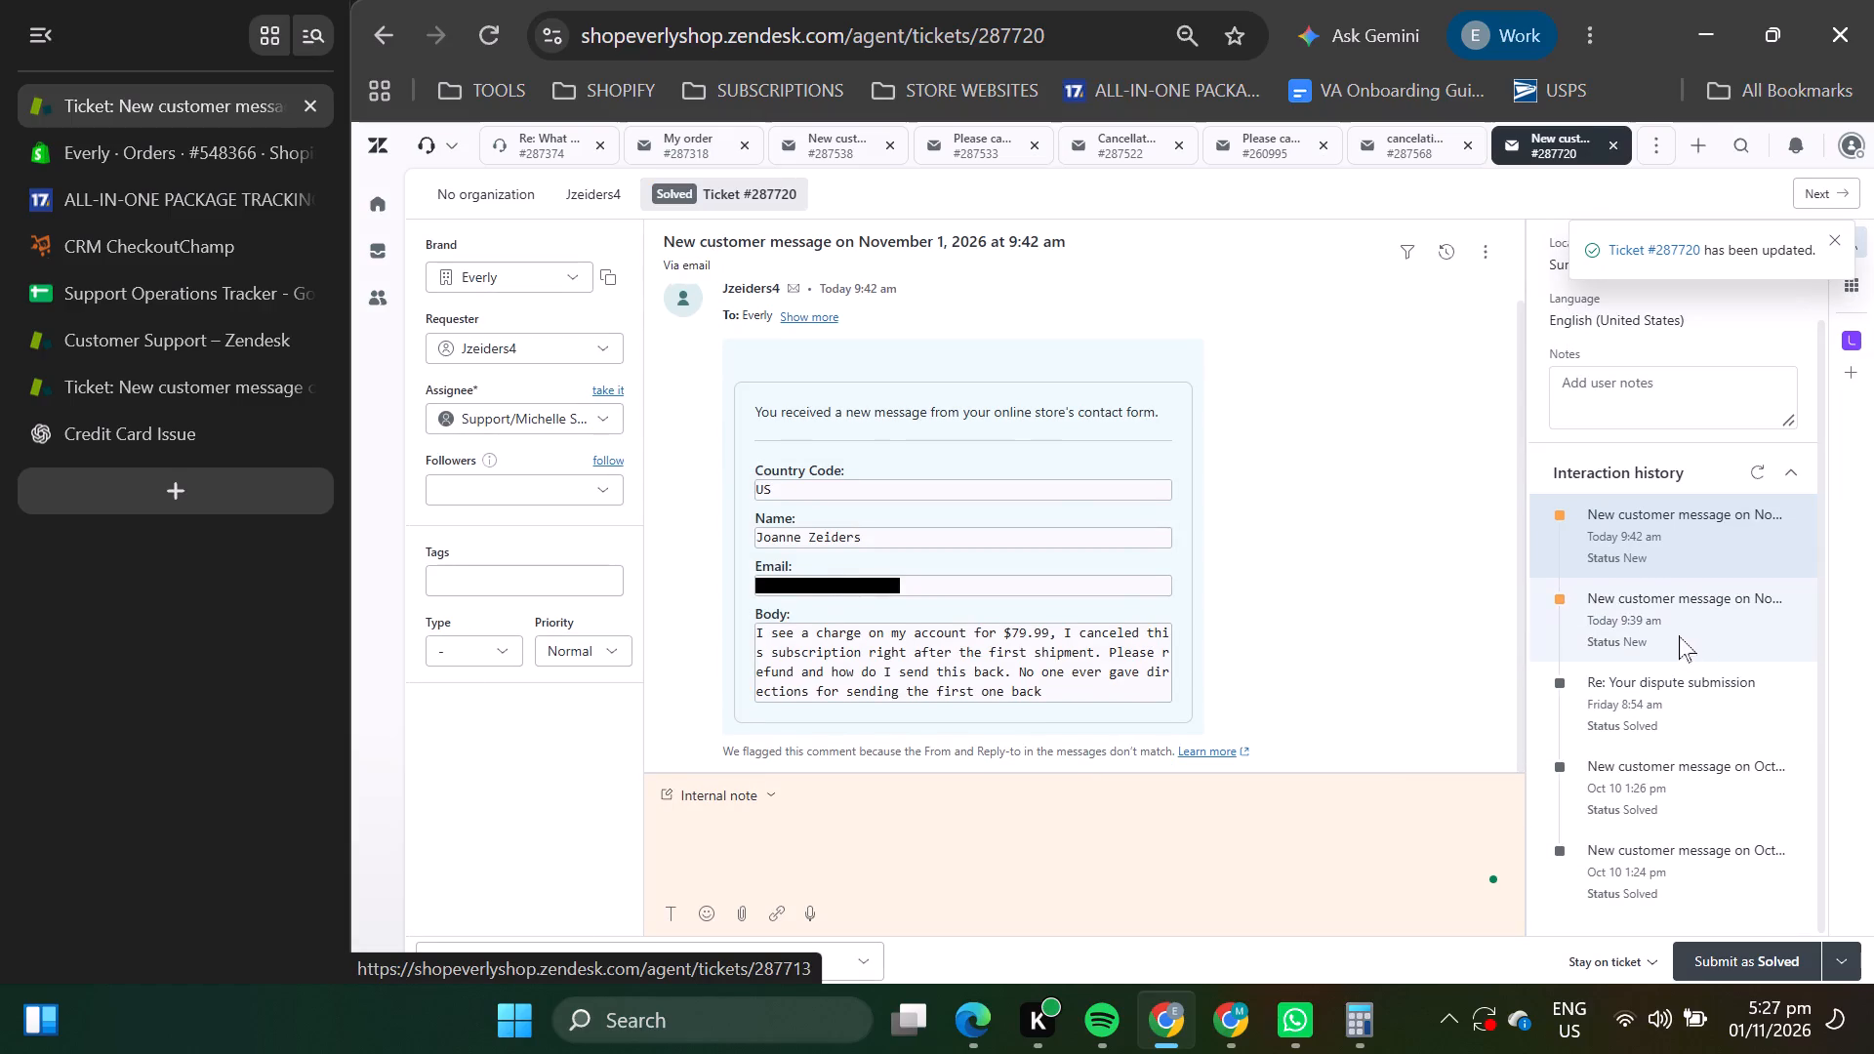
click(1649, 626)
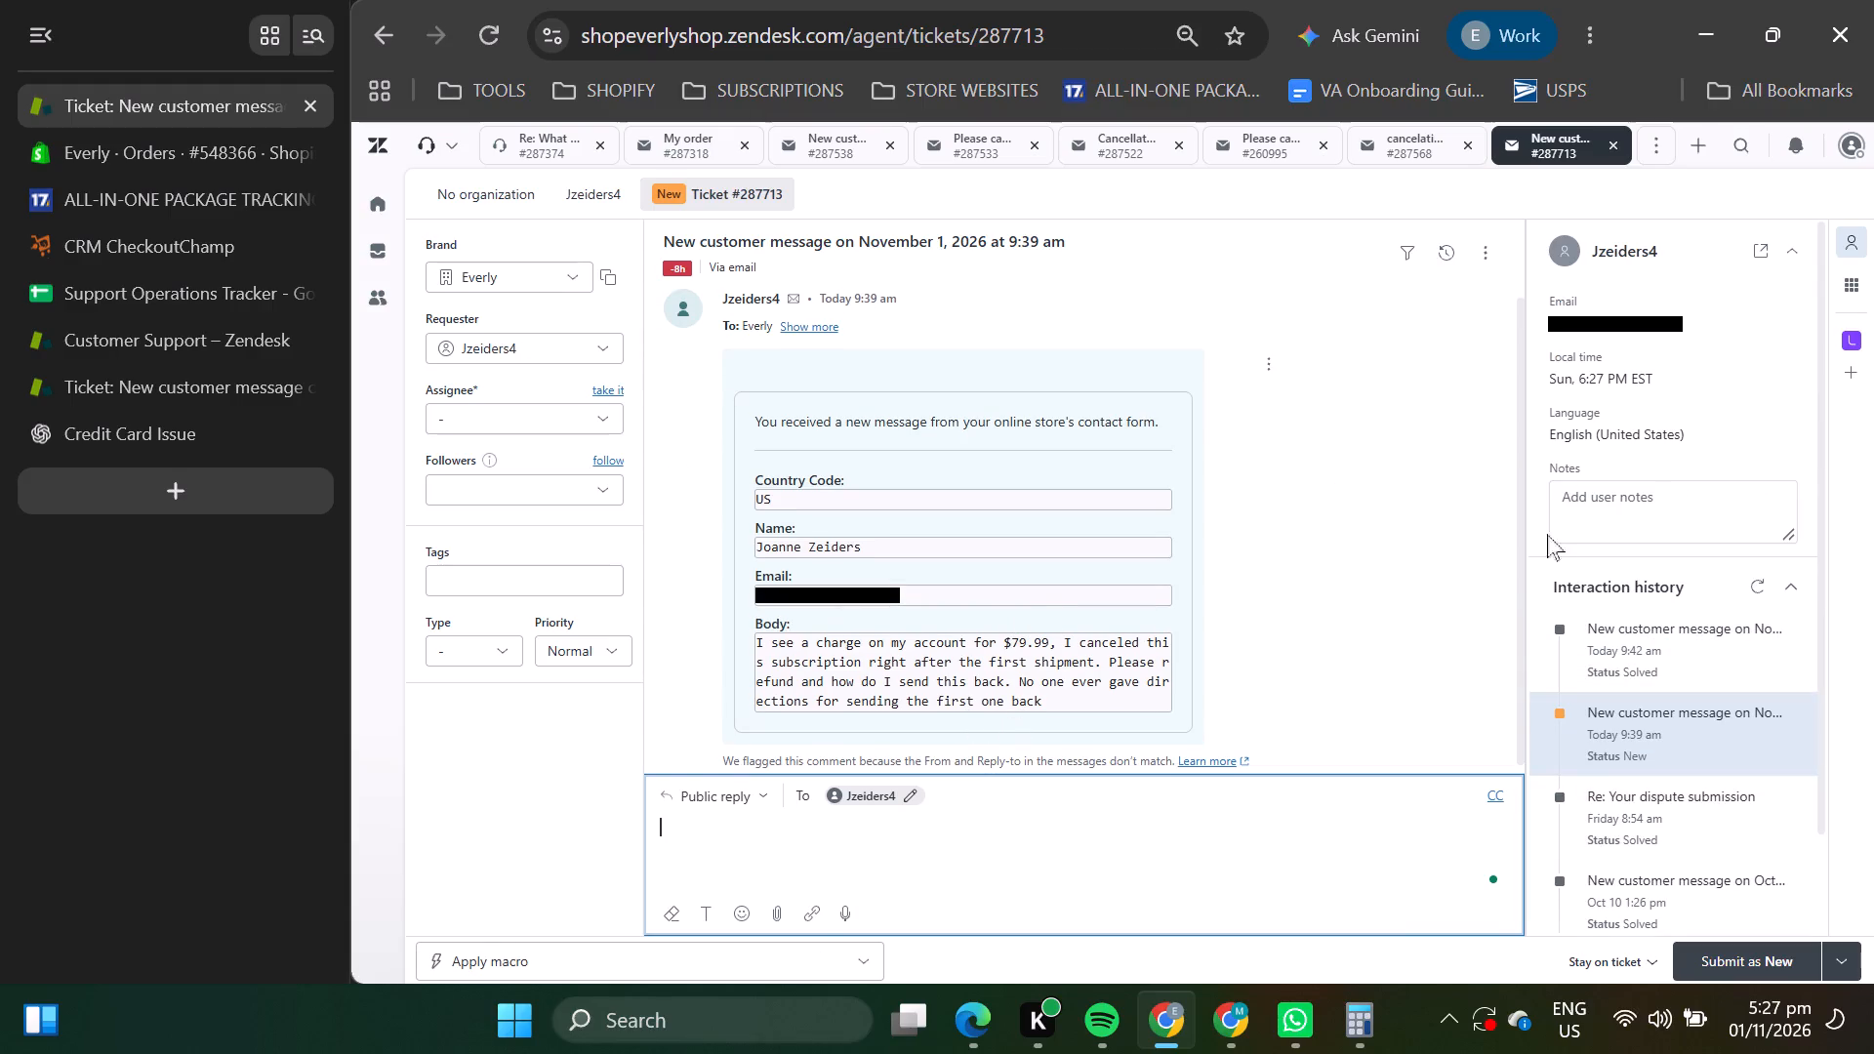
click(1799, 317)
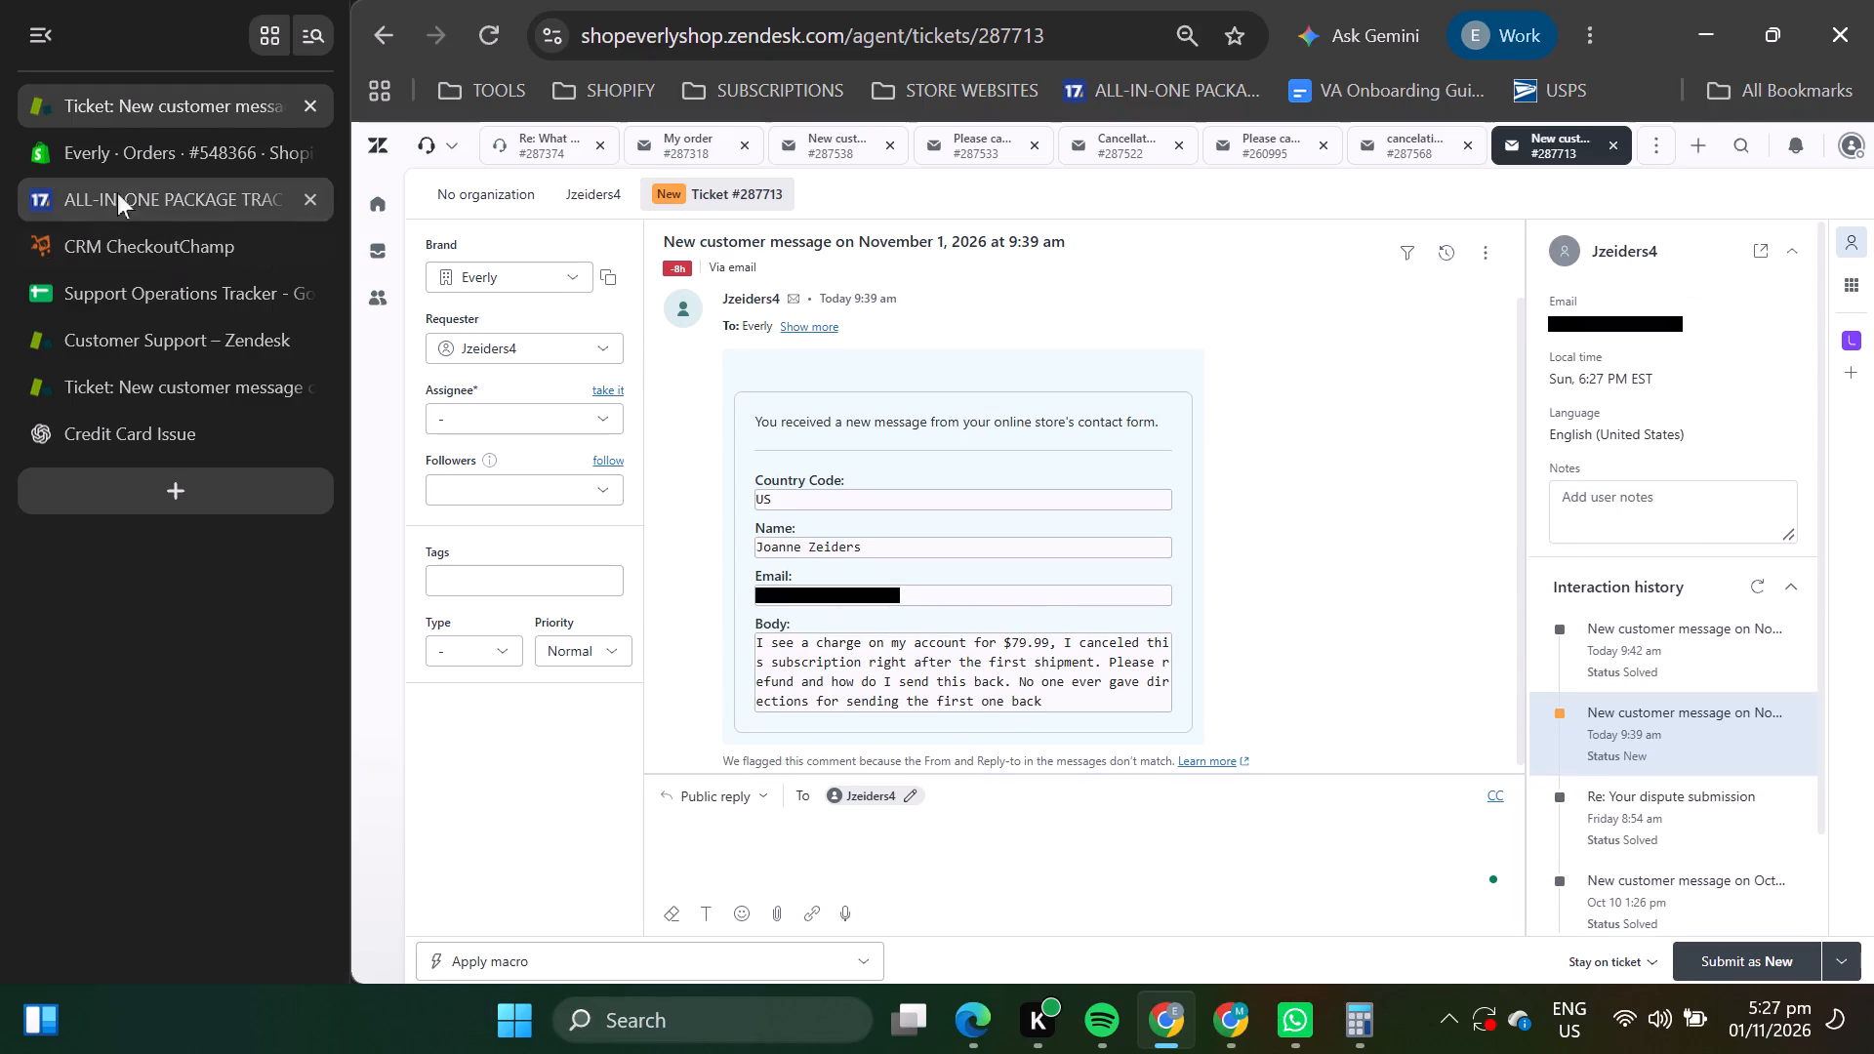
click(120, 187)
click(120, 159)
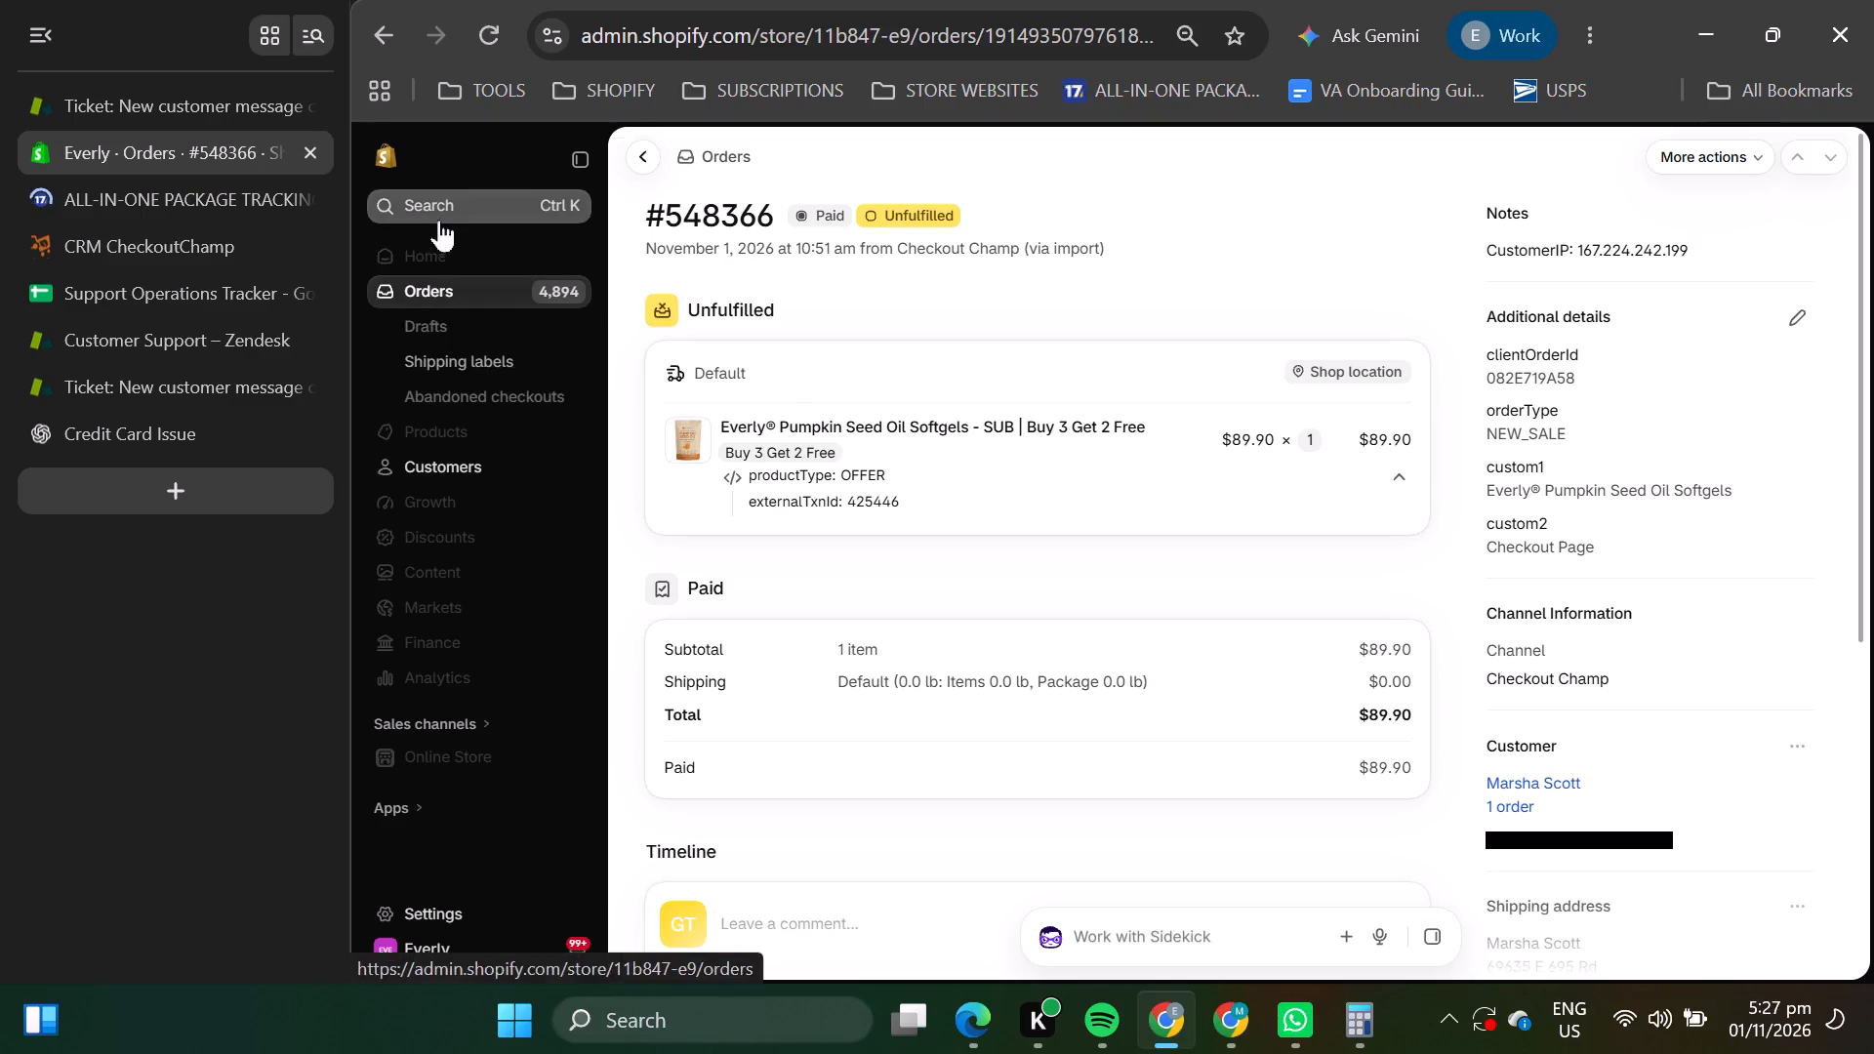
click(453, 205)
right_click(837, 308)
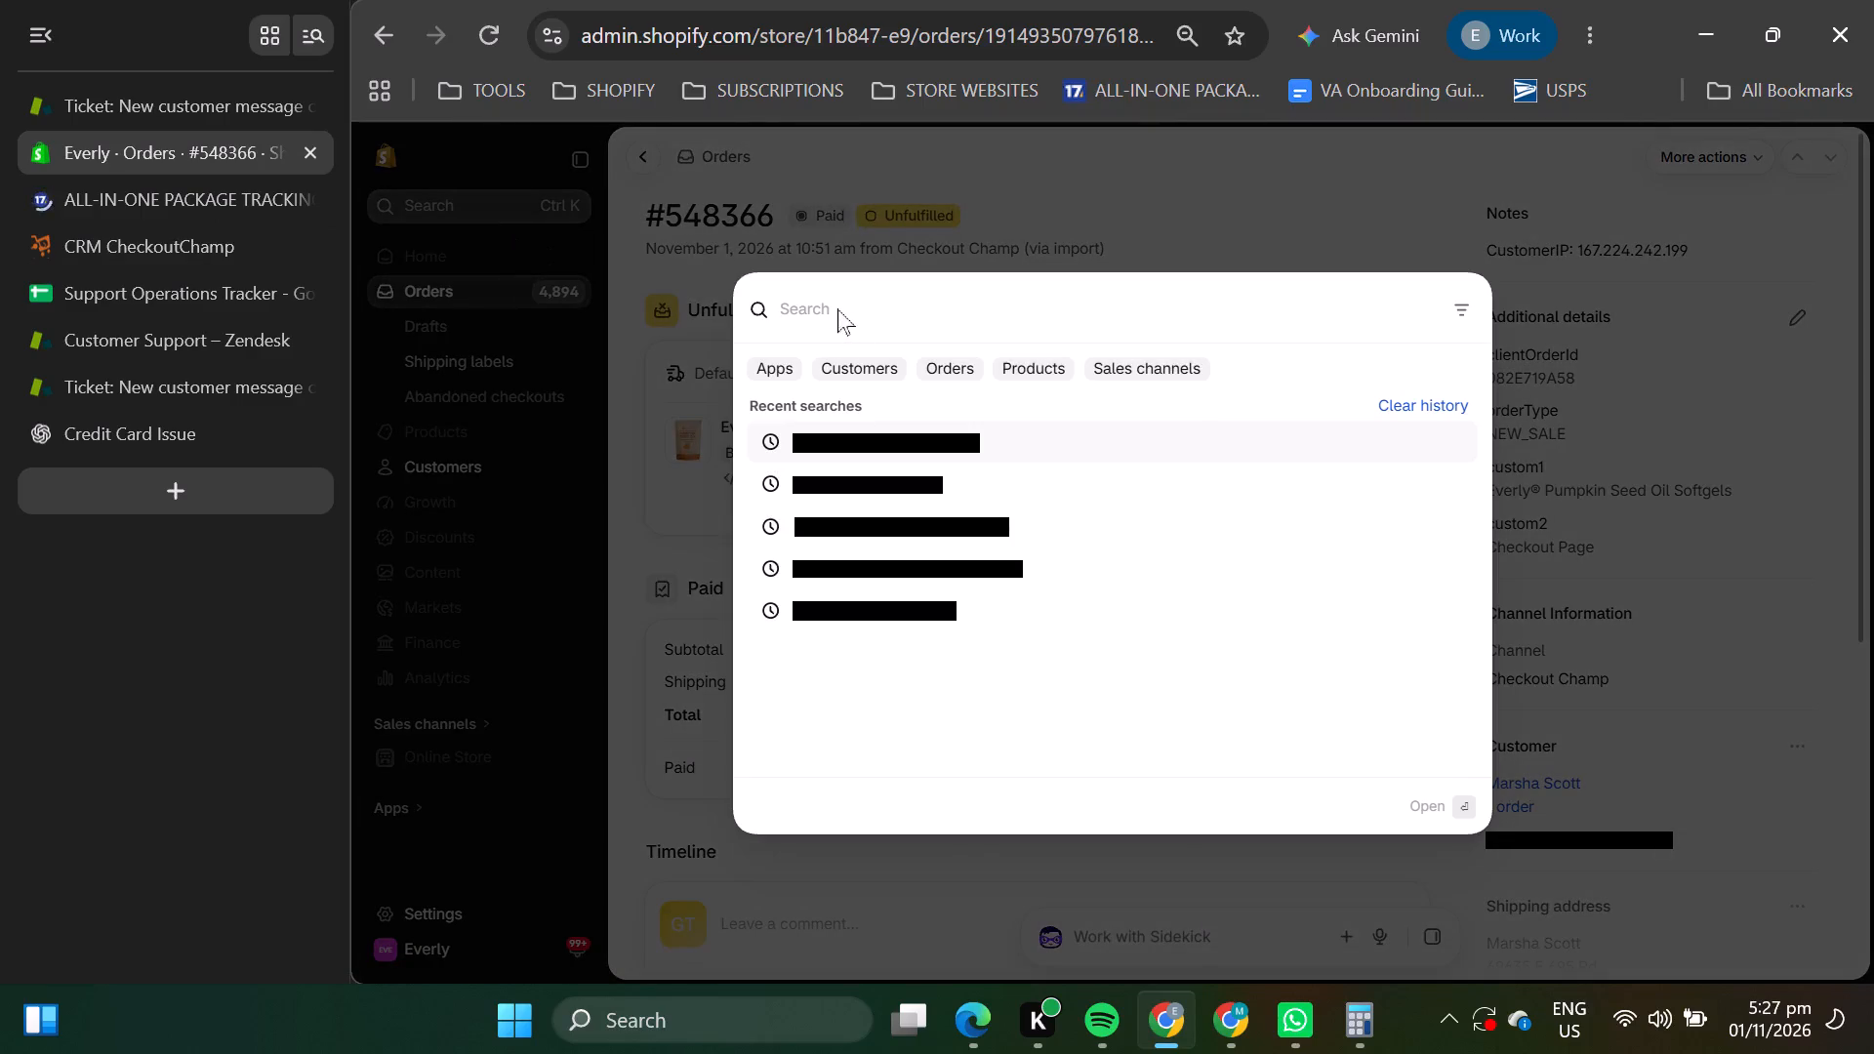
click(926, 643)
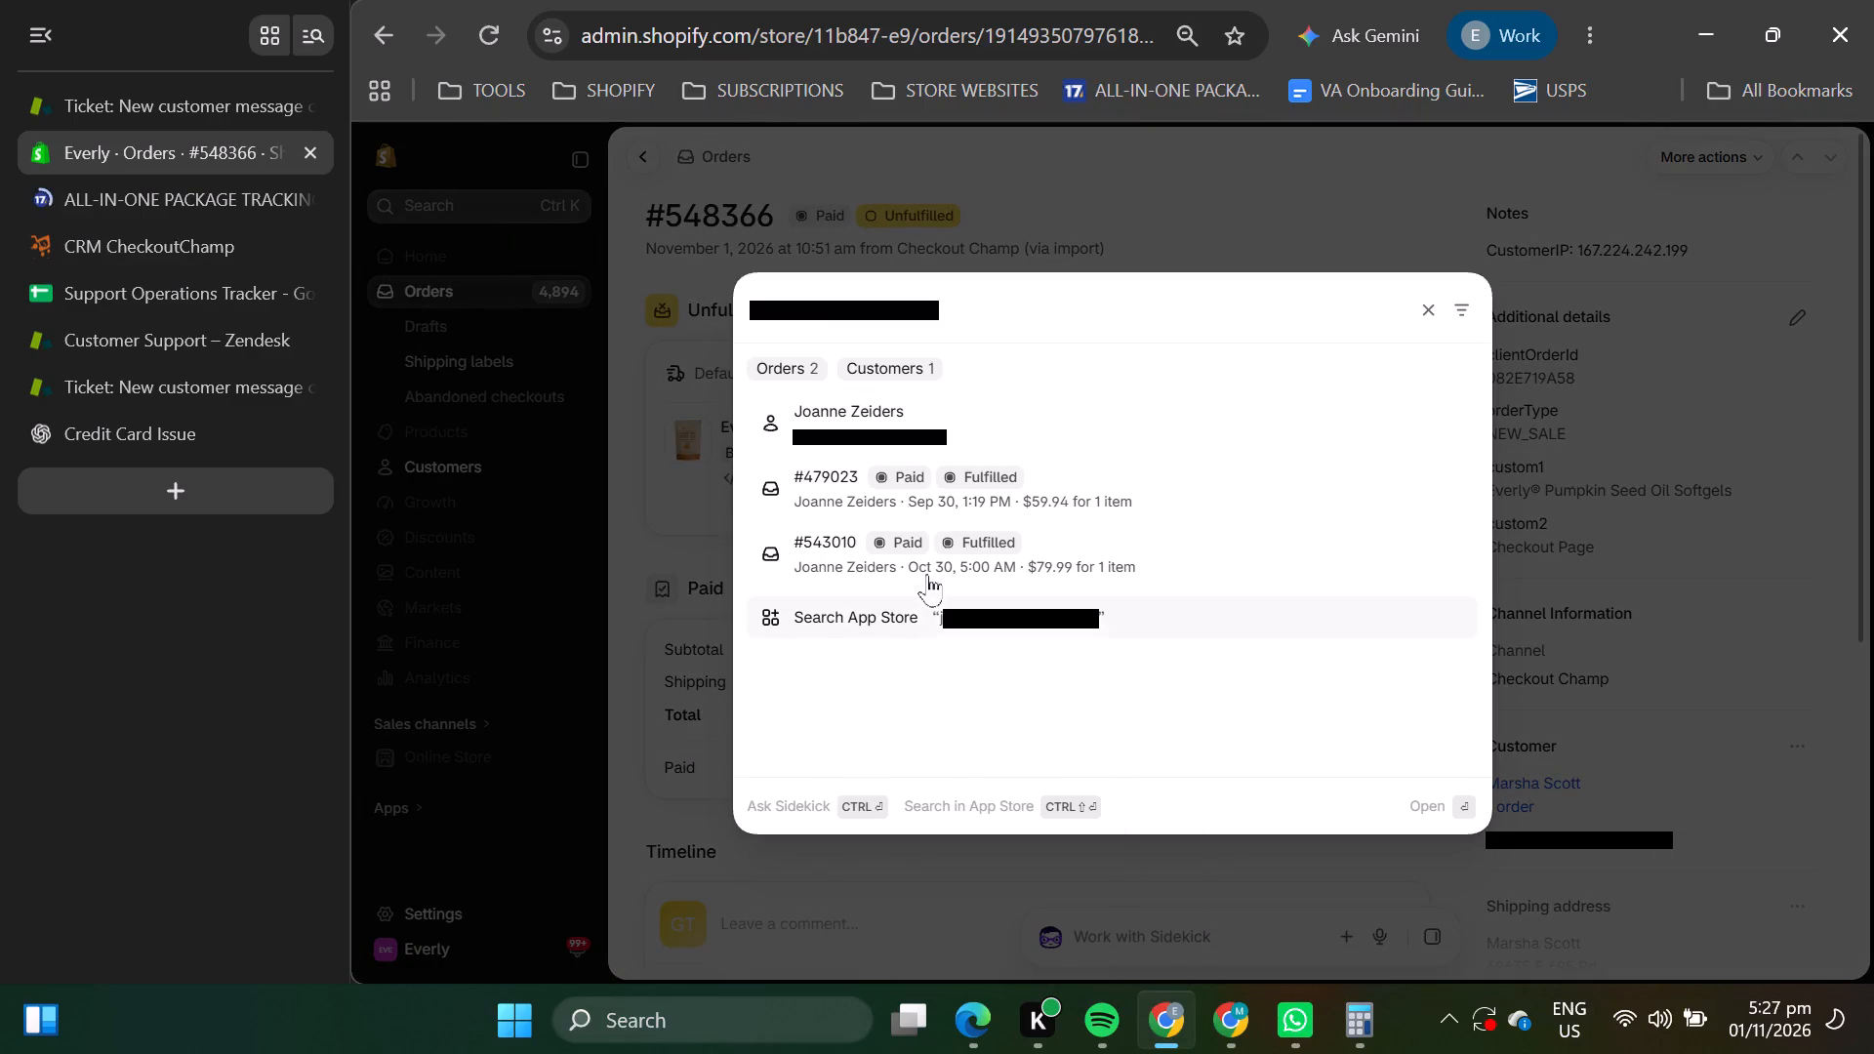
click(927, 573)
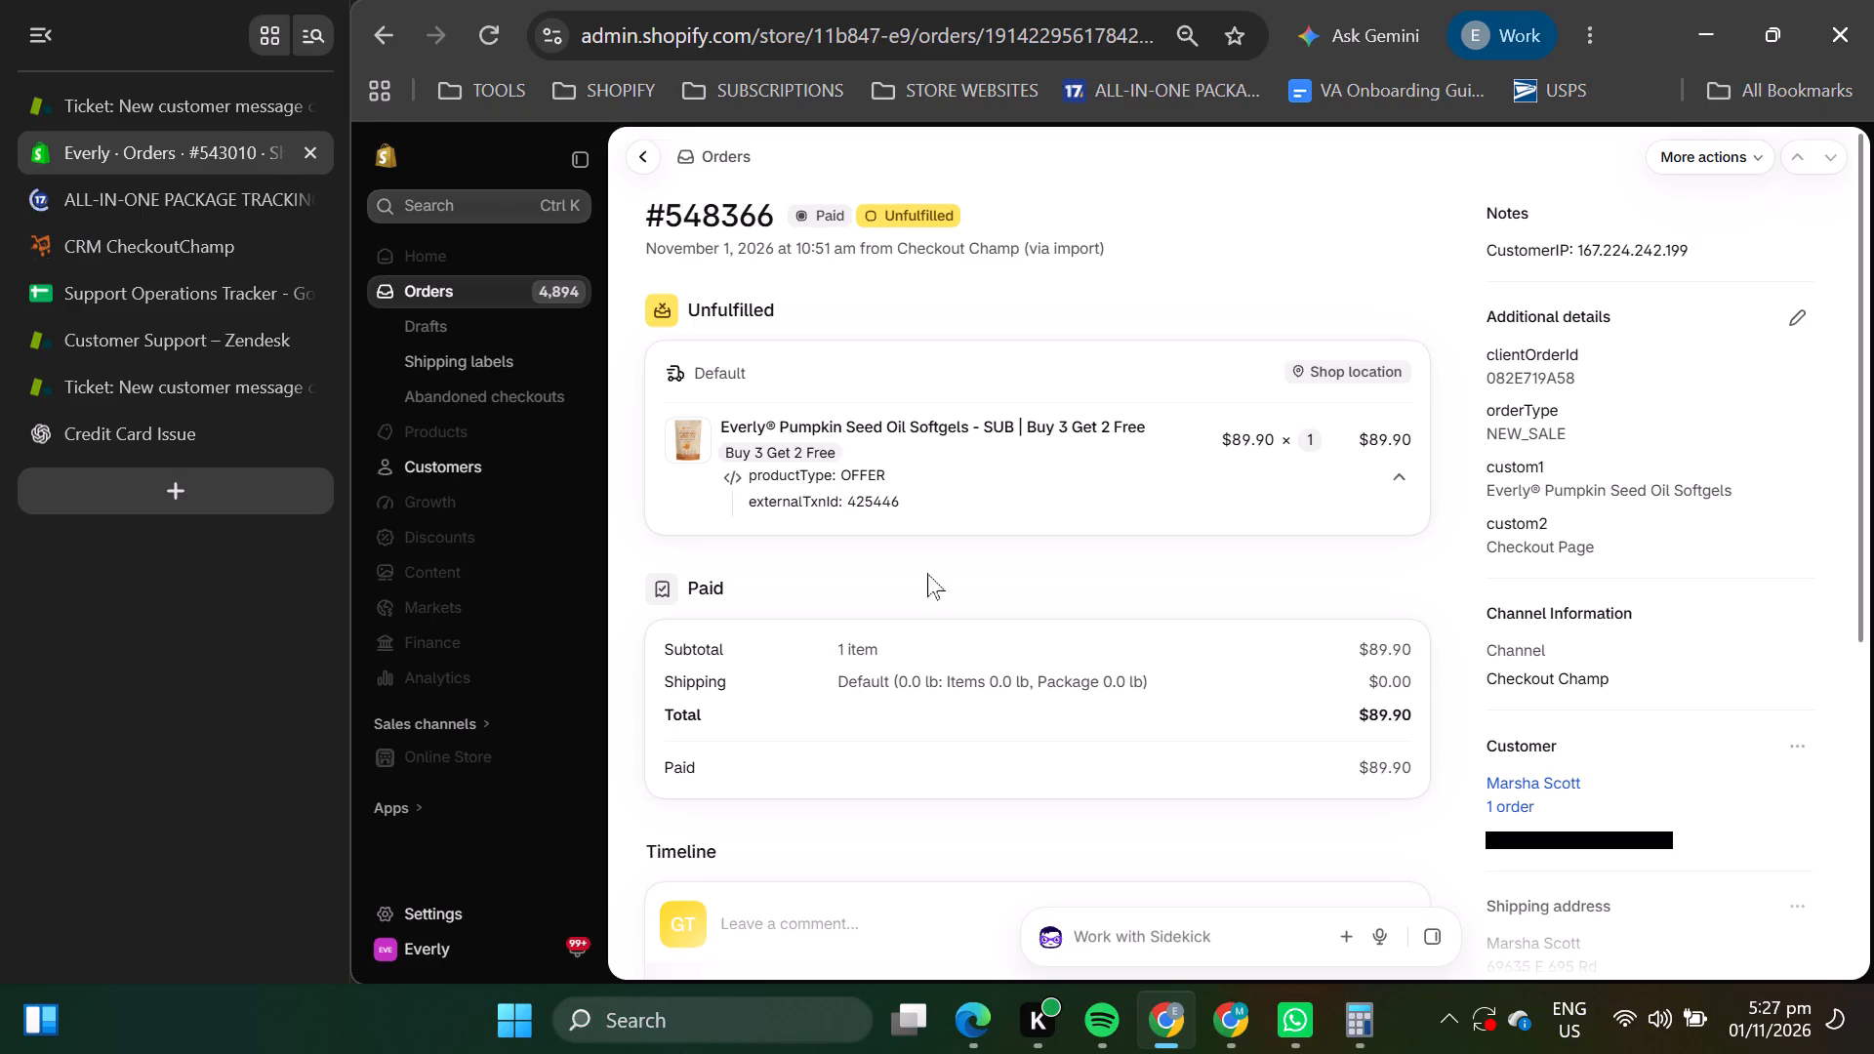
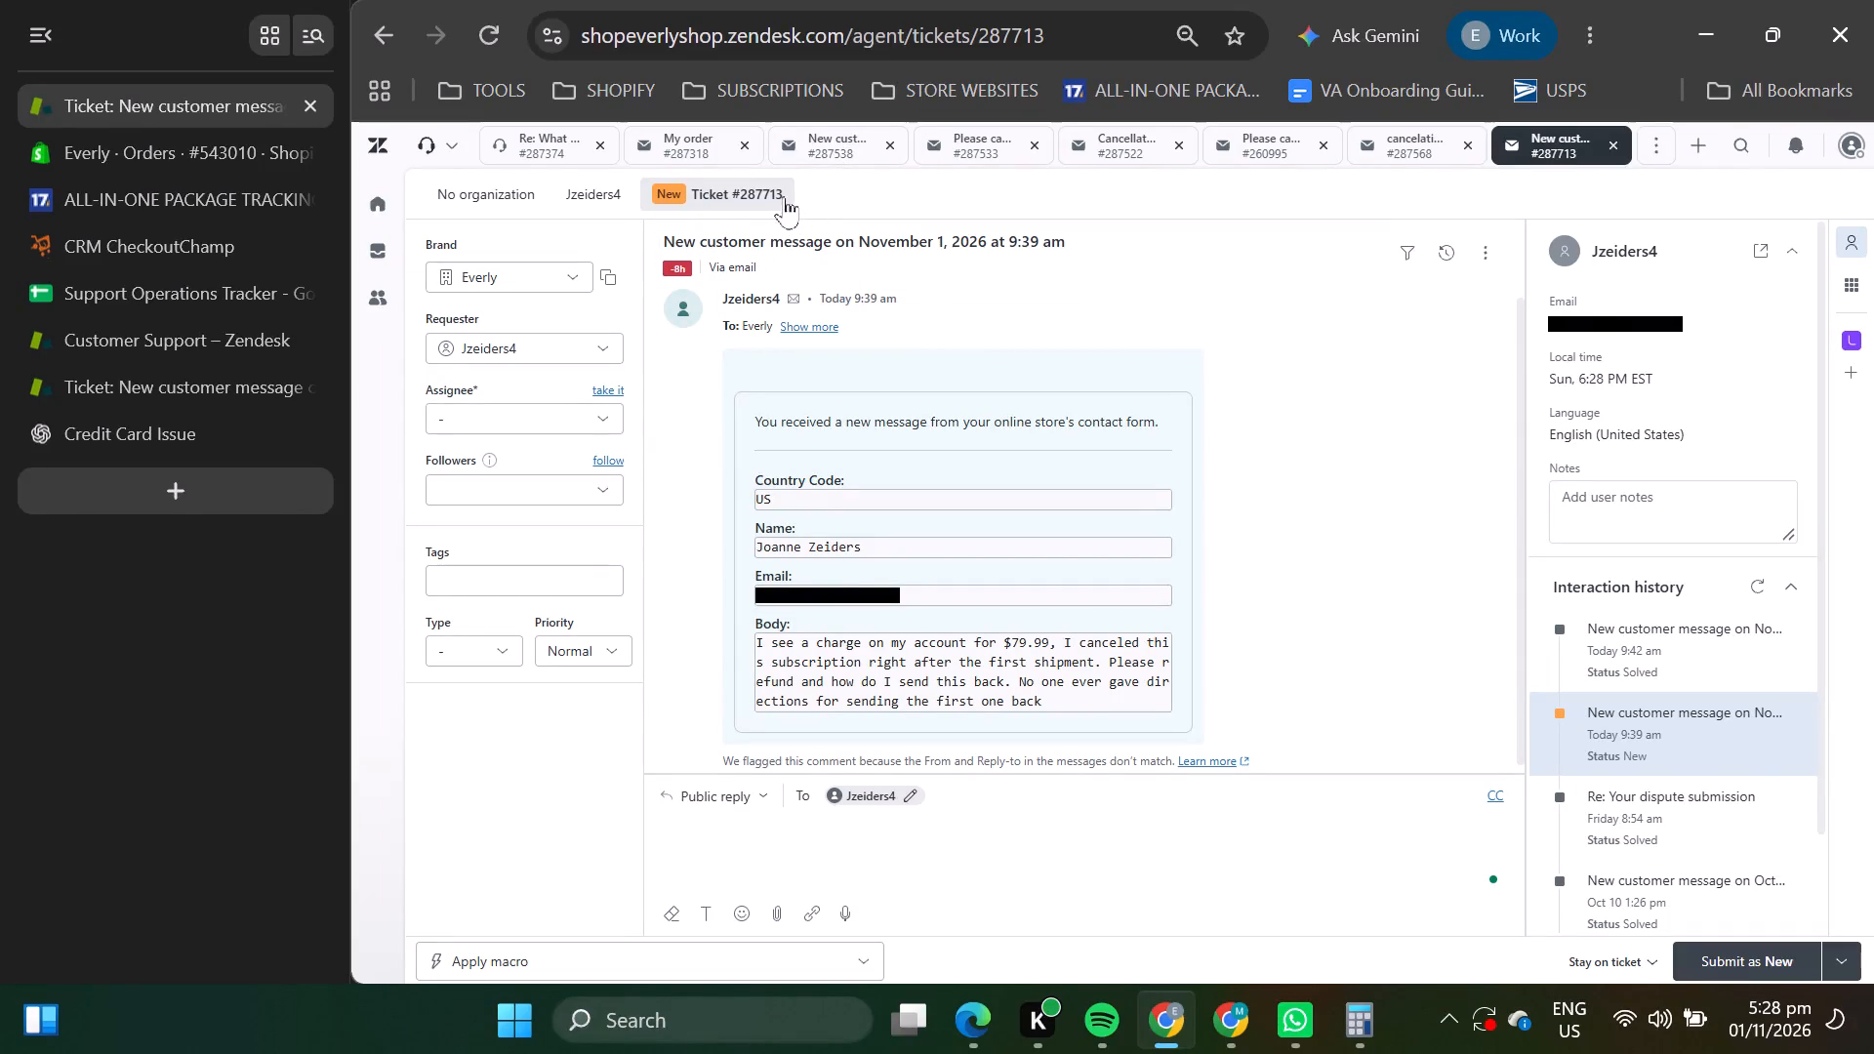
drag(793, 197, 690, 200)
right_click(709, 196)
click(756, 225)
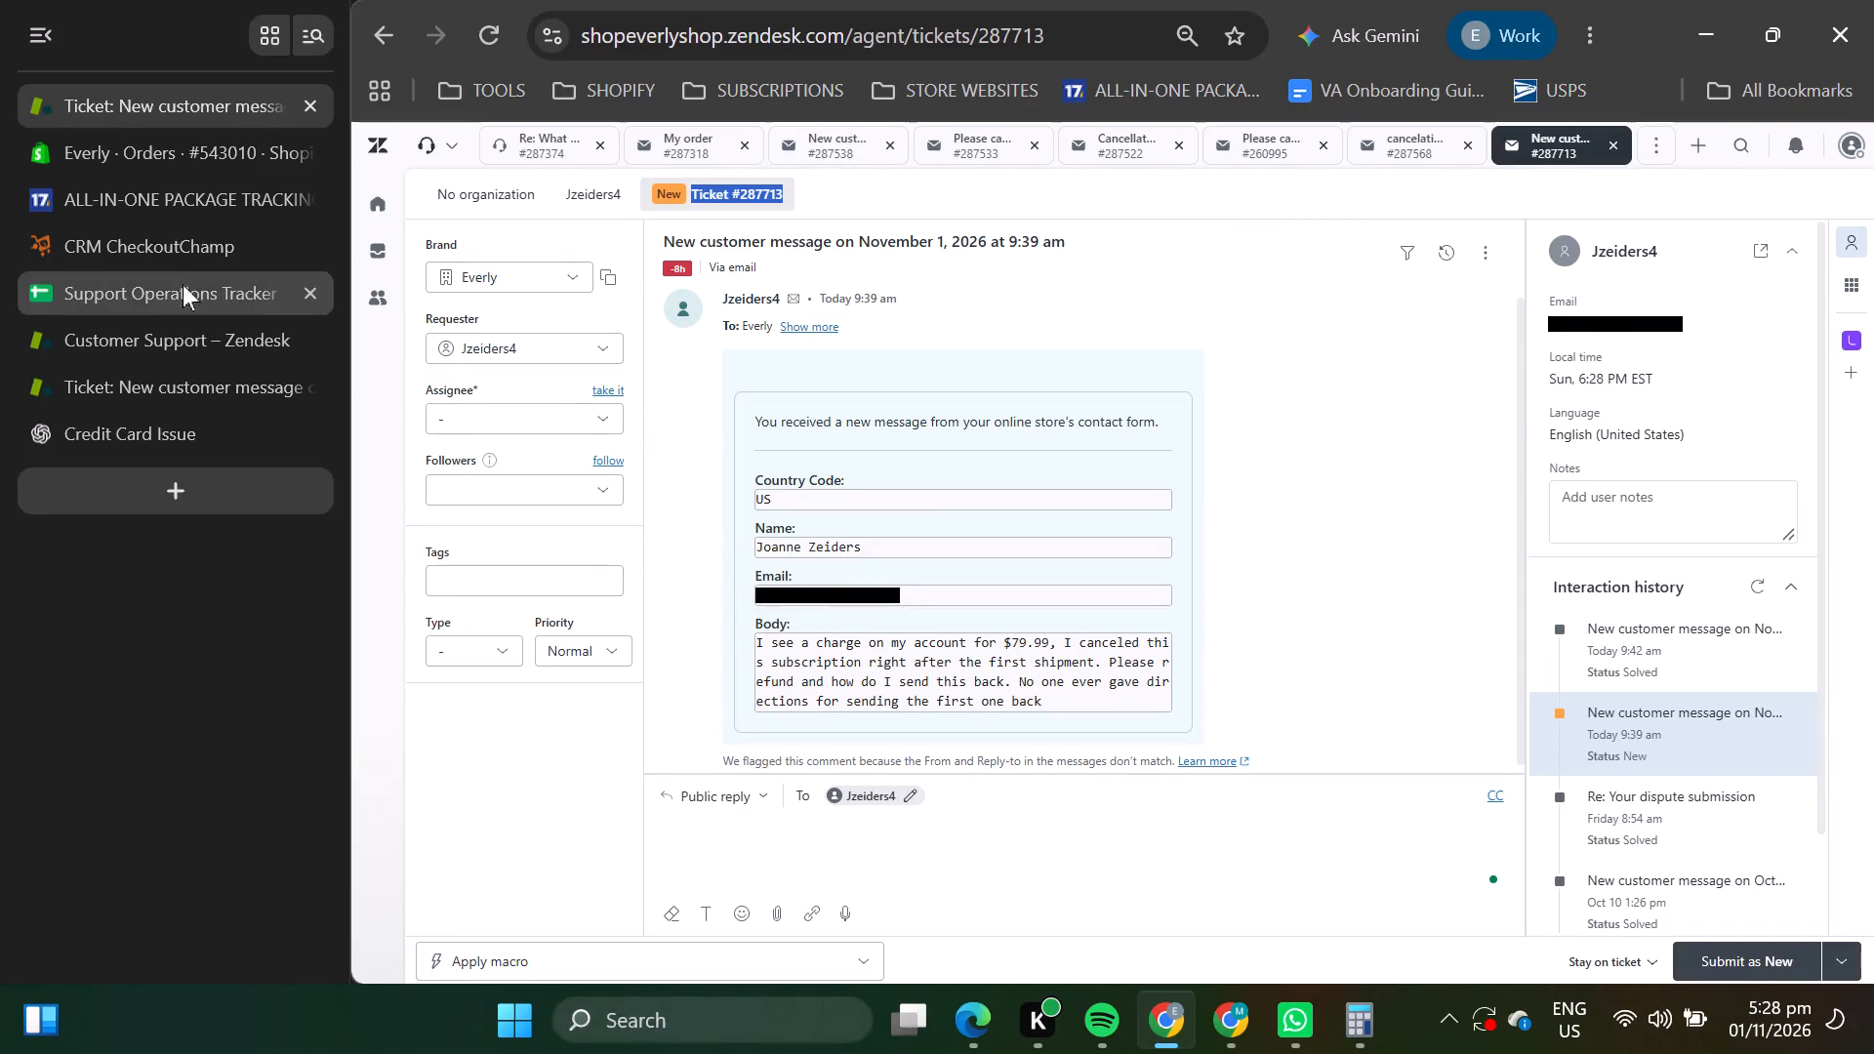
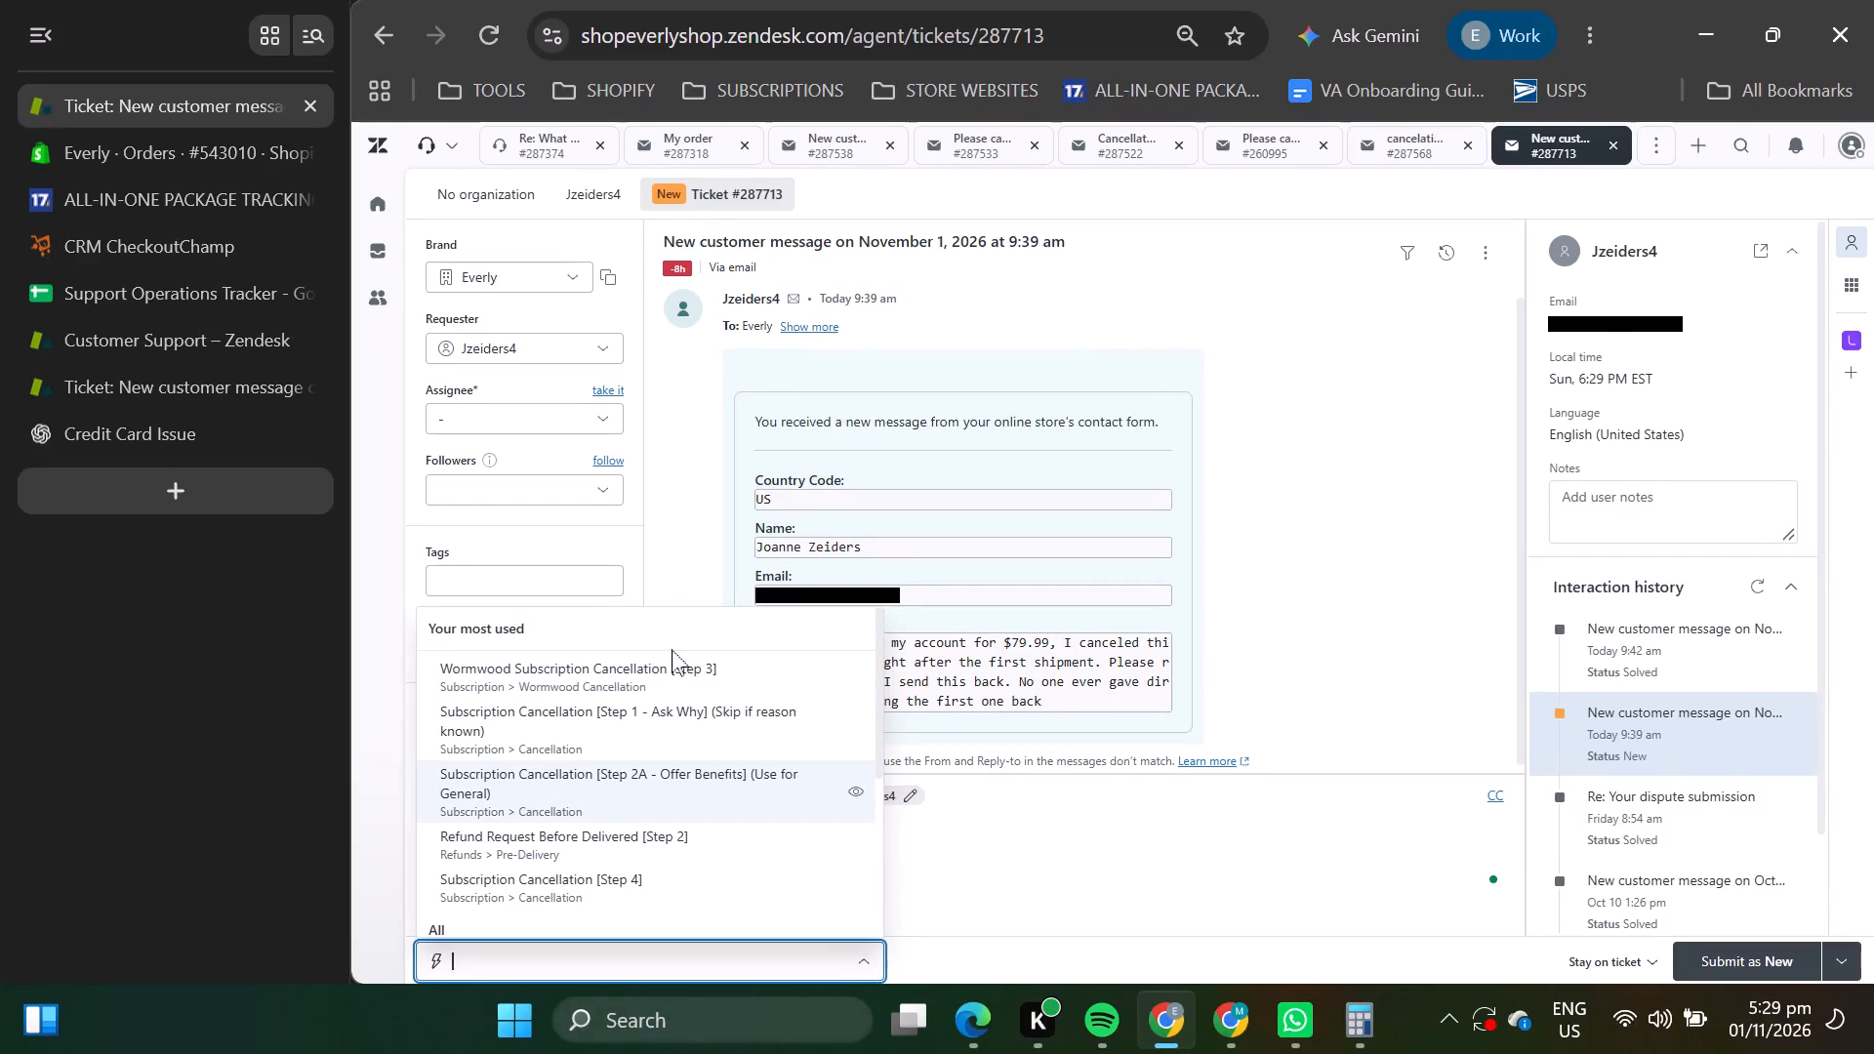
Apply the "Wormwood Subscription Cancellation [Step 3]" macro to the public reply and delete its "Thank you" sign-off and signature.
click(642, 678)
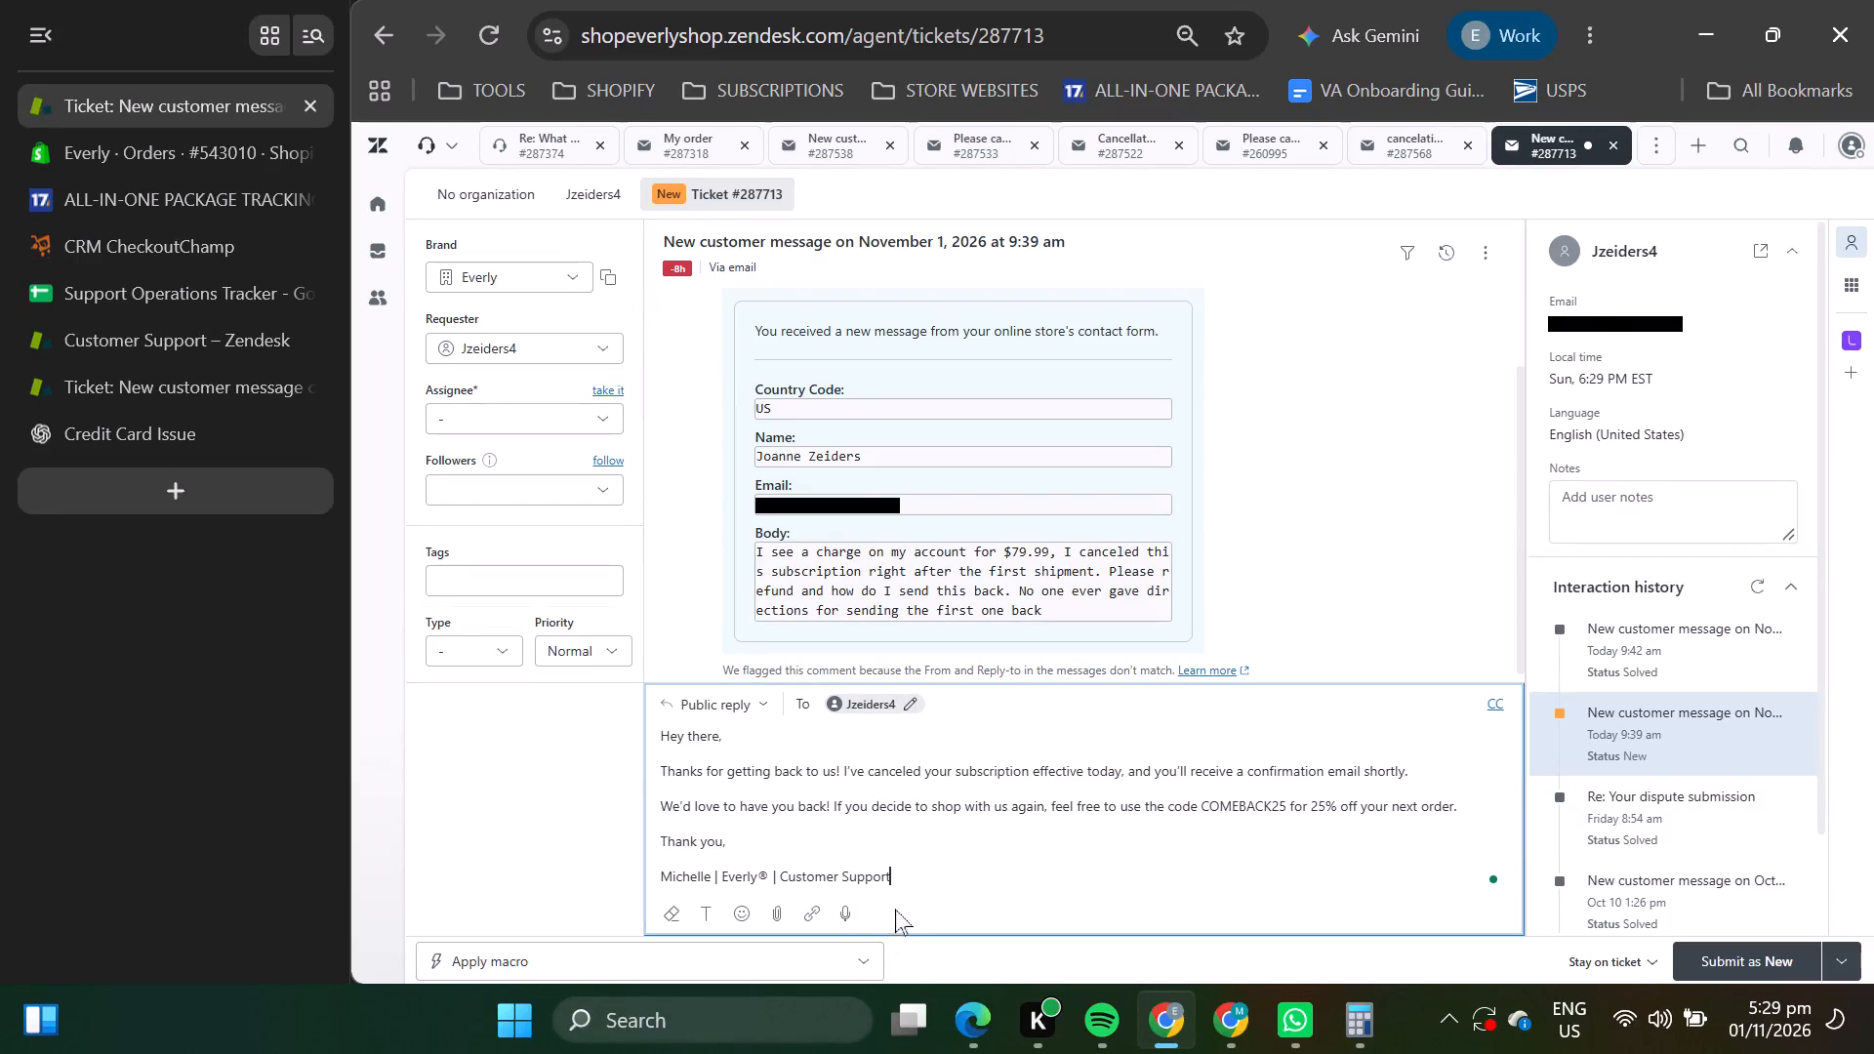
drag(897, 874, 641, 847)
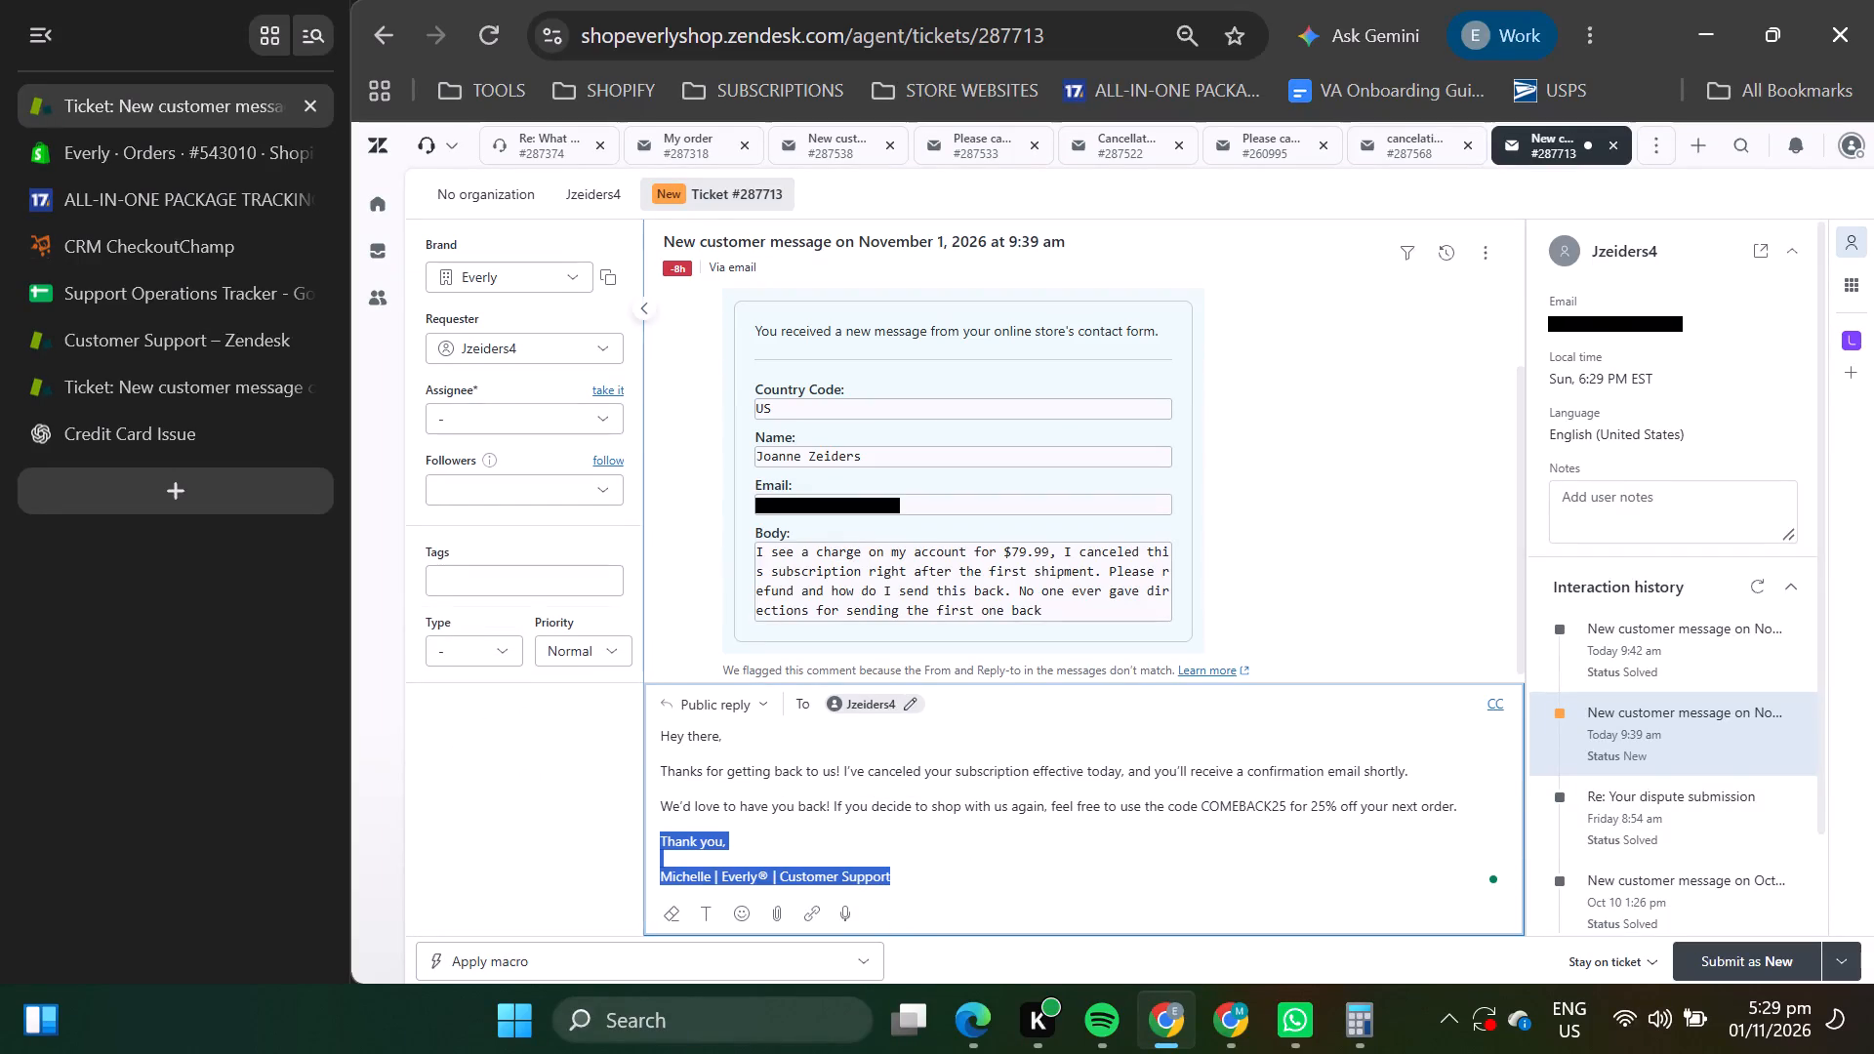
key(BackSpace)
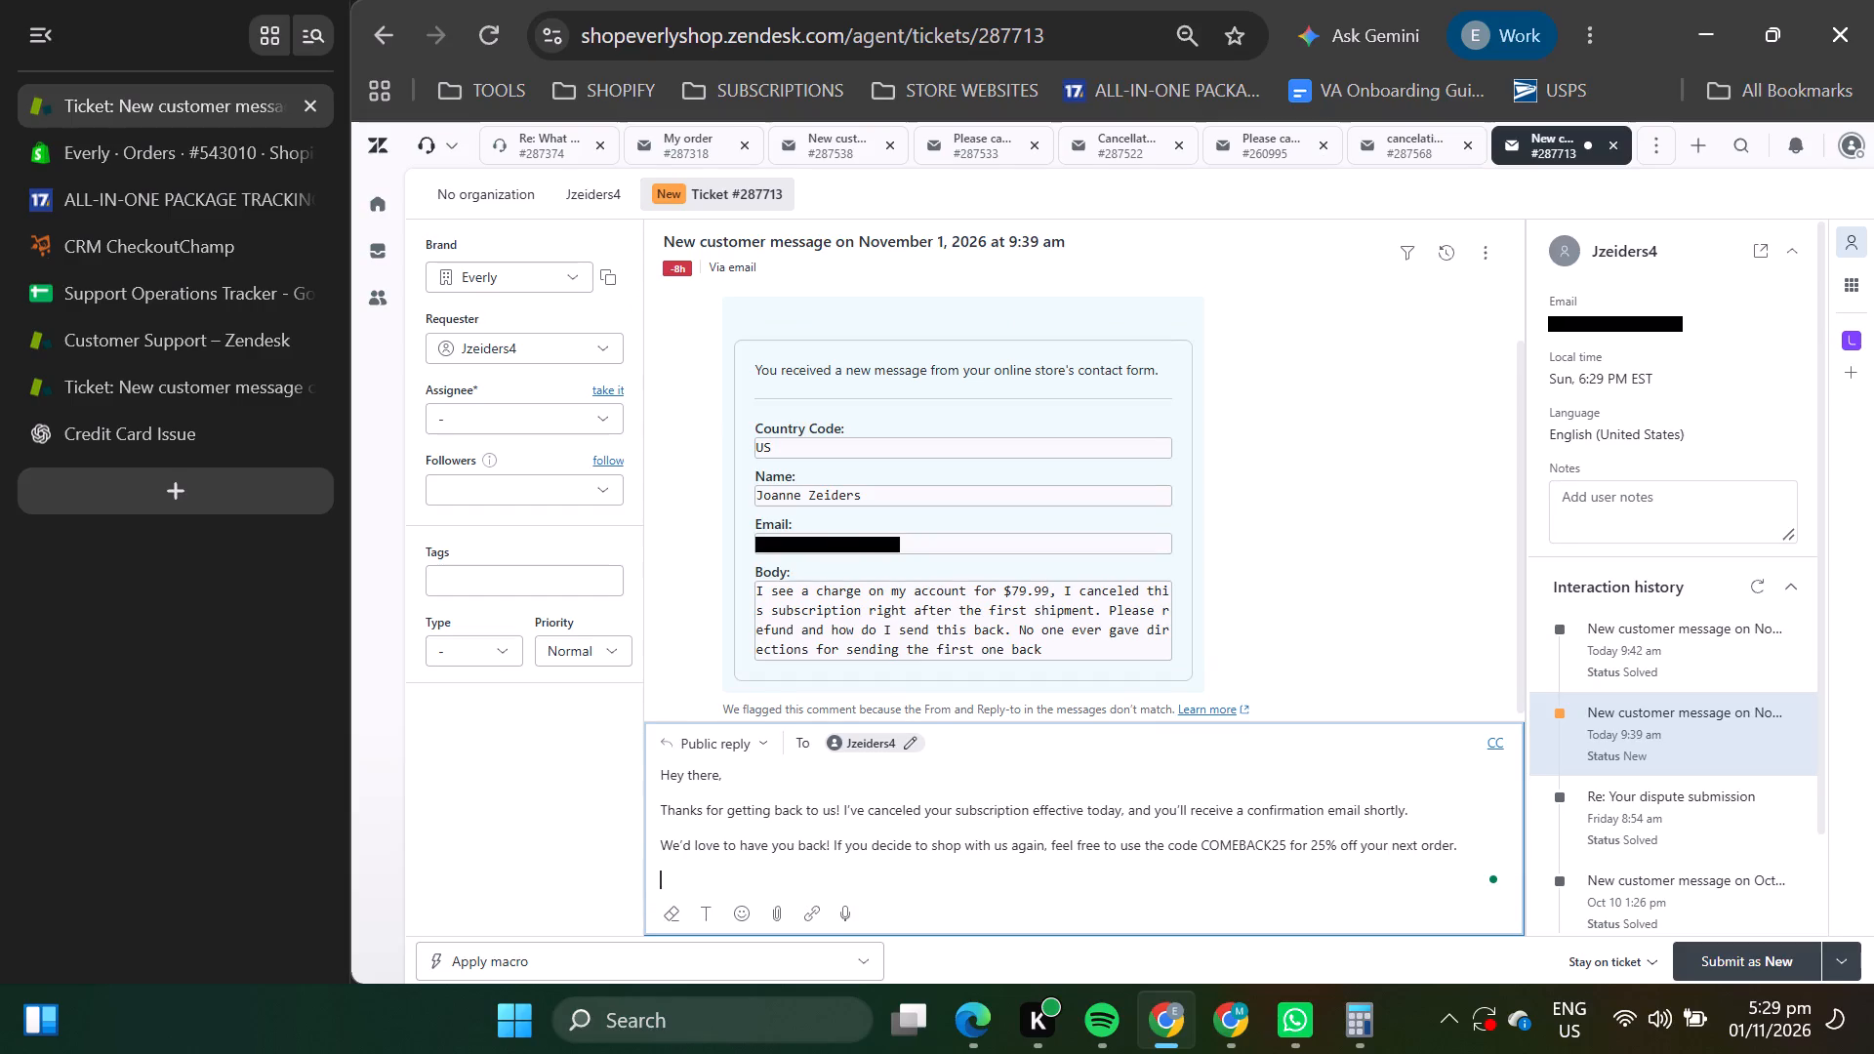
Add the customer's first name after "Hey there" in the reply's greeting.
click(767, 773)
key(Left)
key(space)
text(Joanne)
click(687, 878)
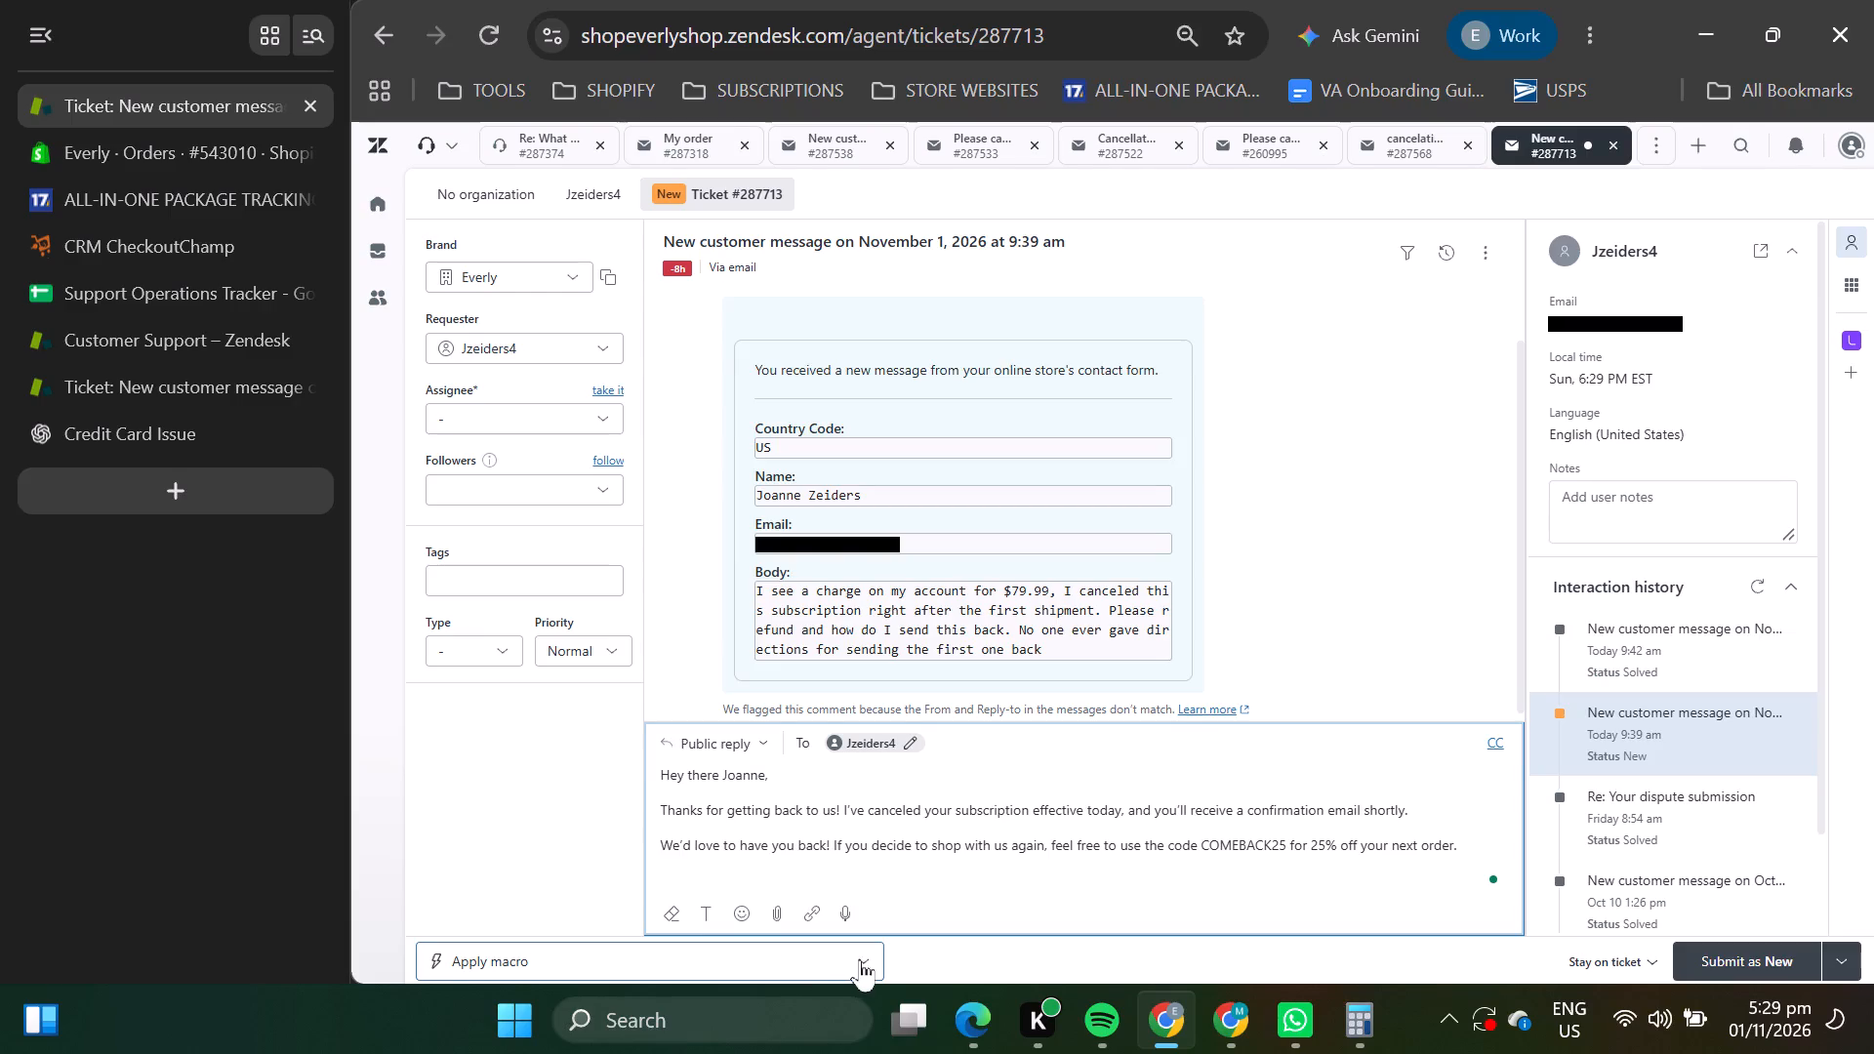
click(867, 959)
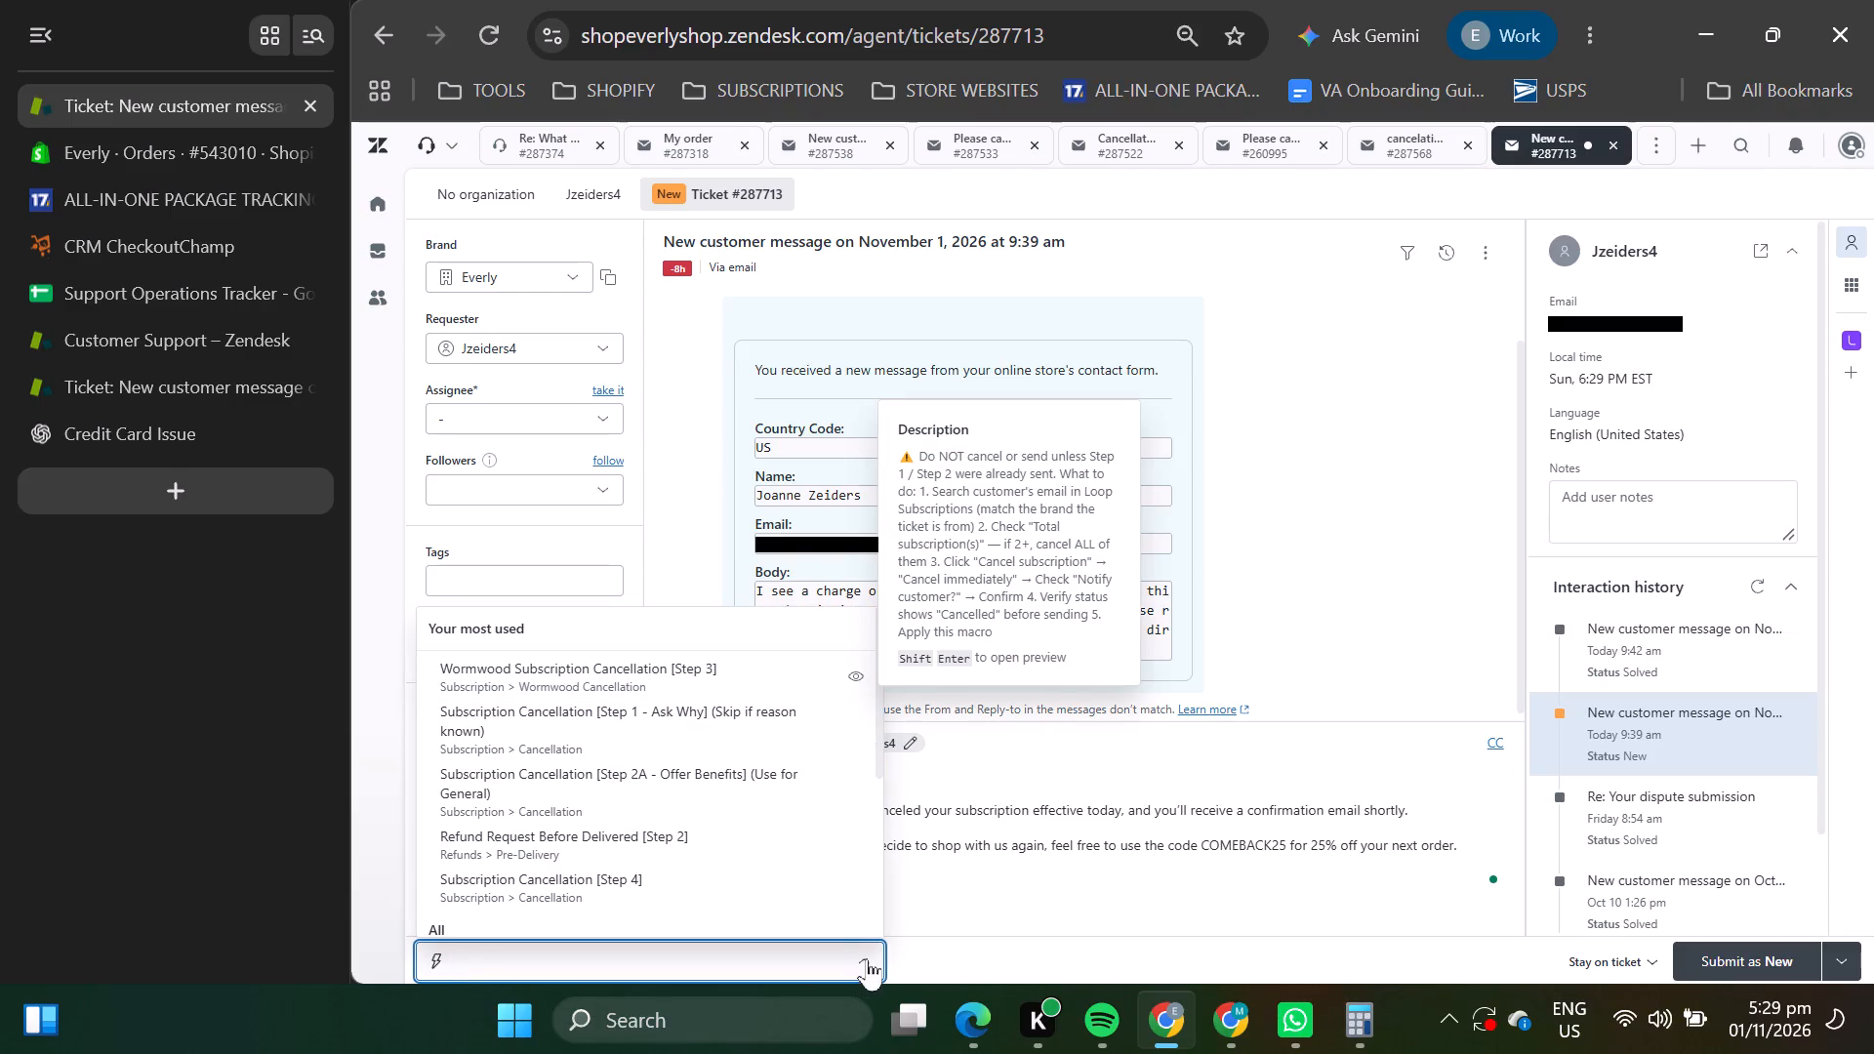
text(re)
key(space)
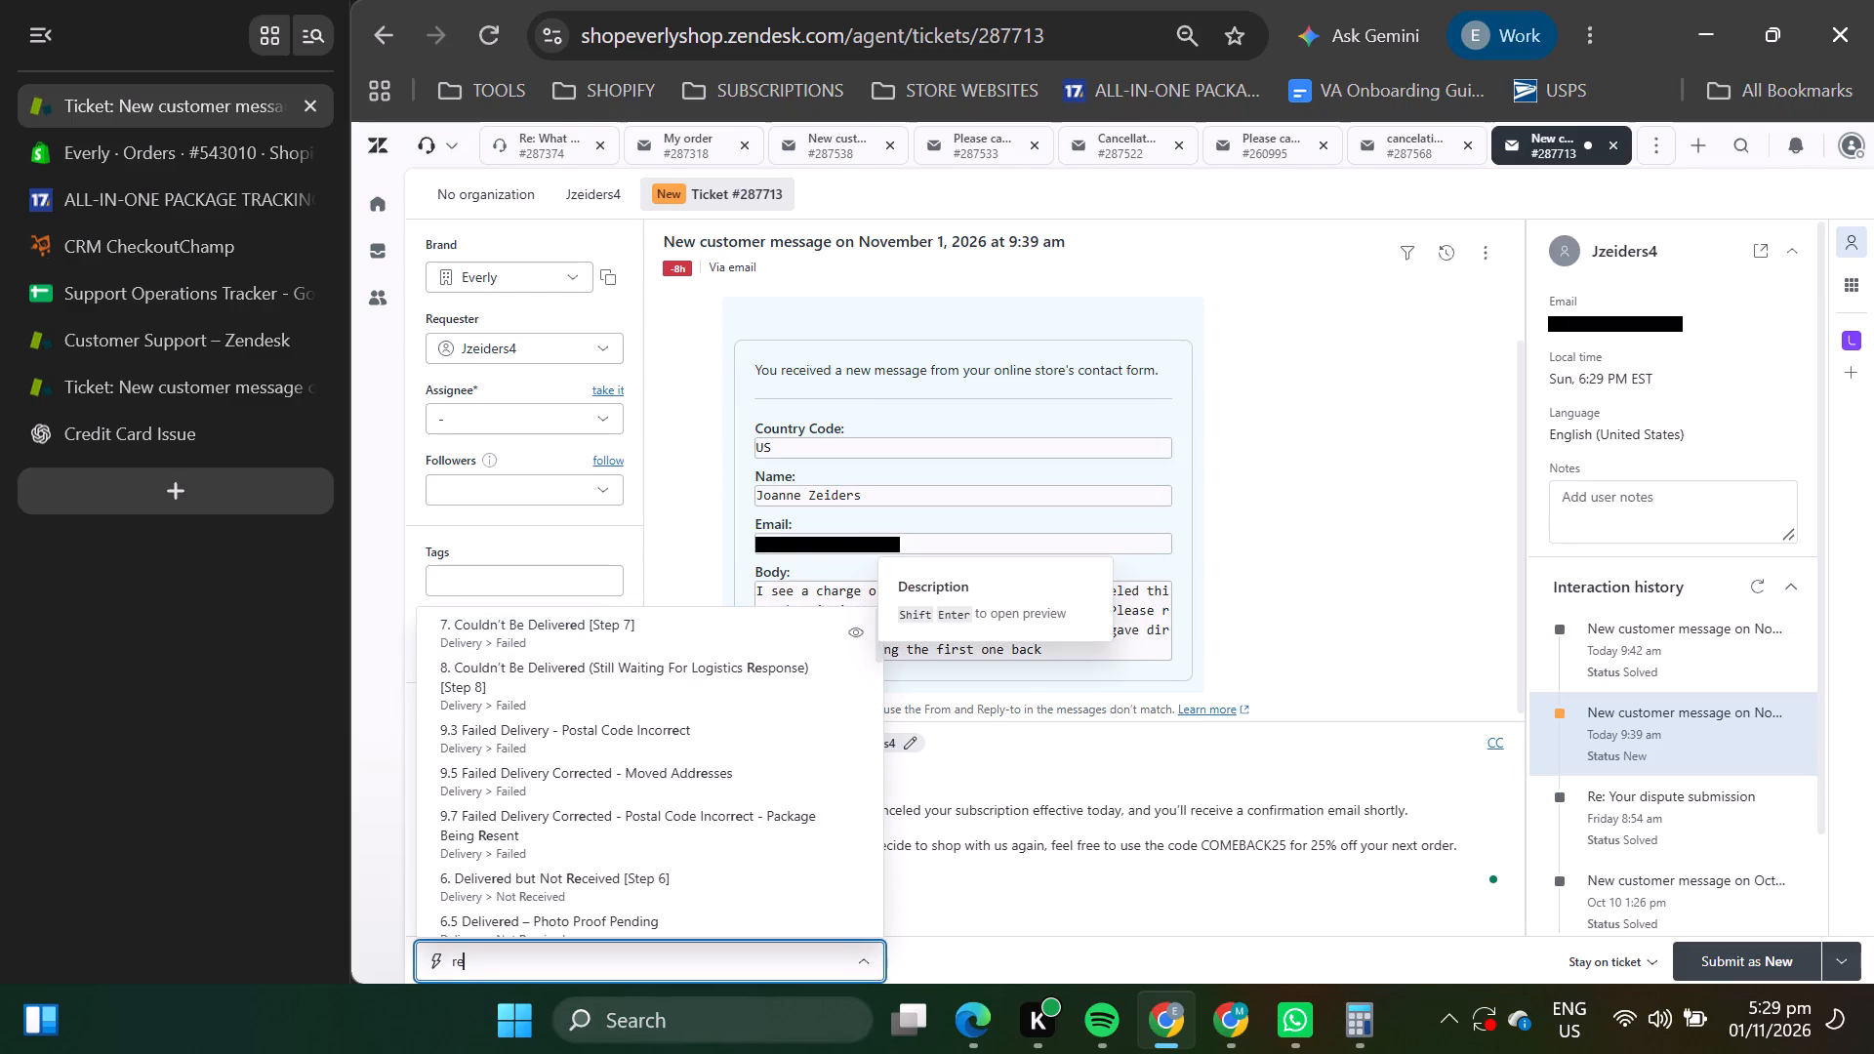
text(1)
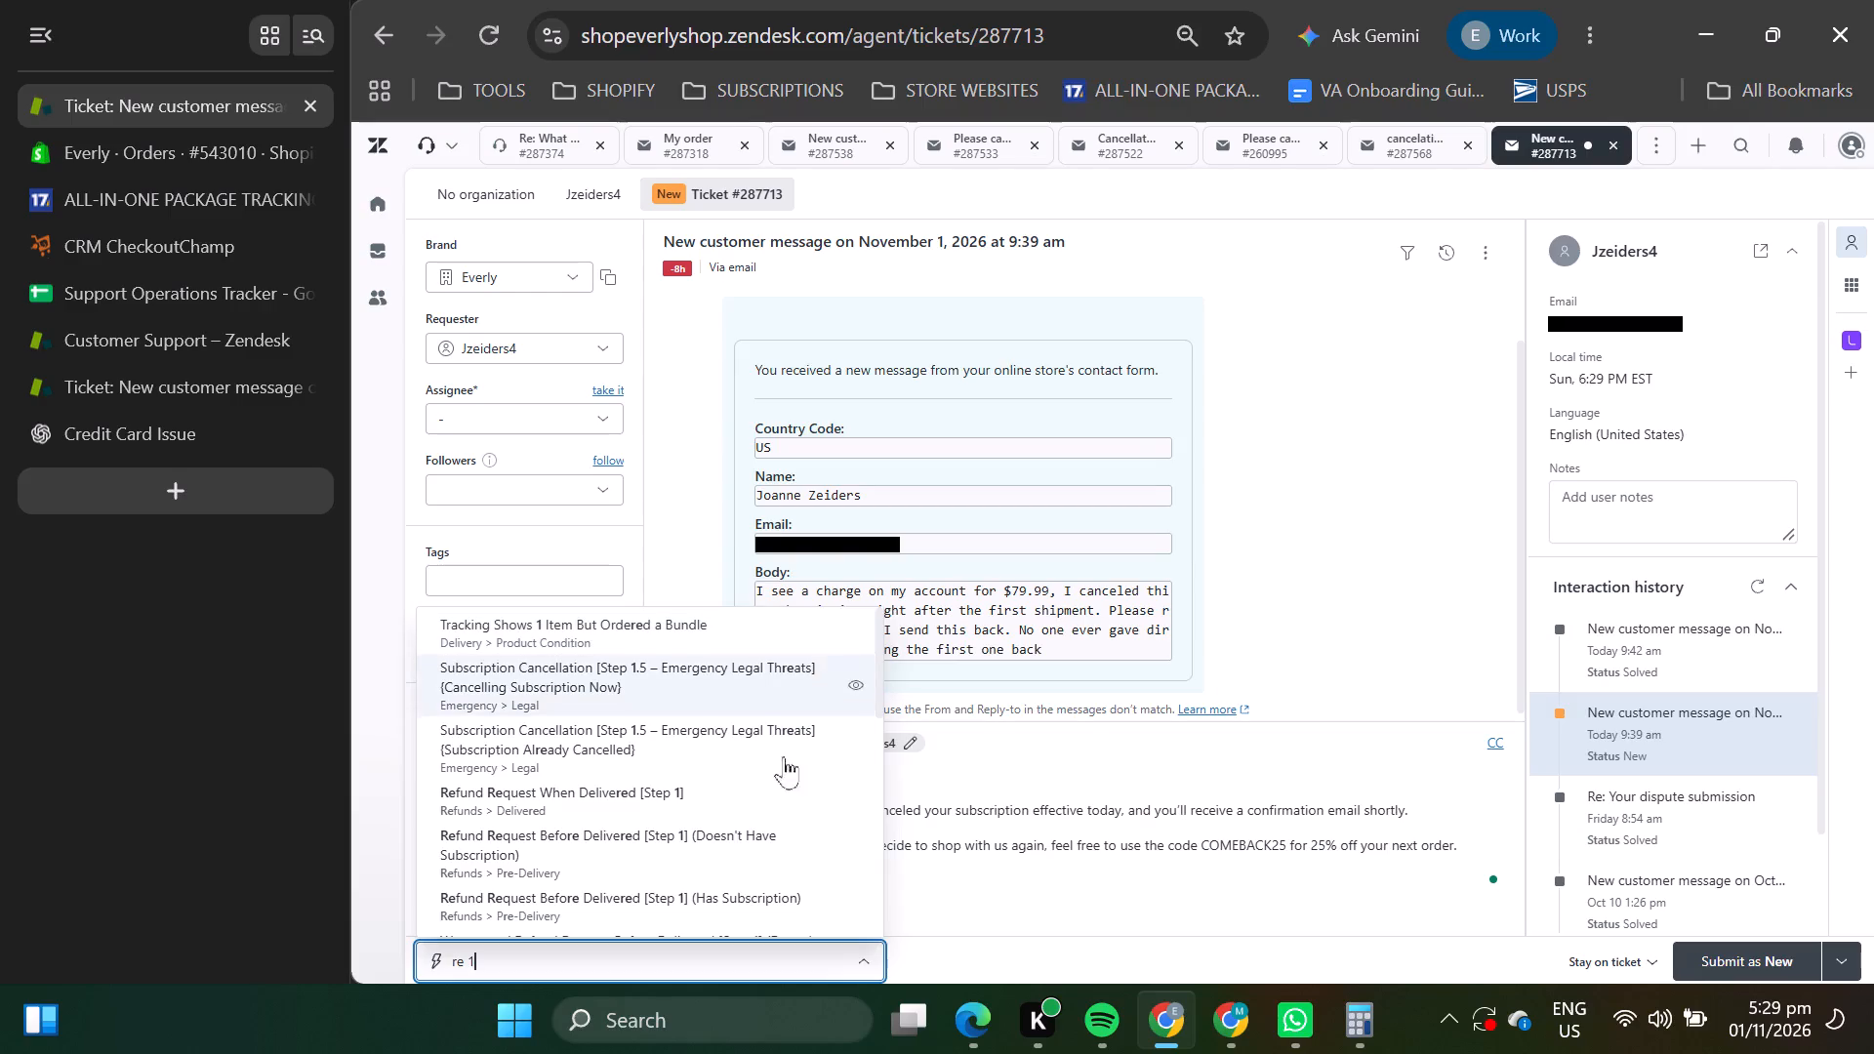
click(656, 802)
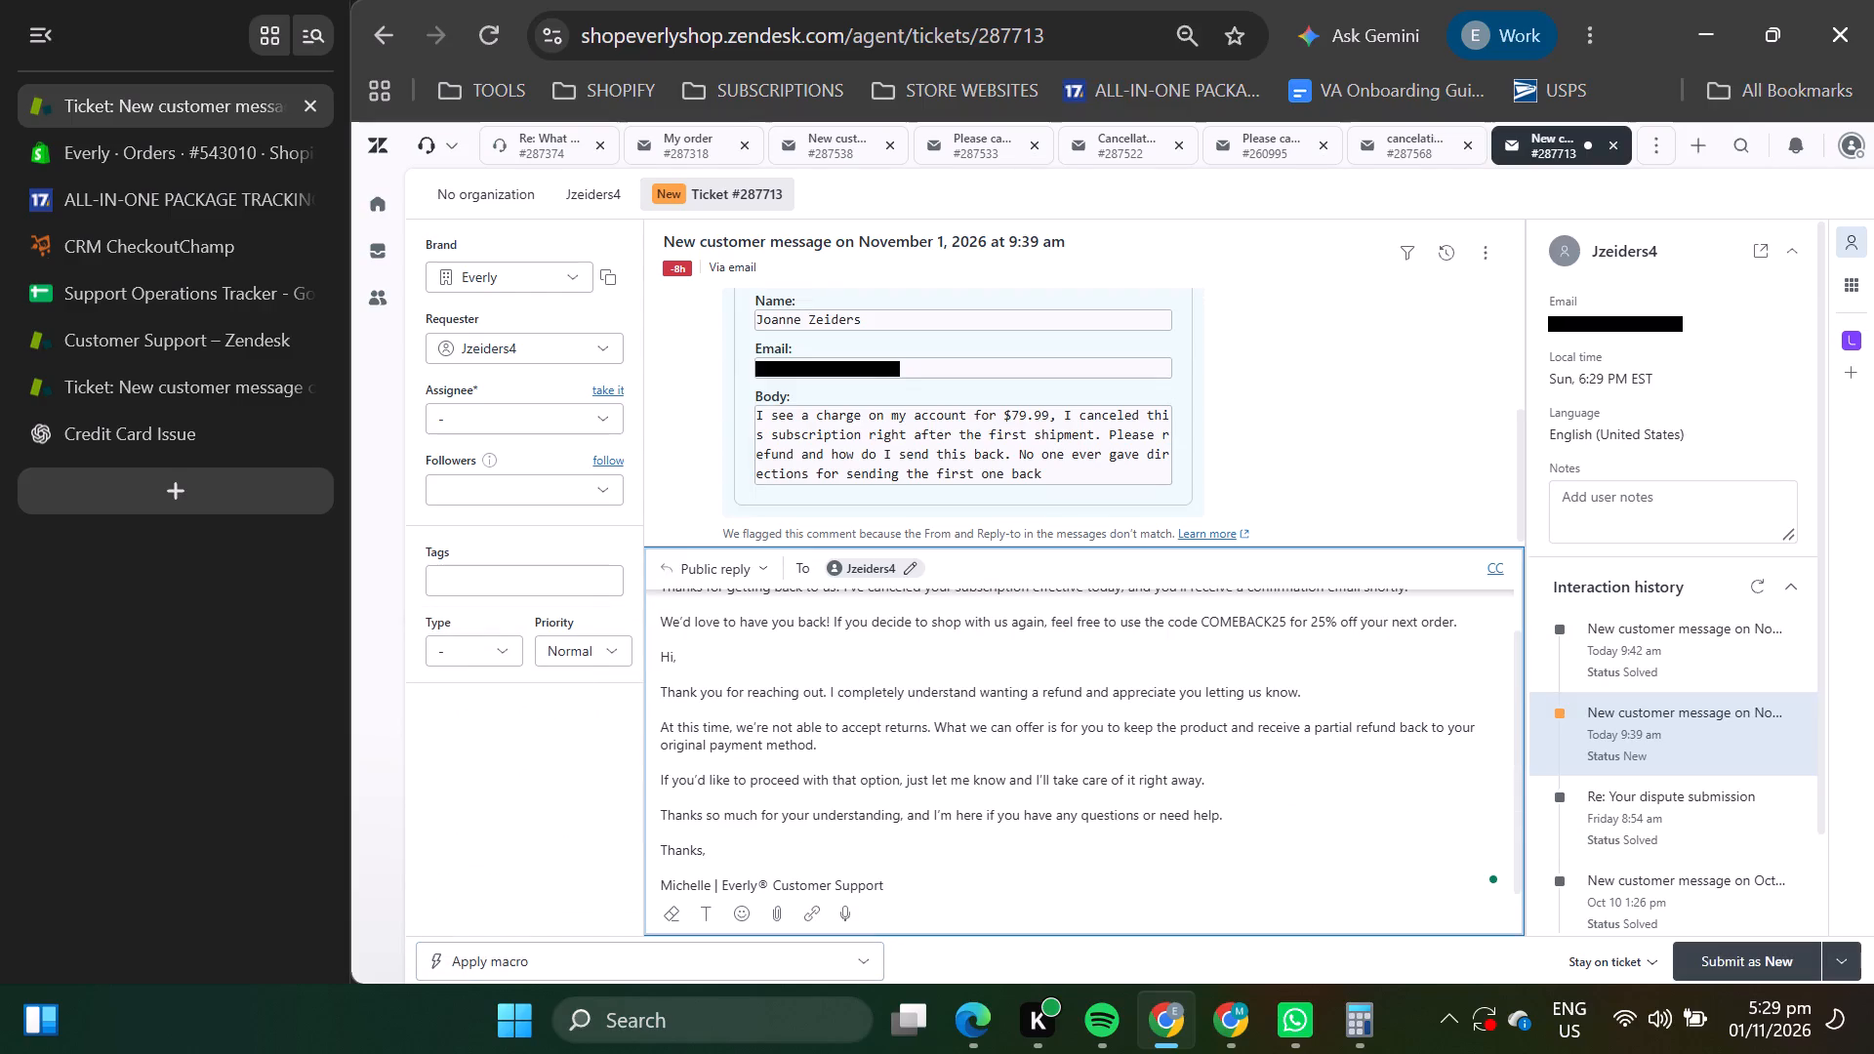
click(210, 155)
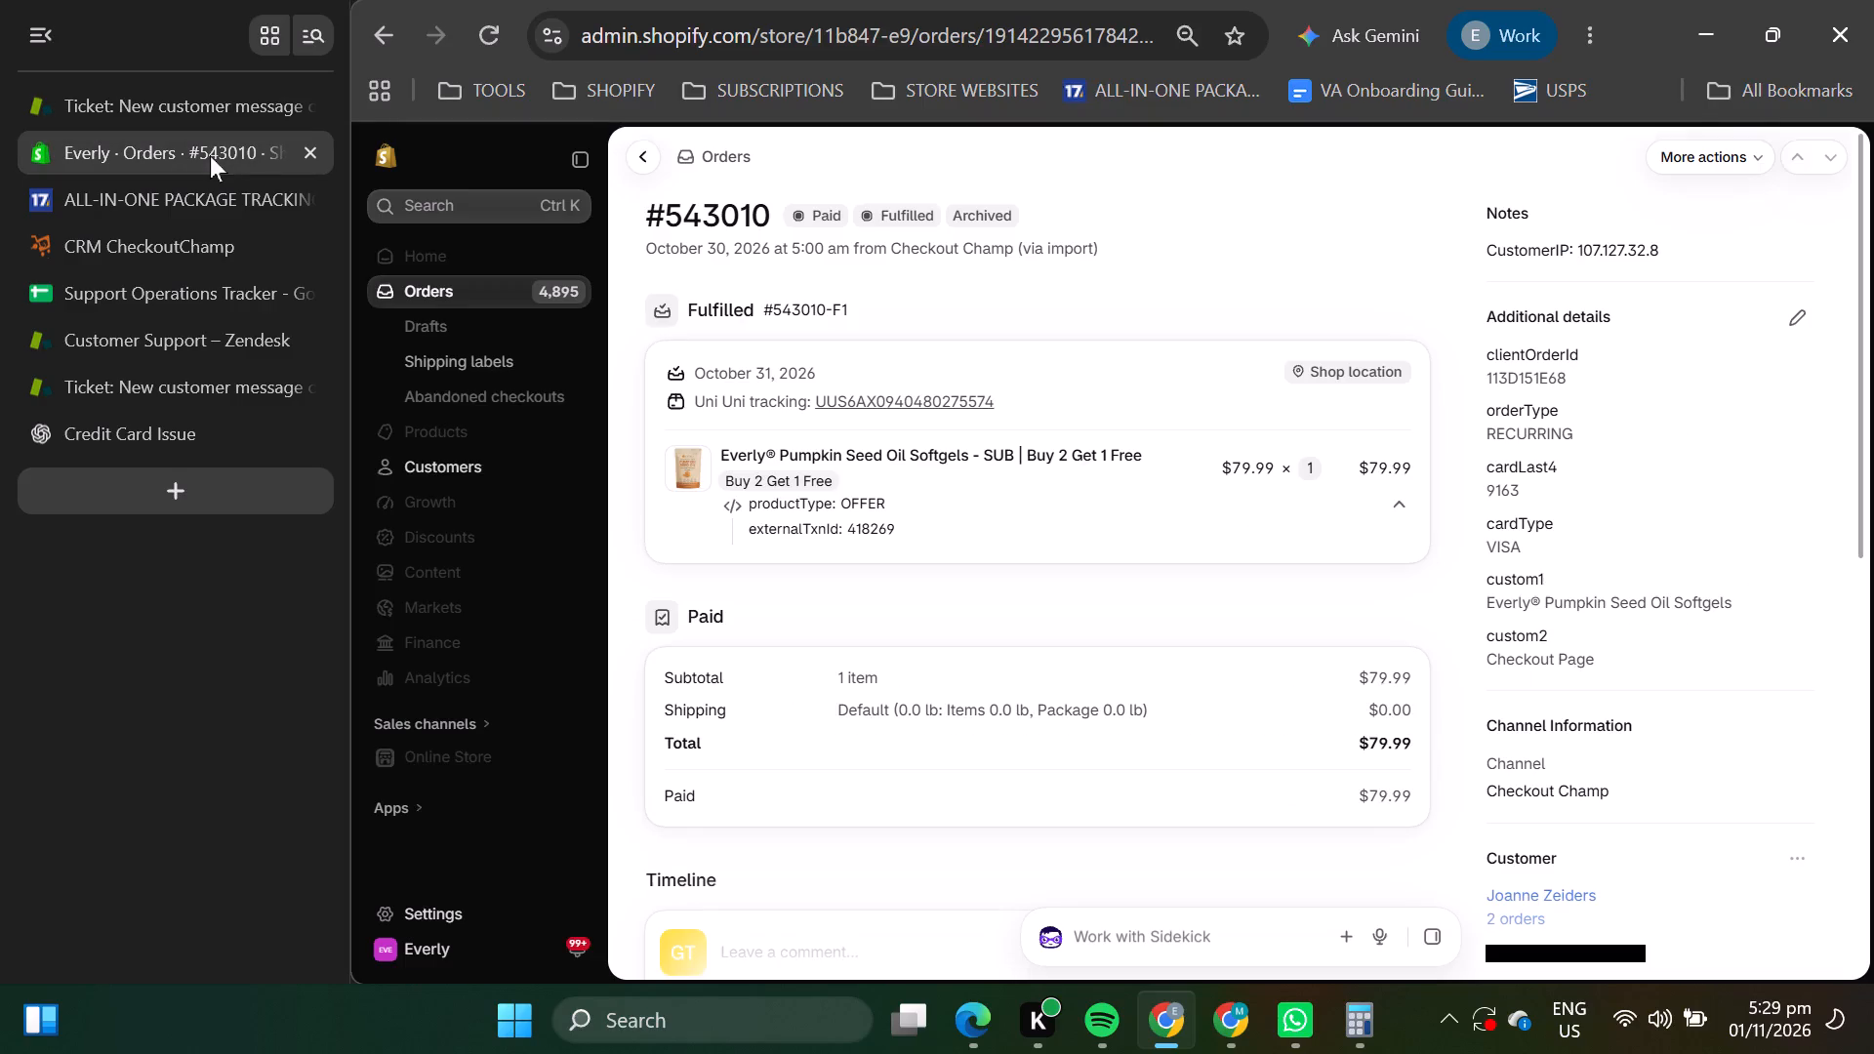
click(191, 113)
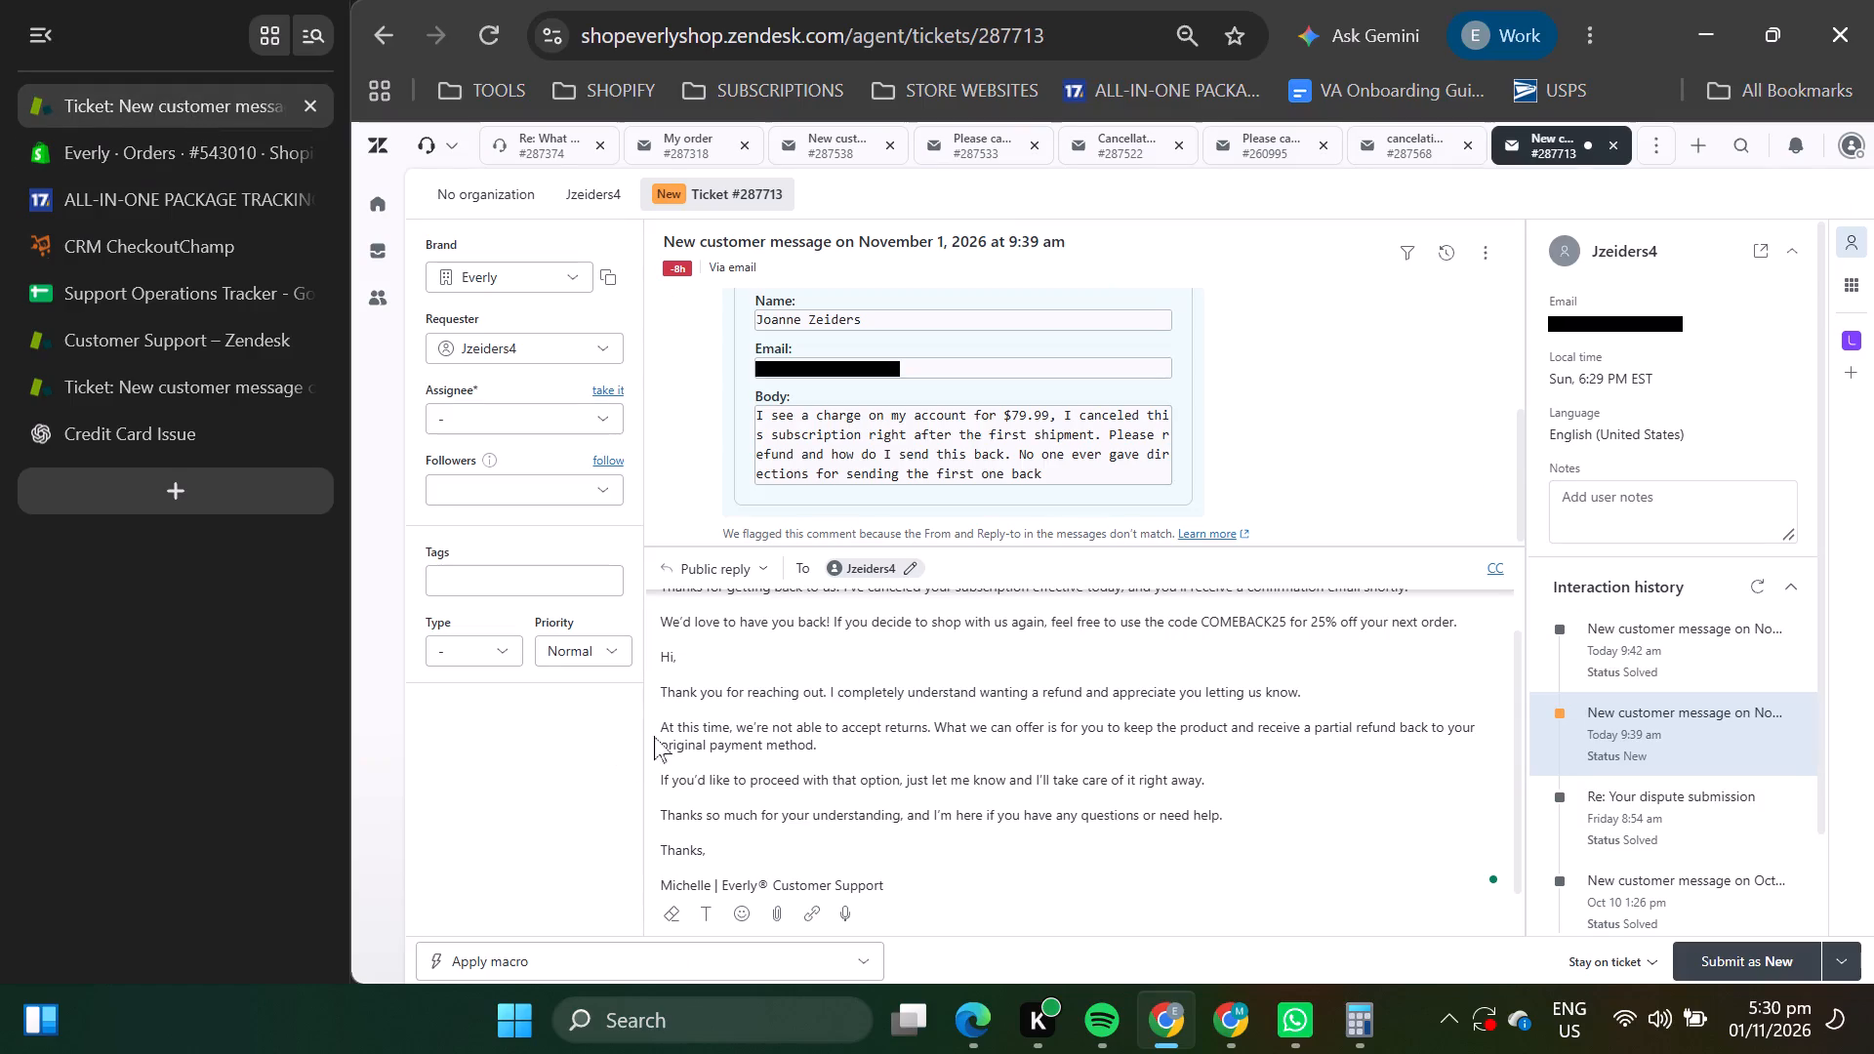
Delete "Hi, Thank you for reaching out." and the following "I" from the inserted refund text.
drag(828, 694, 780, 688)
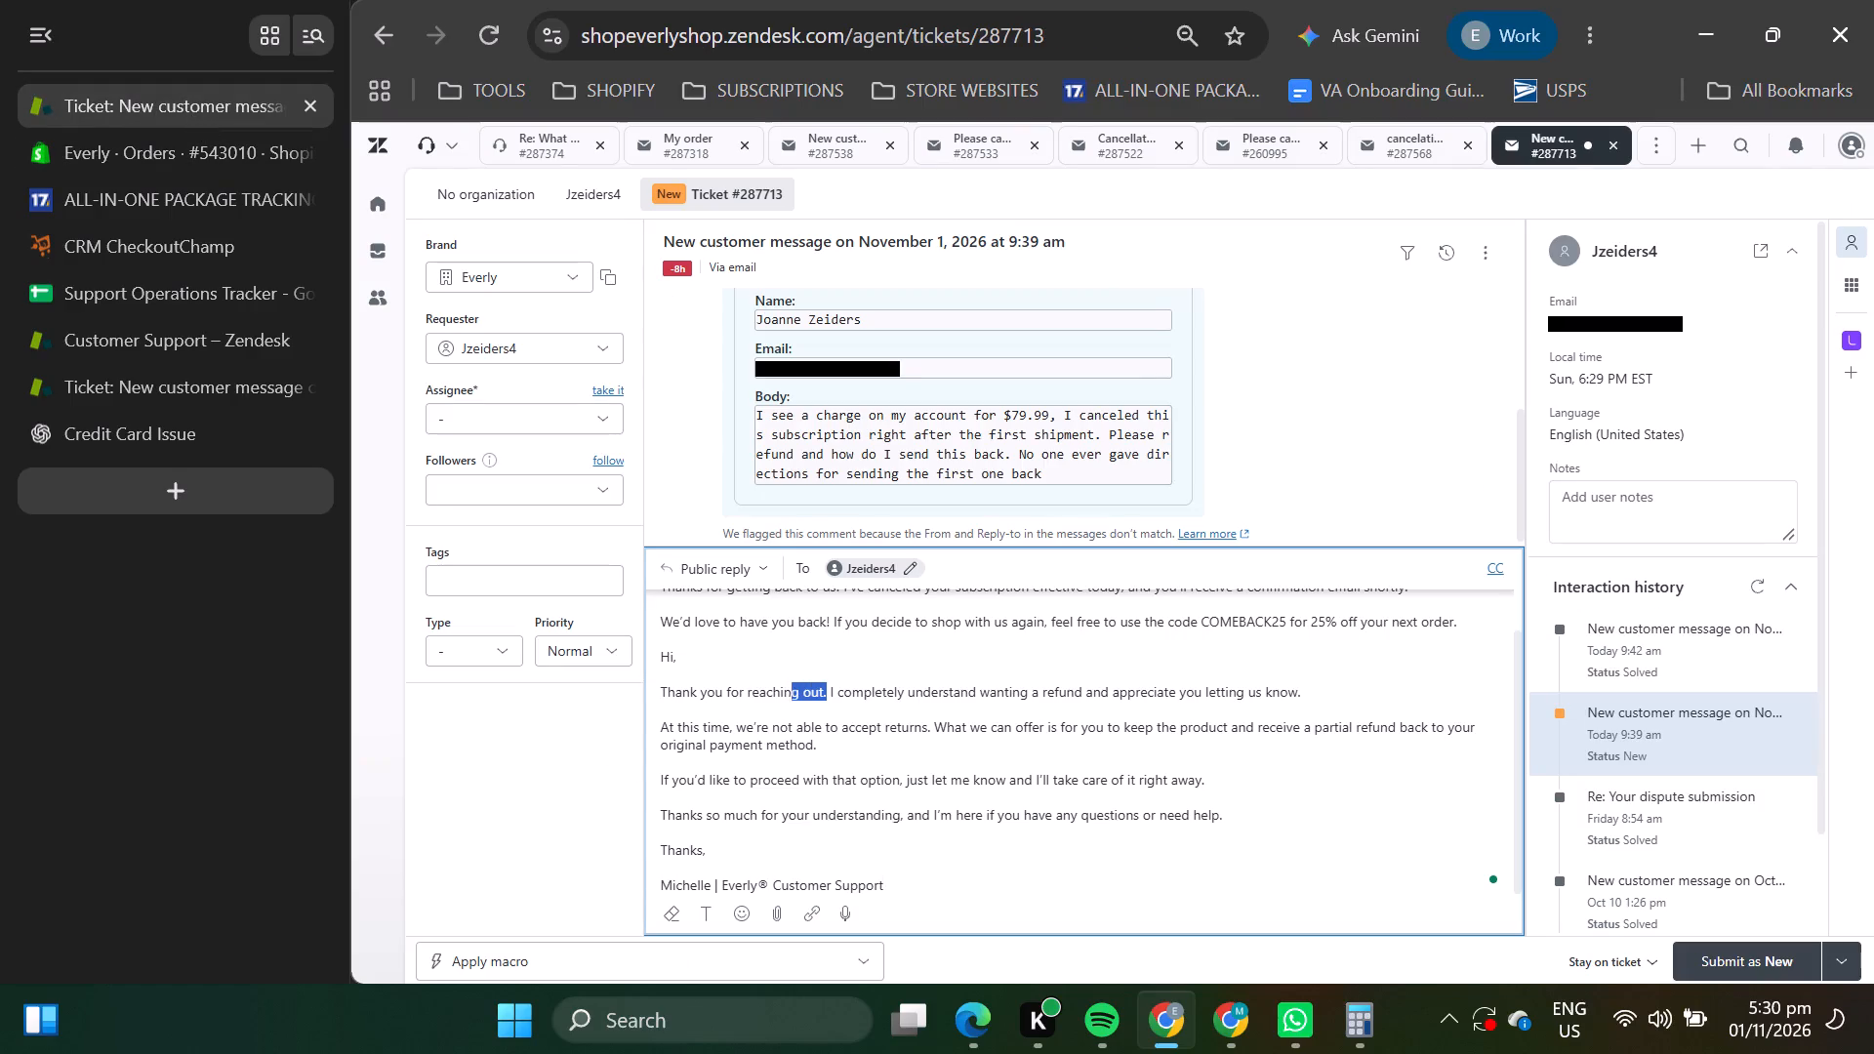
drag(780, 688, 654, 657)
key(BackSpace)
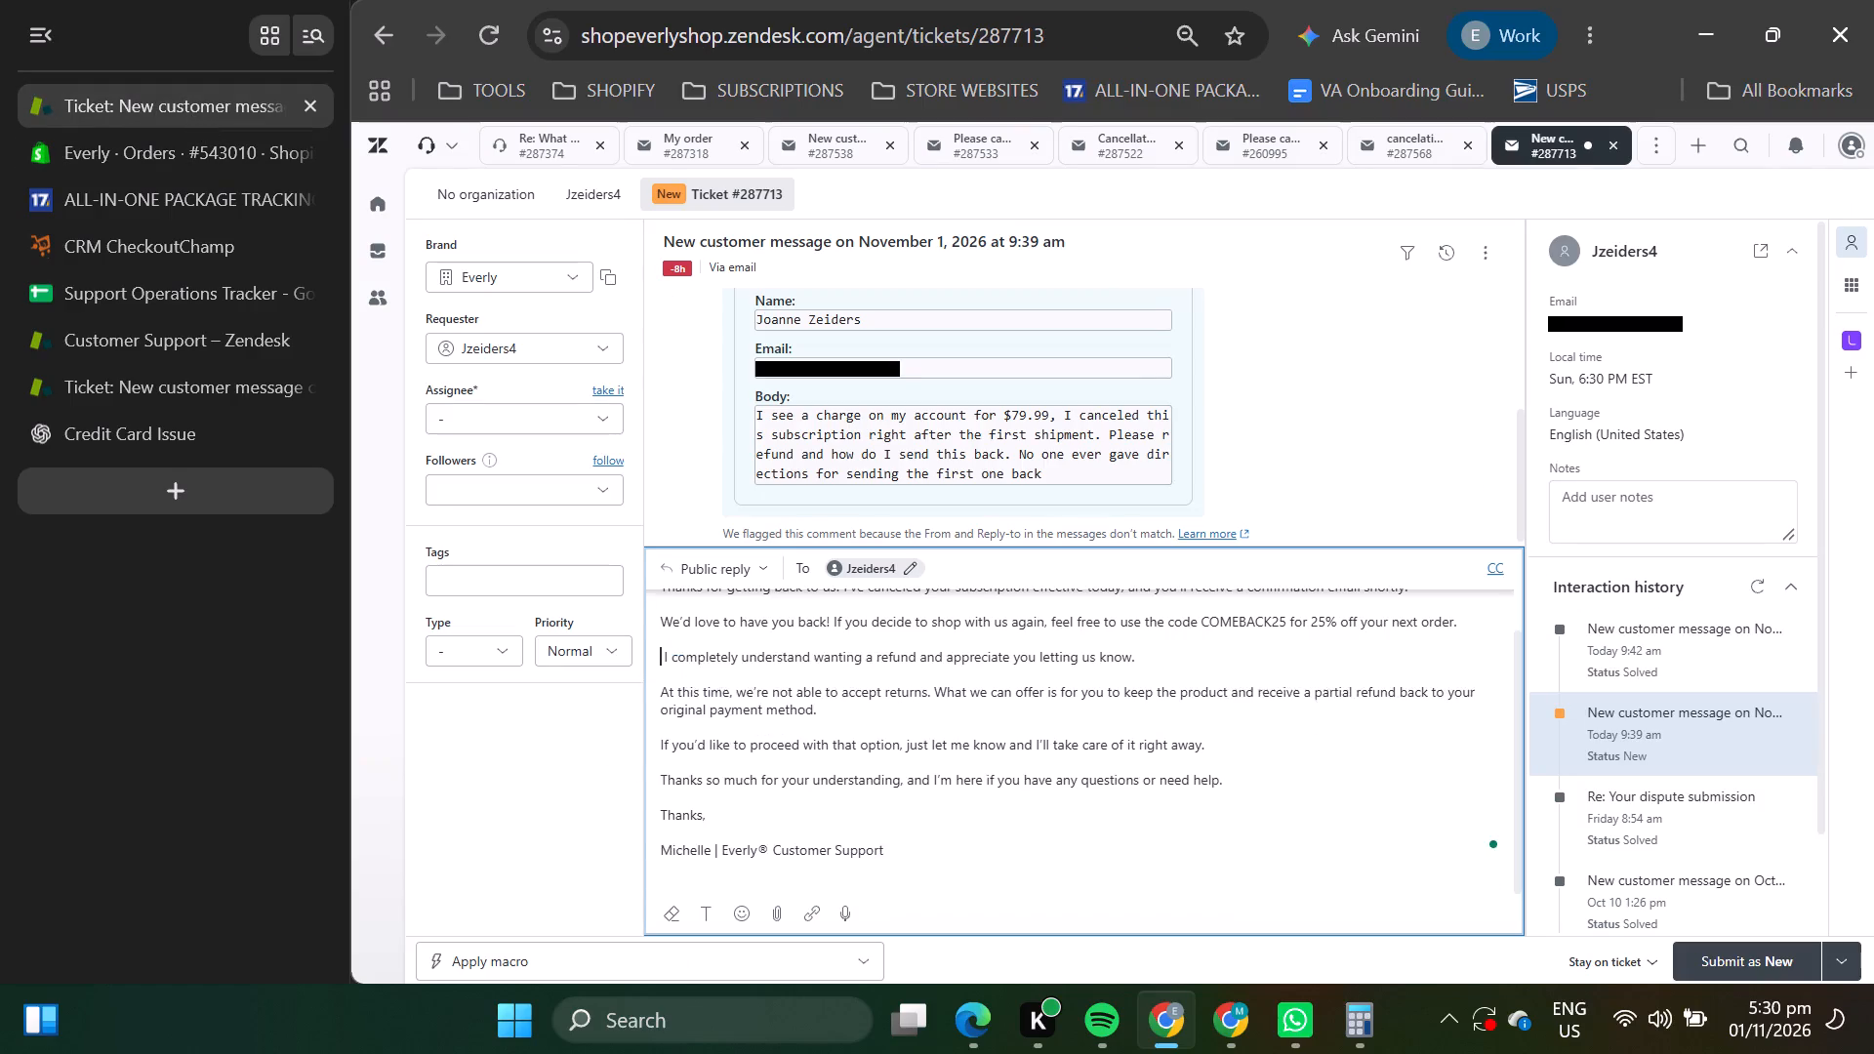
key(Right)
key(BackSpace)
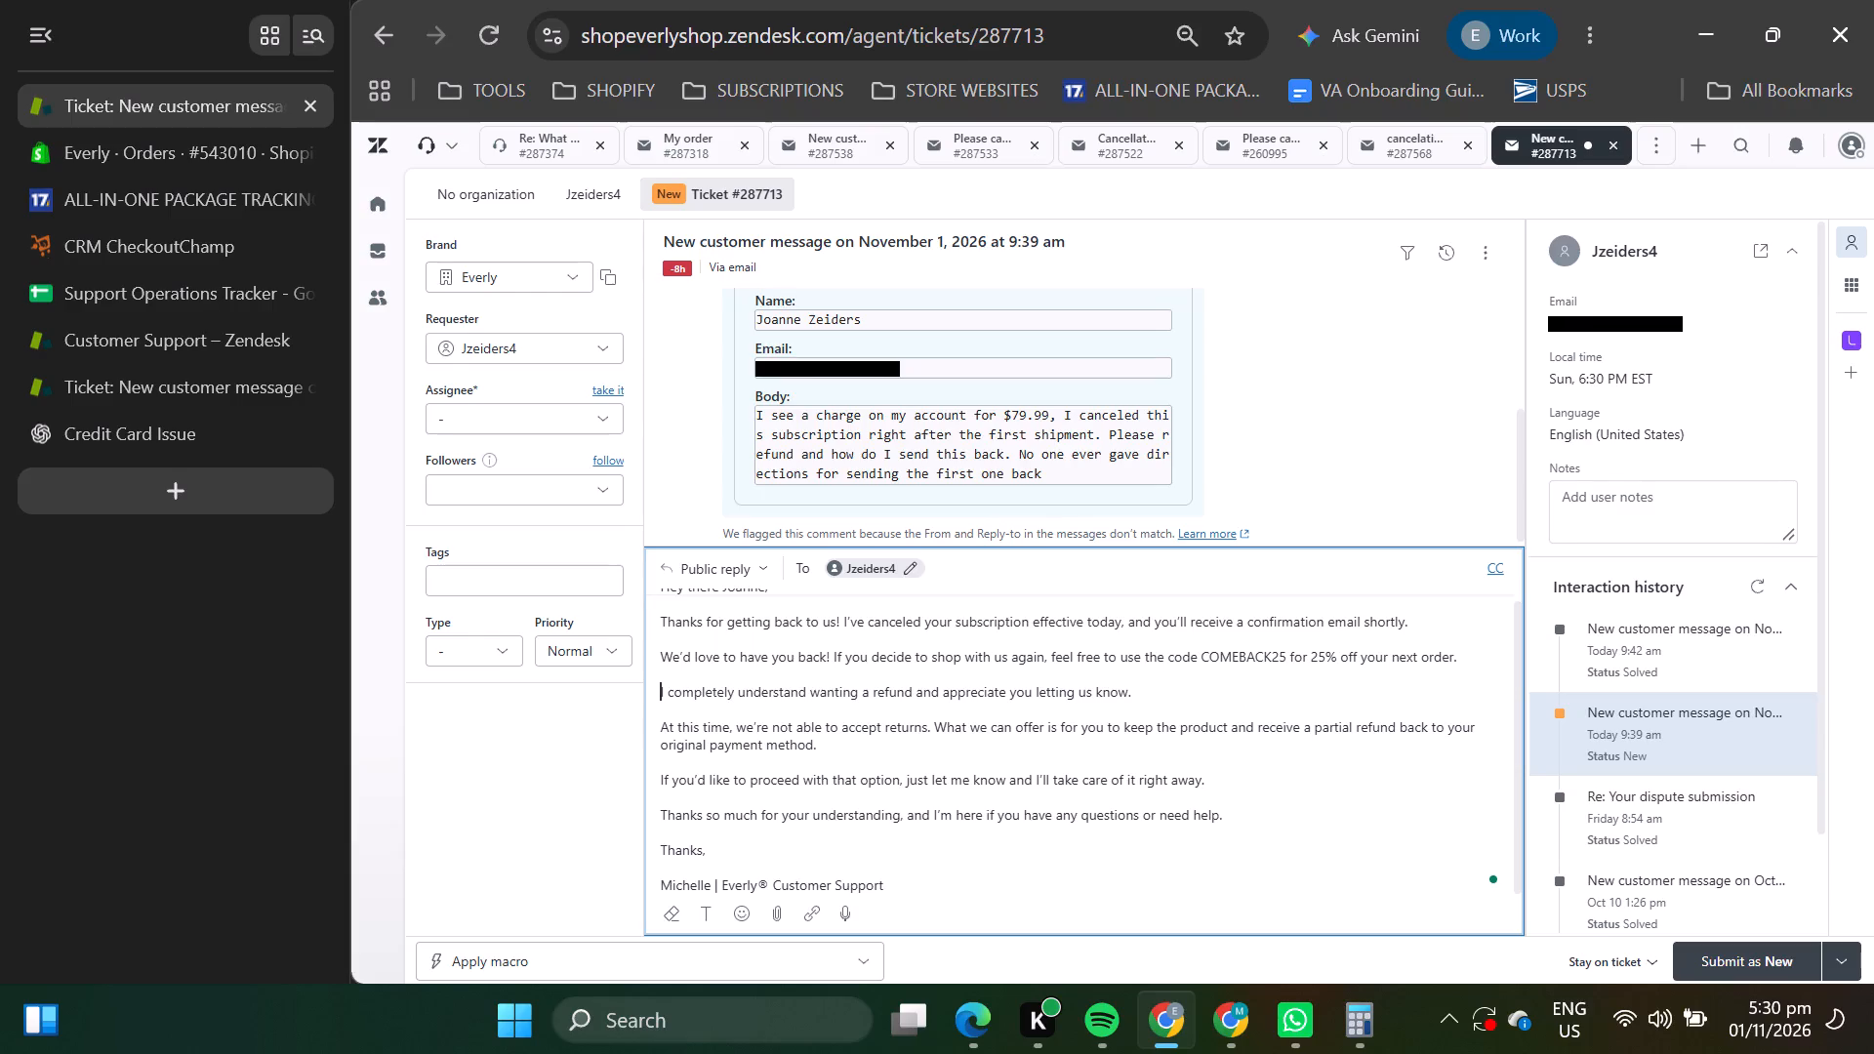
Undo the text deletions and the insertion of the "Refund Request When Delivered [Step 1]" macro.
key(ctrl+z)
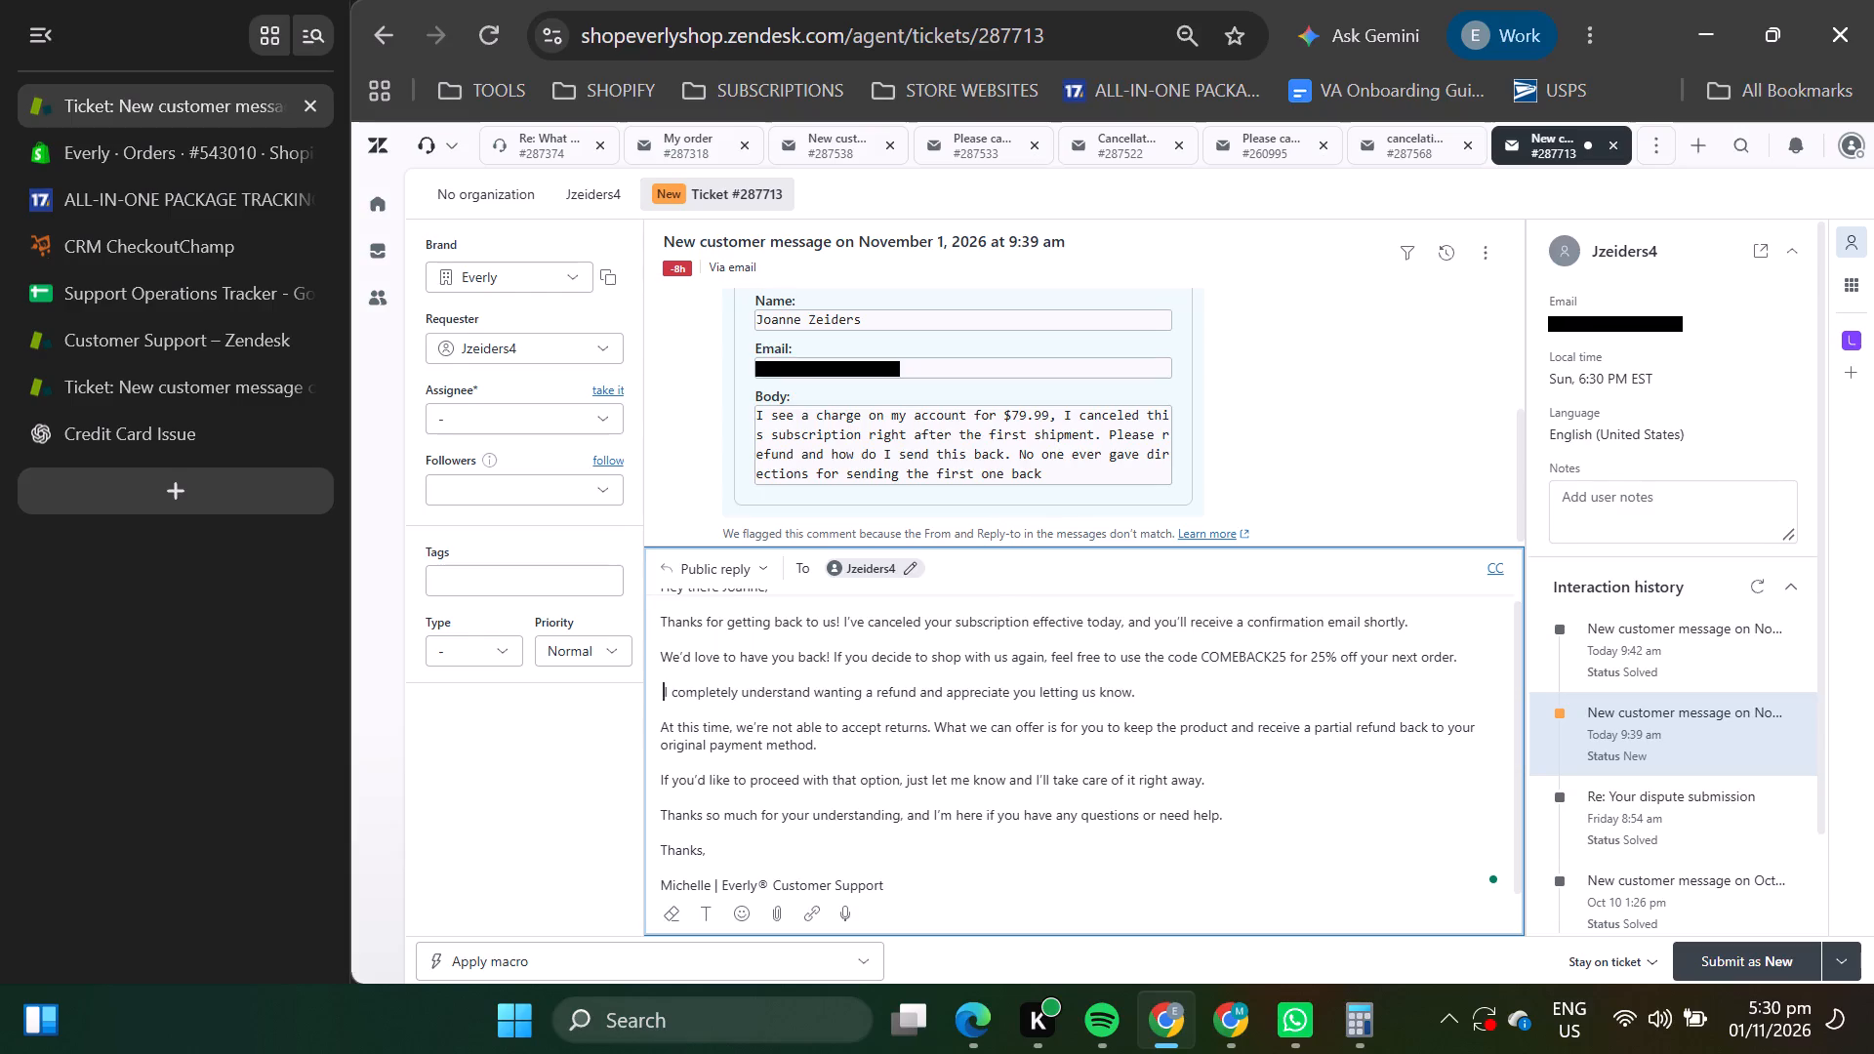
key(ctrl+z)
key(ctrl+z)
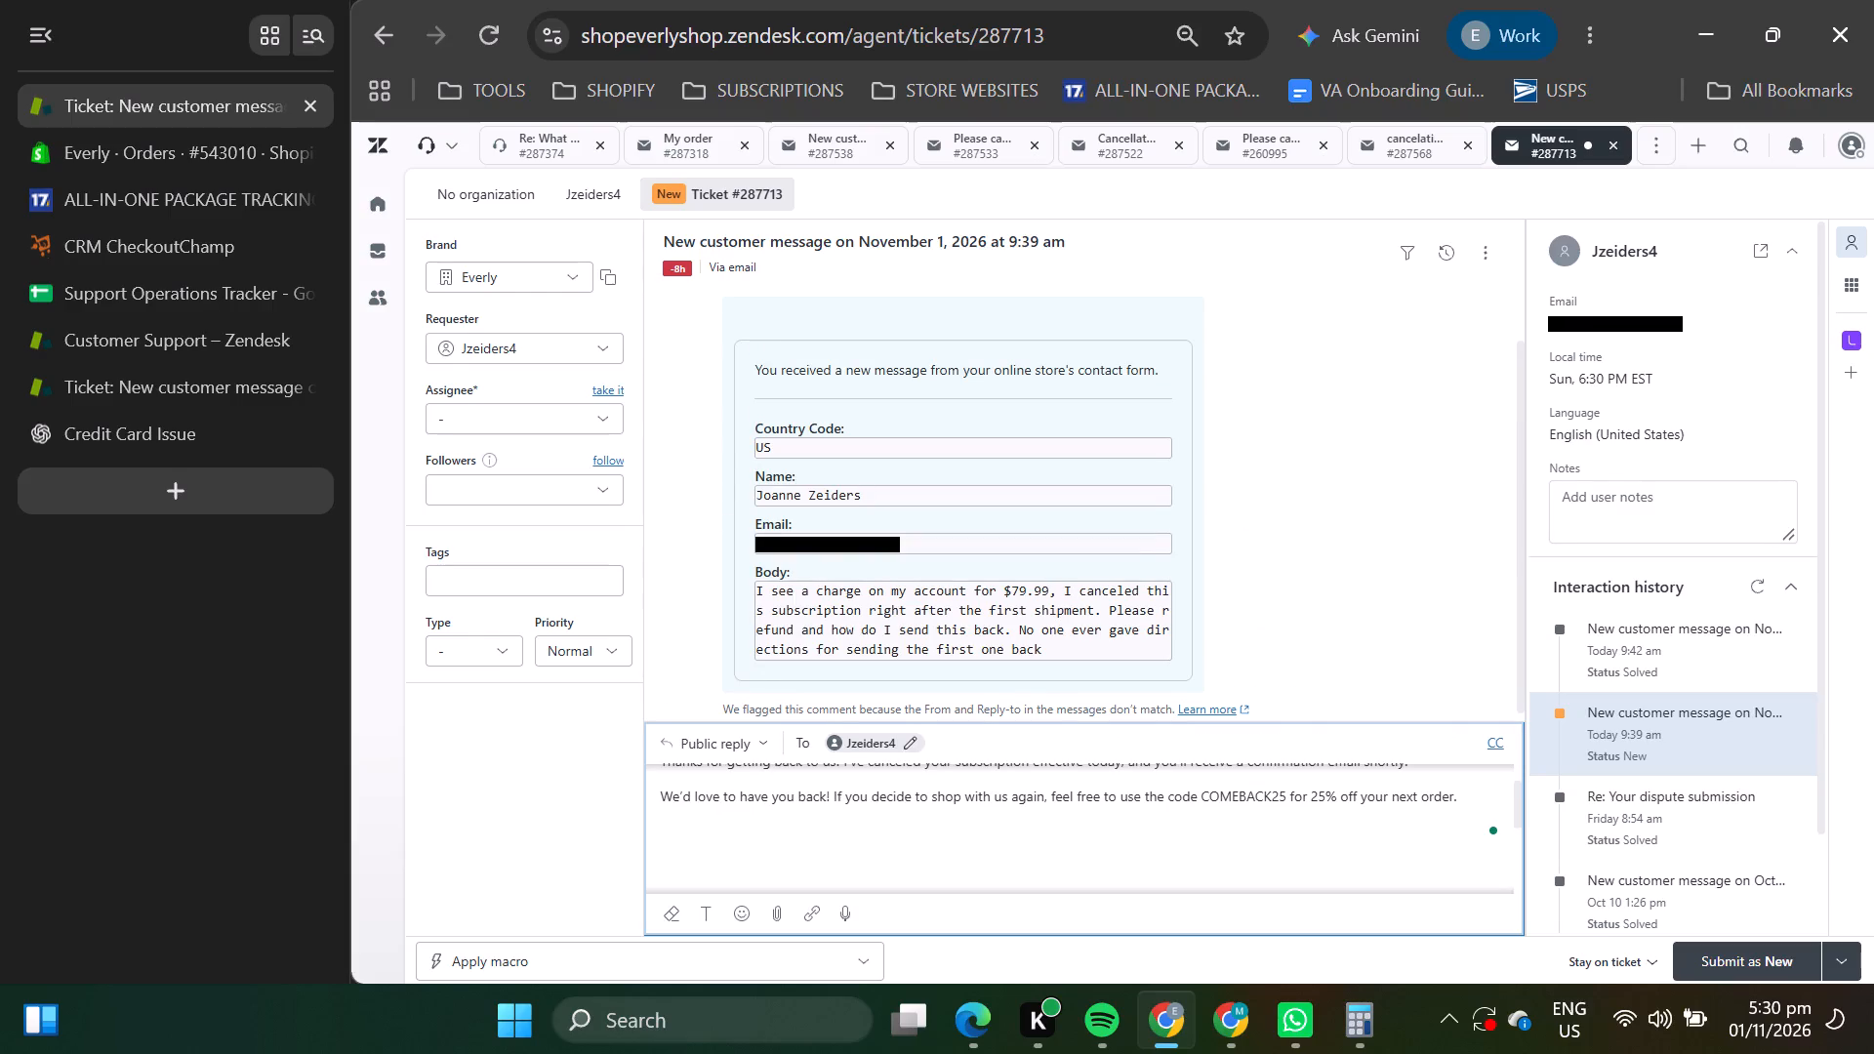
Insert the "Refund Request Before Delivered [Step 1] (Doesn't Have Subscription)" macro below the cancellation text and remove its extra "Hi," line.
click(857, 966)
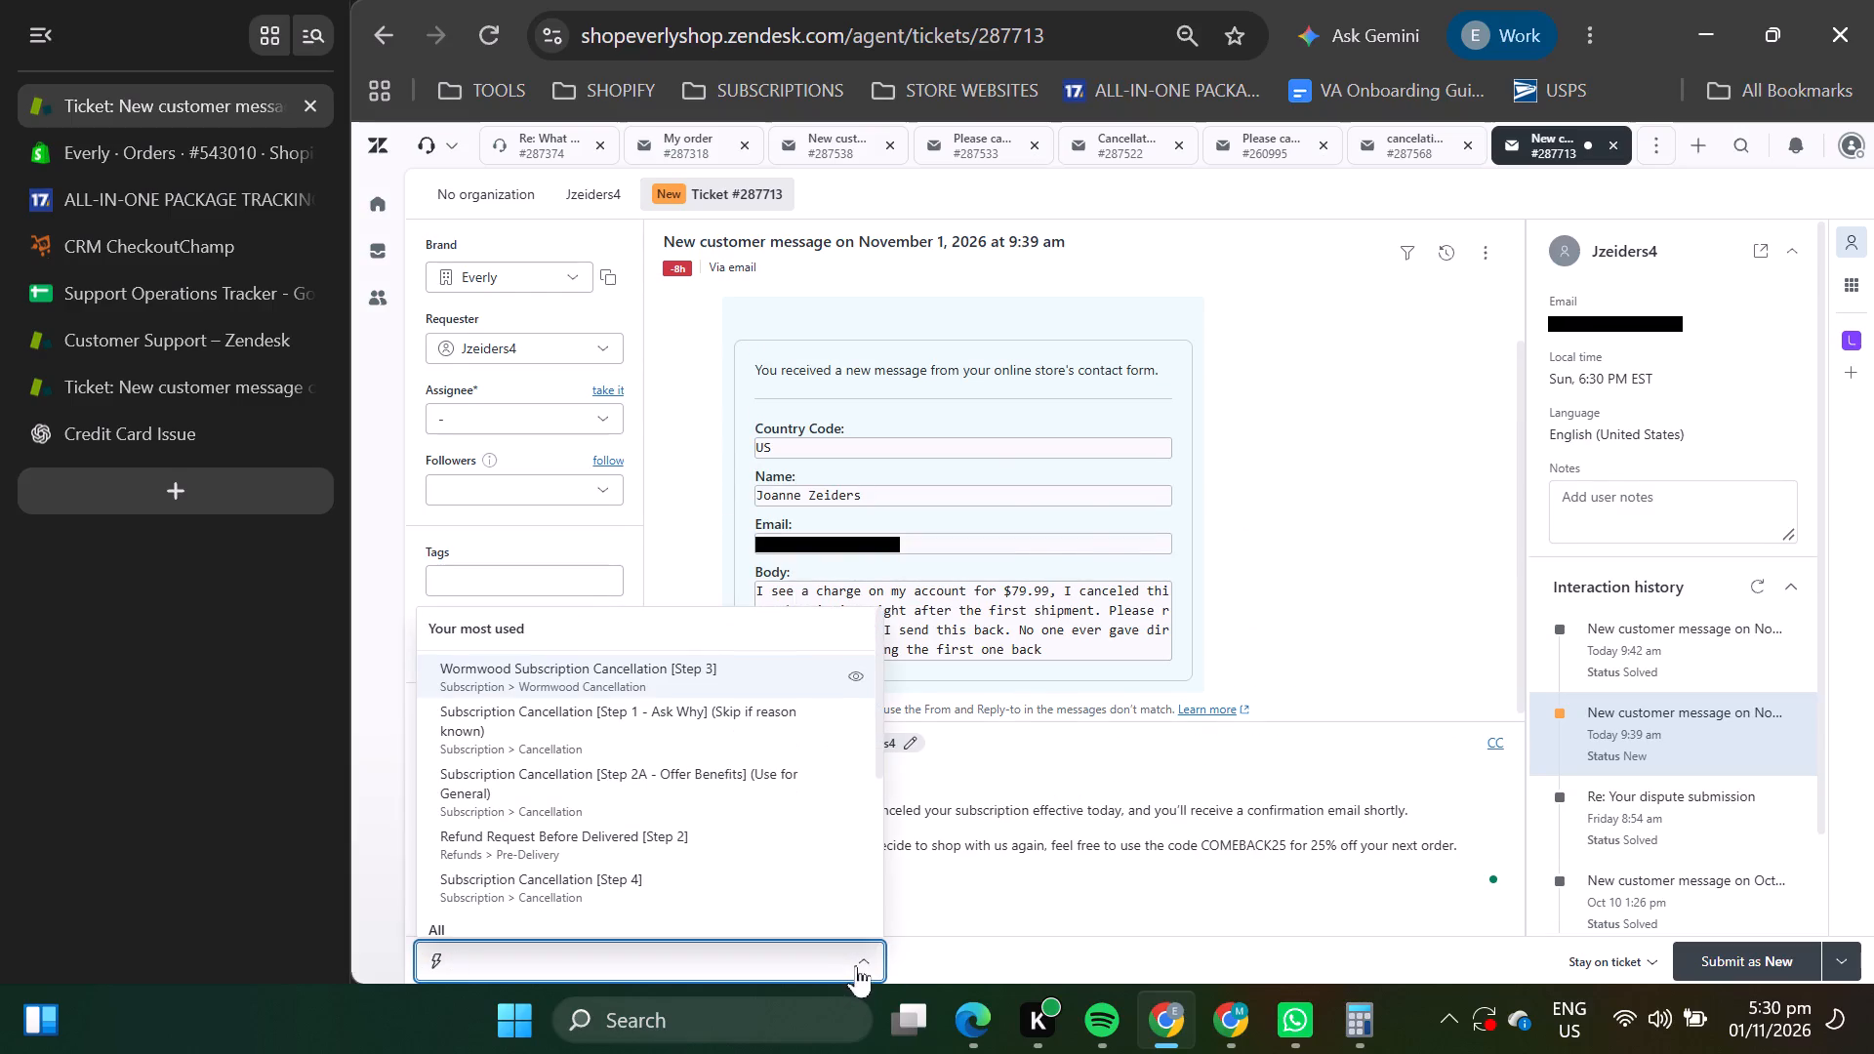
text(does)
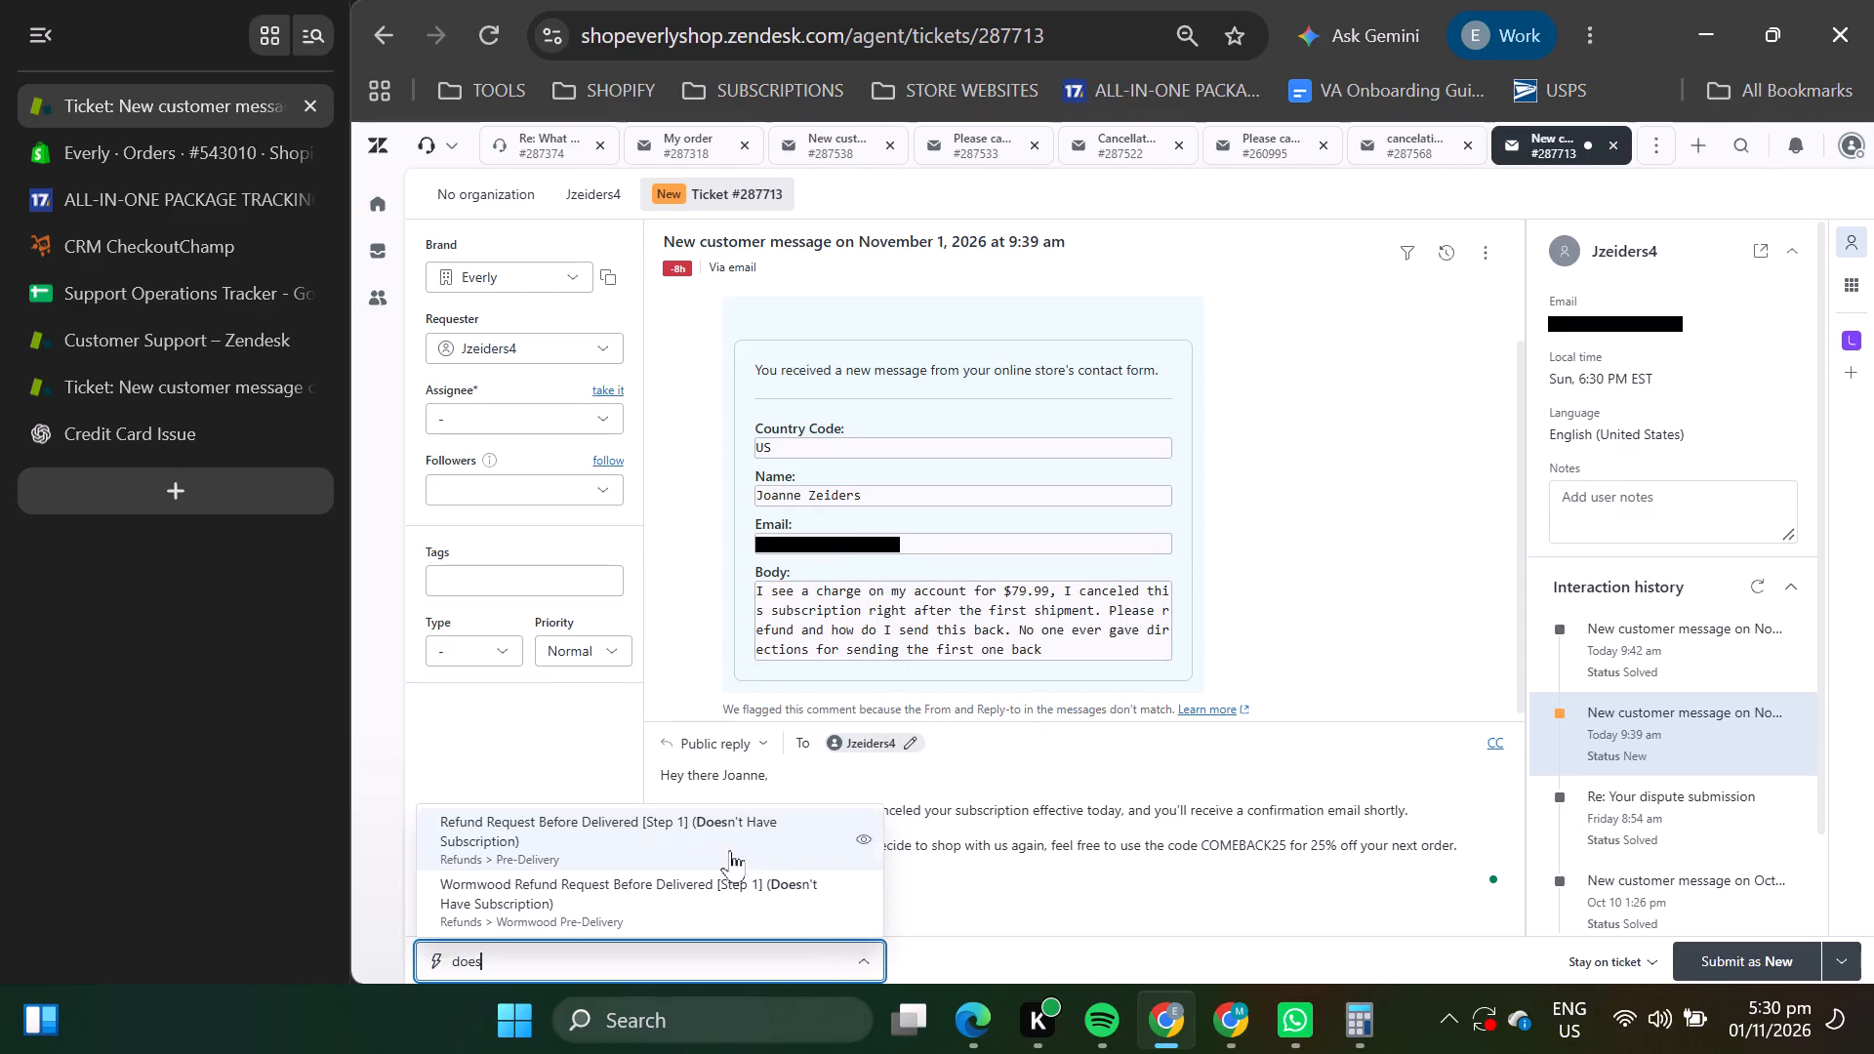
click(669, 842)
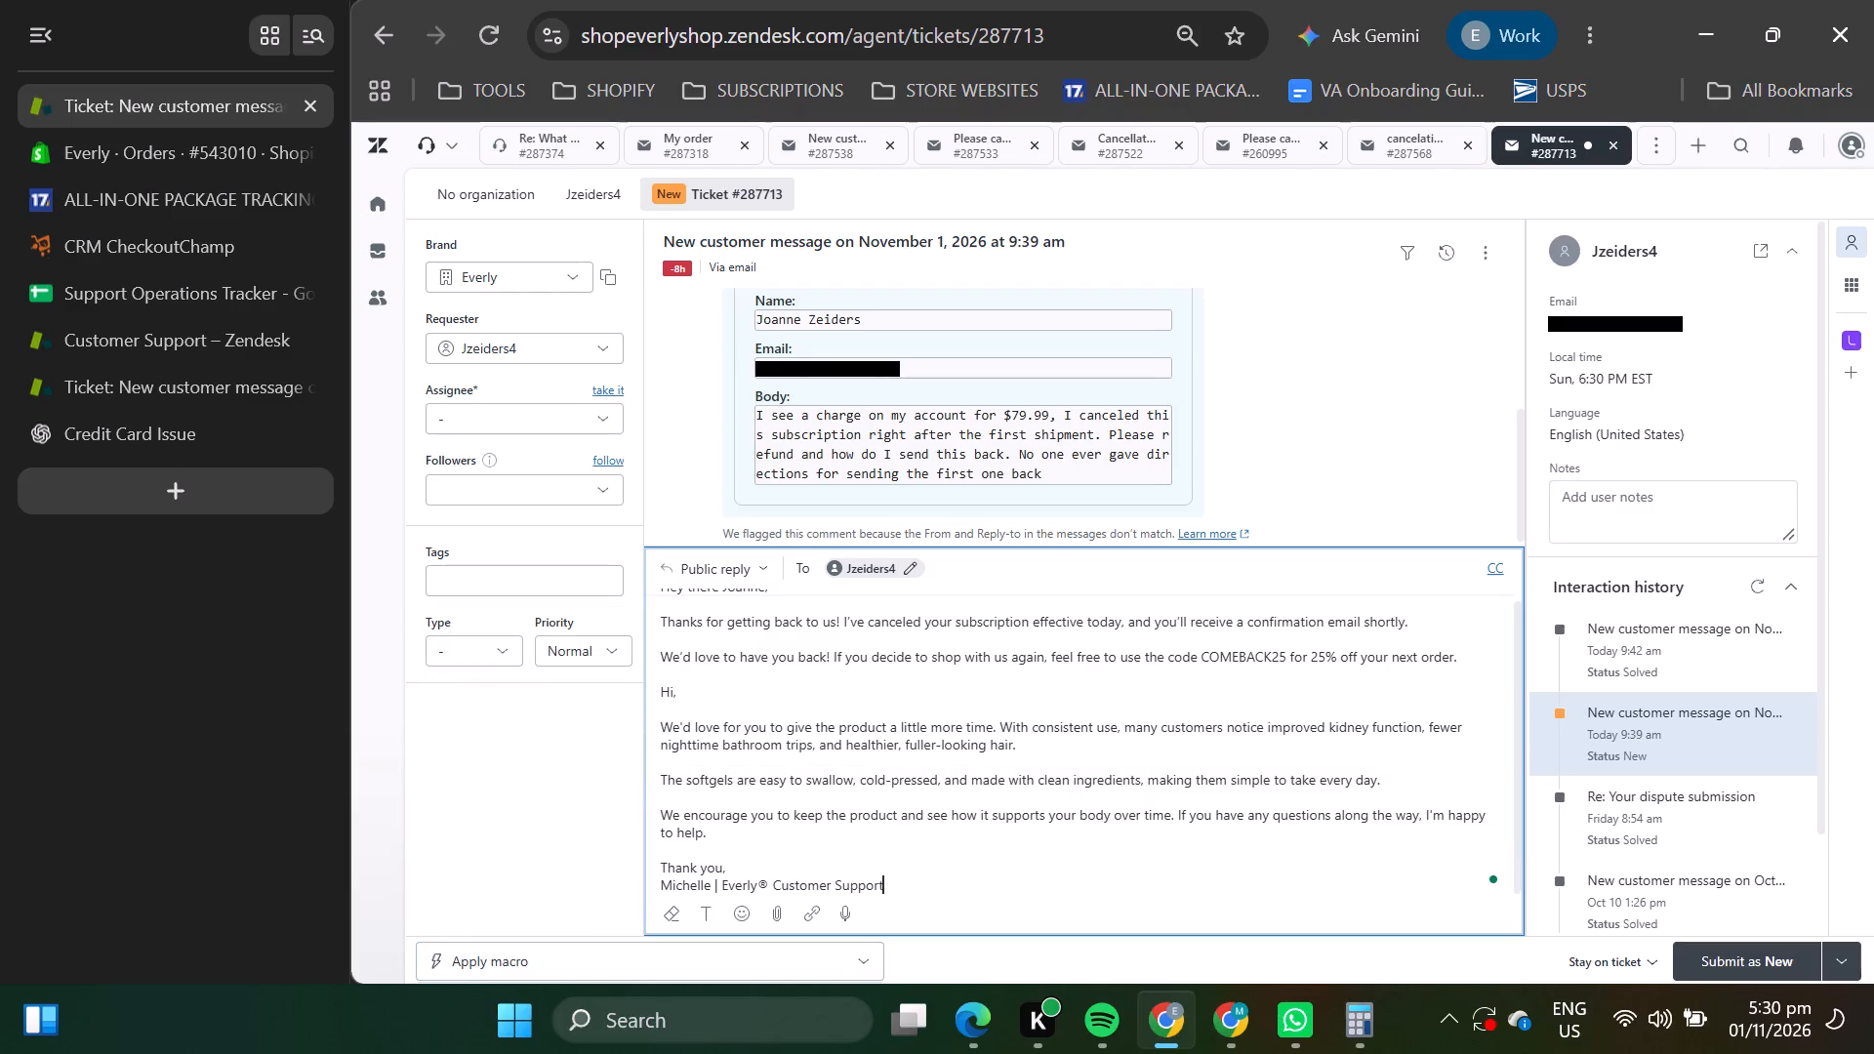
drag(707, 684, 646, 690)
key(BackSpace)
key(BackSpace)
key(BackSpace)
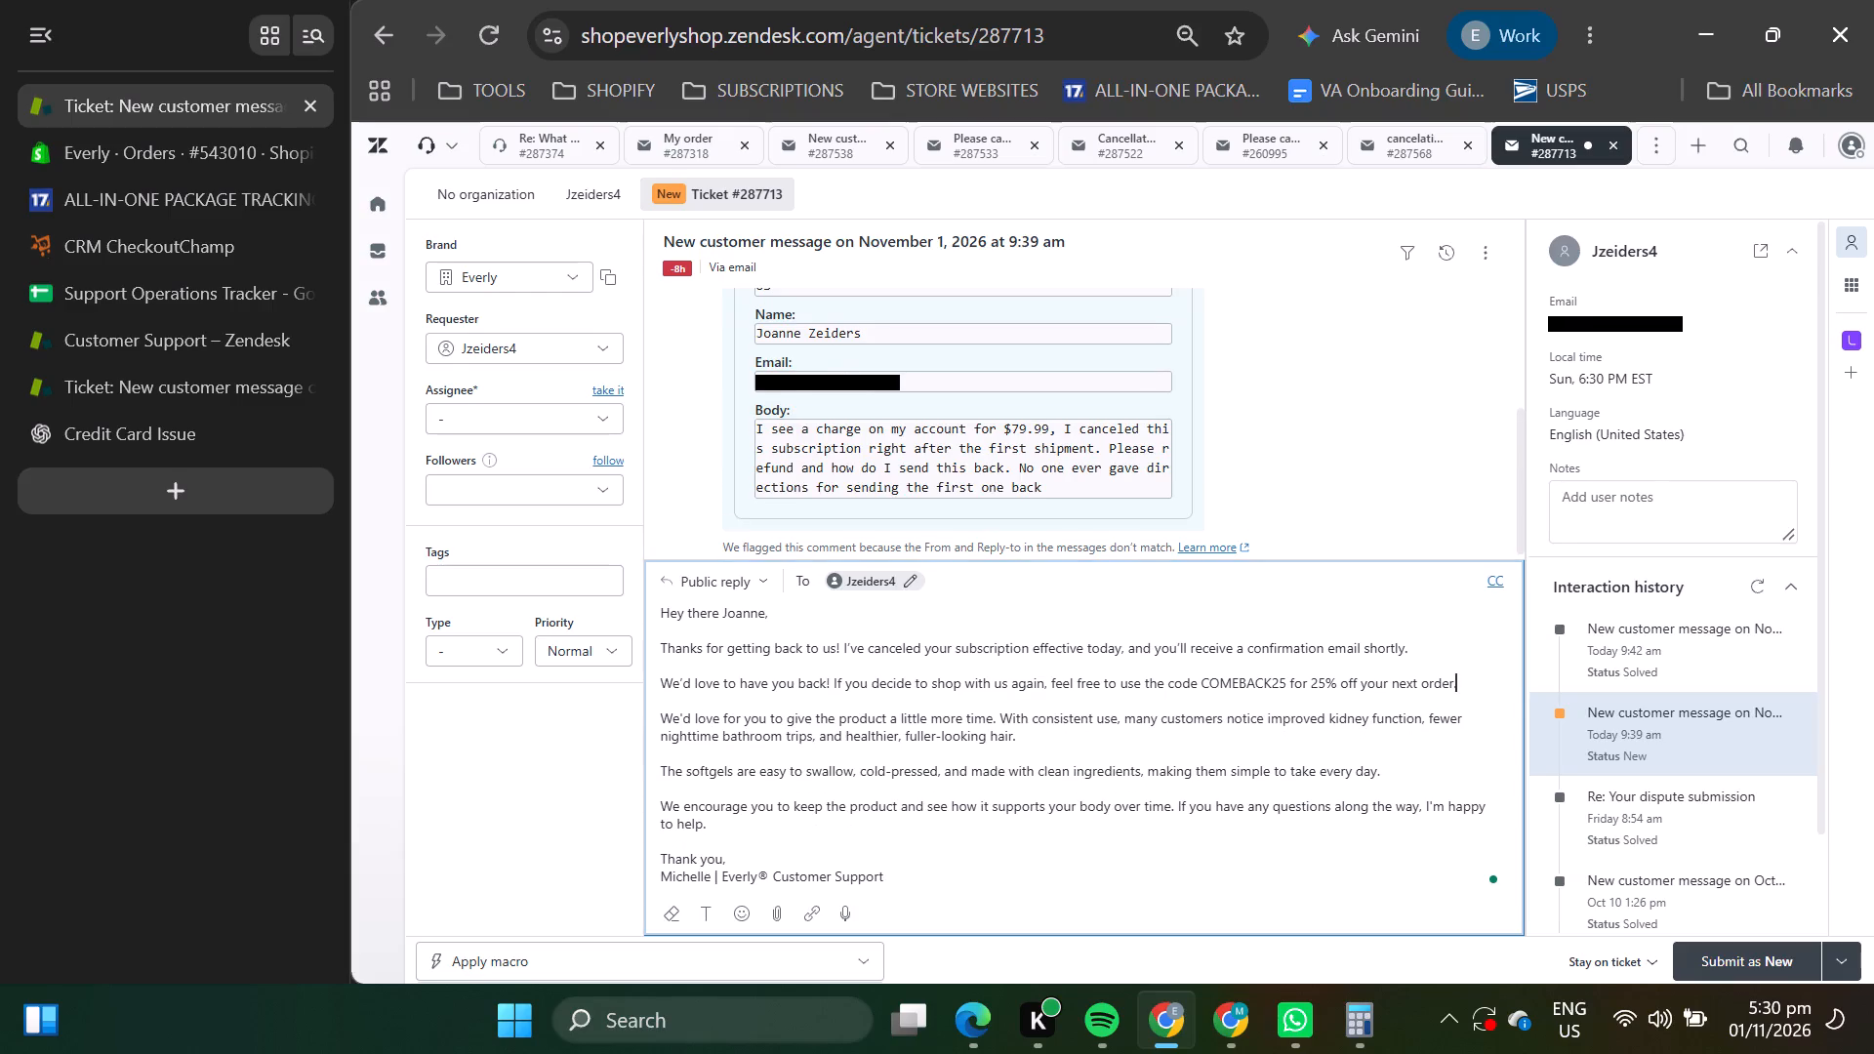
Take ticket #287713 as assignee and submit the reply with status Solved.
triple_click(607, 391)
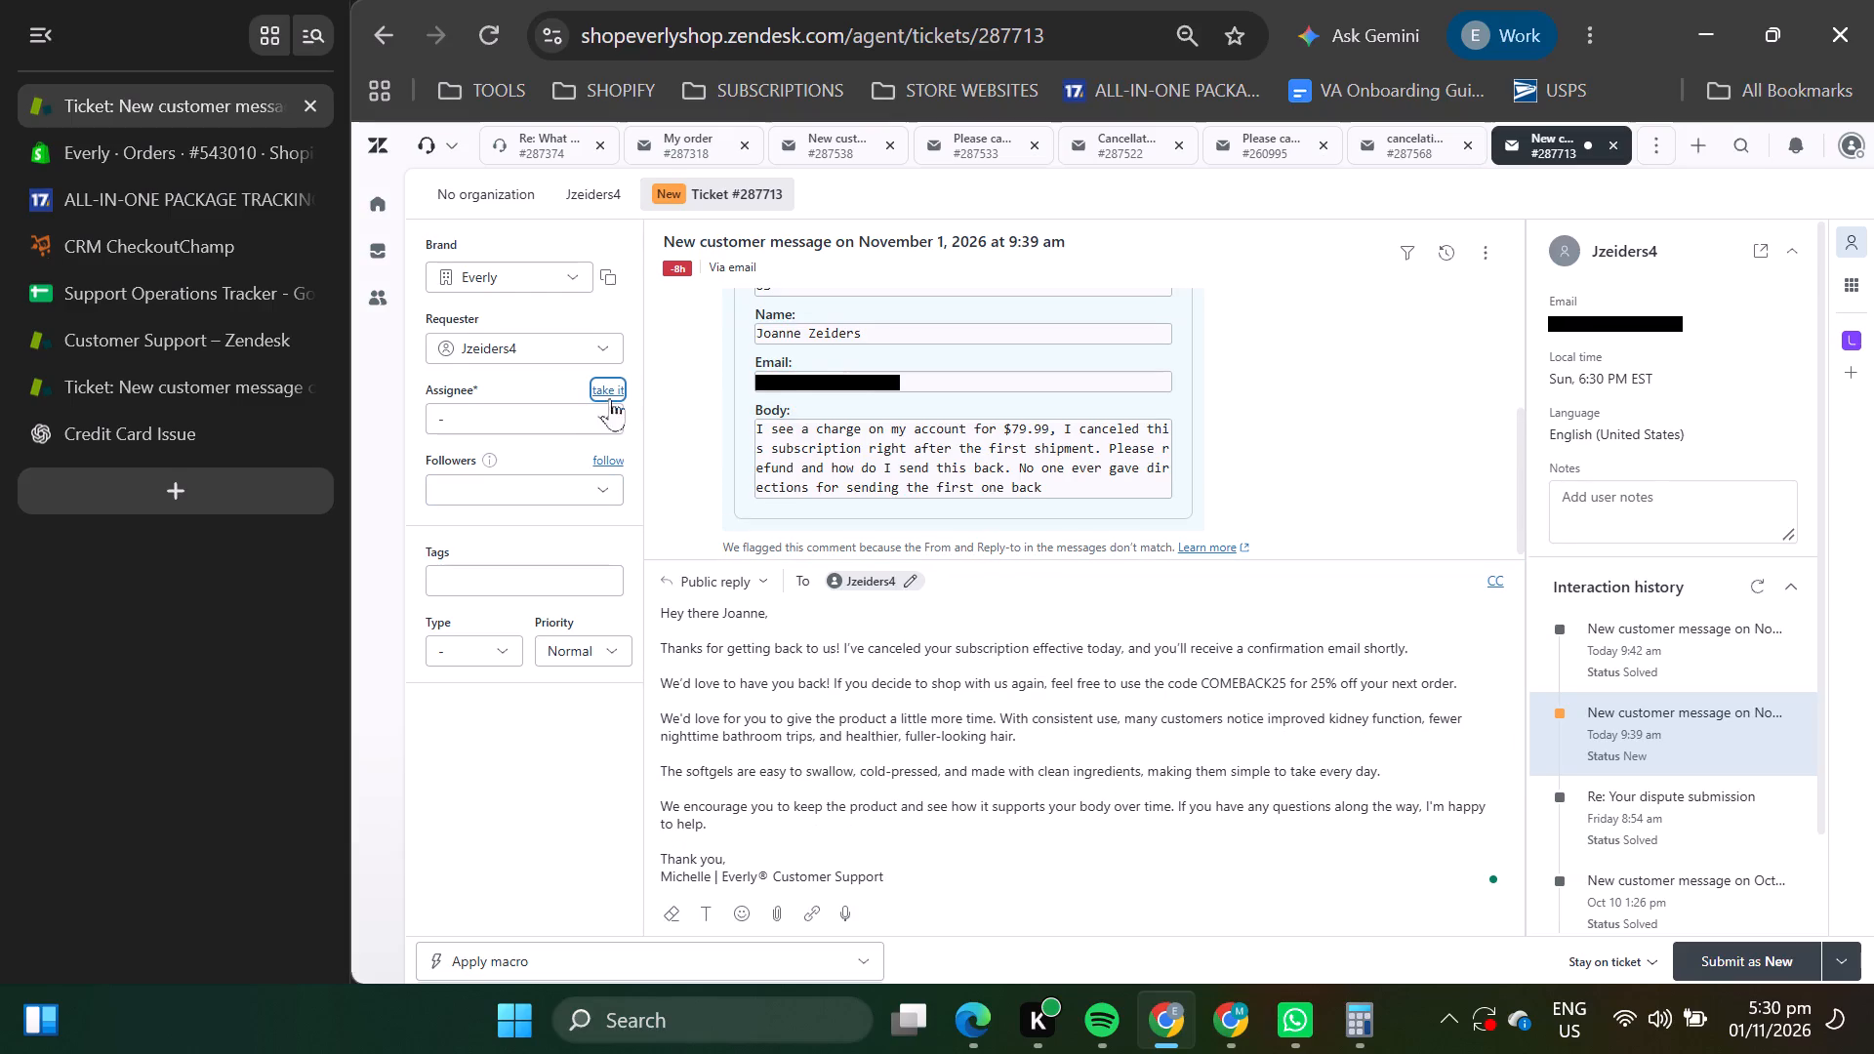
click(1142, 687)
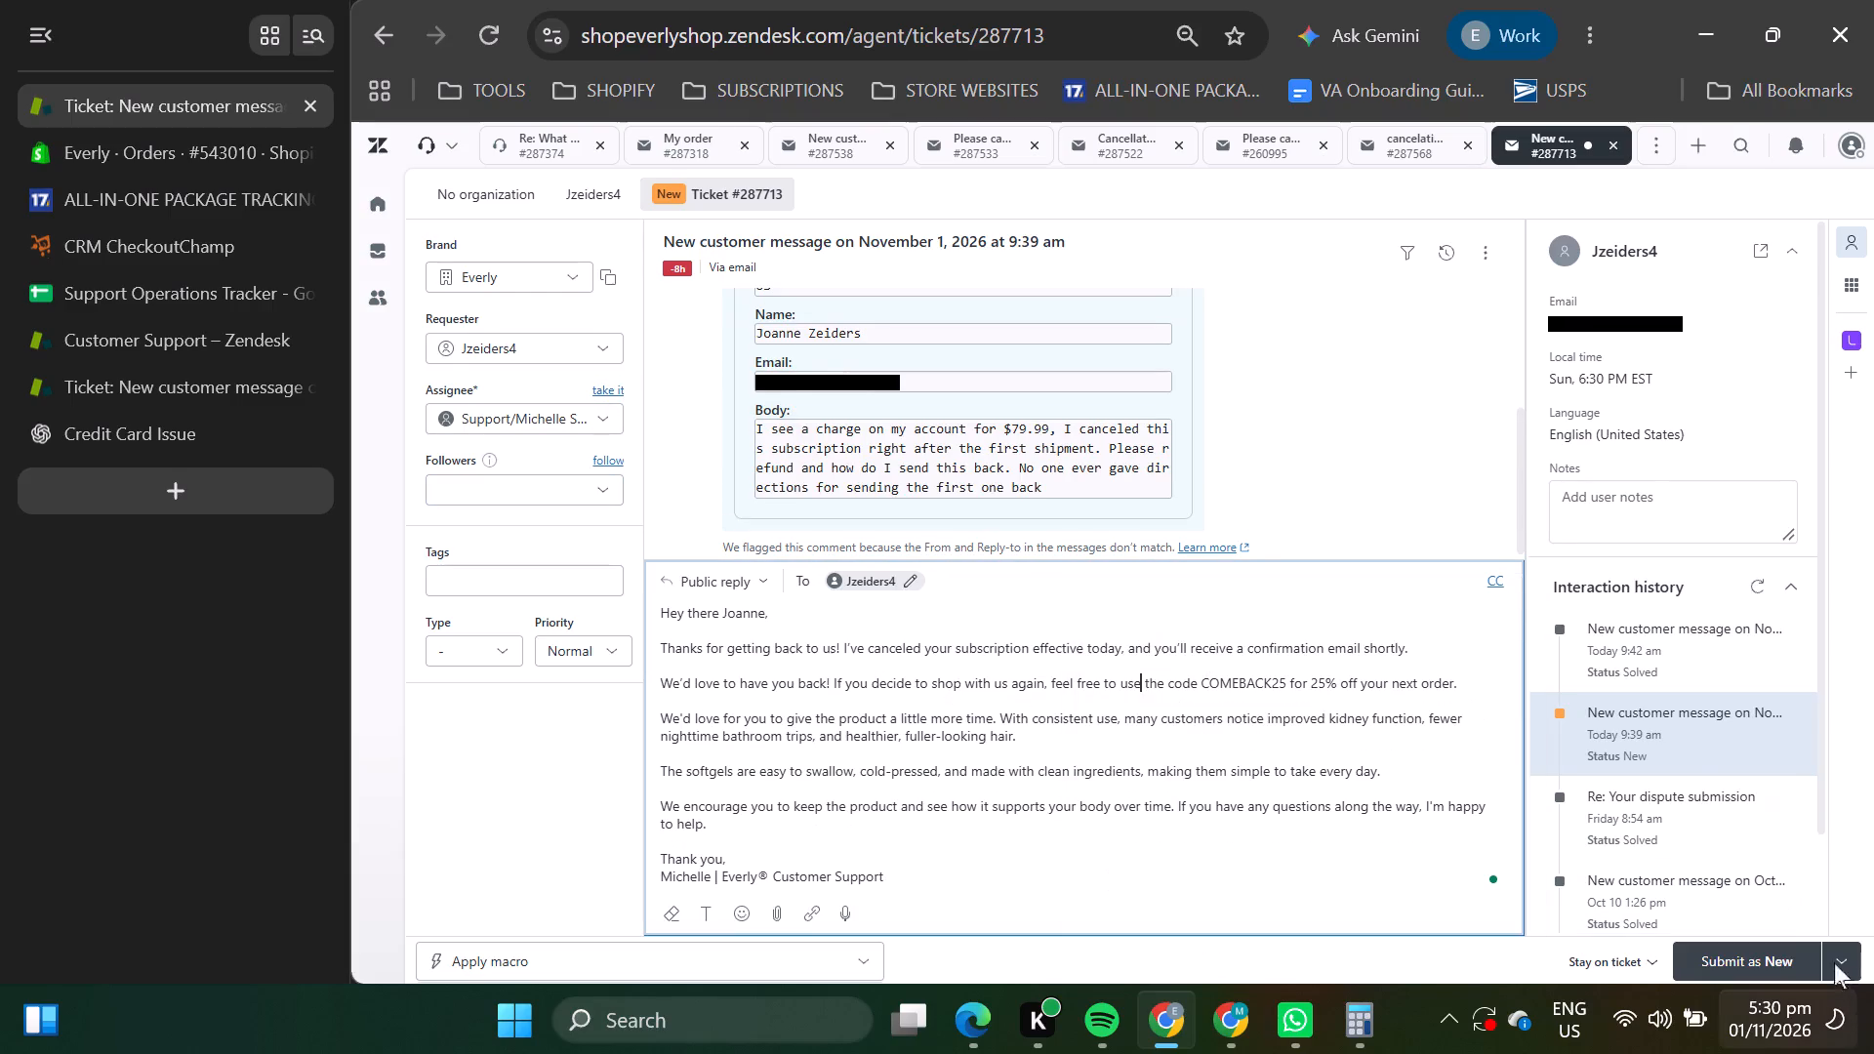
click(1834, 962)
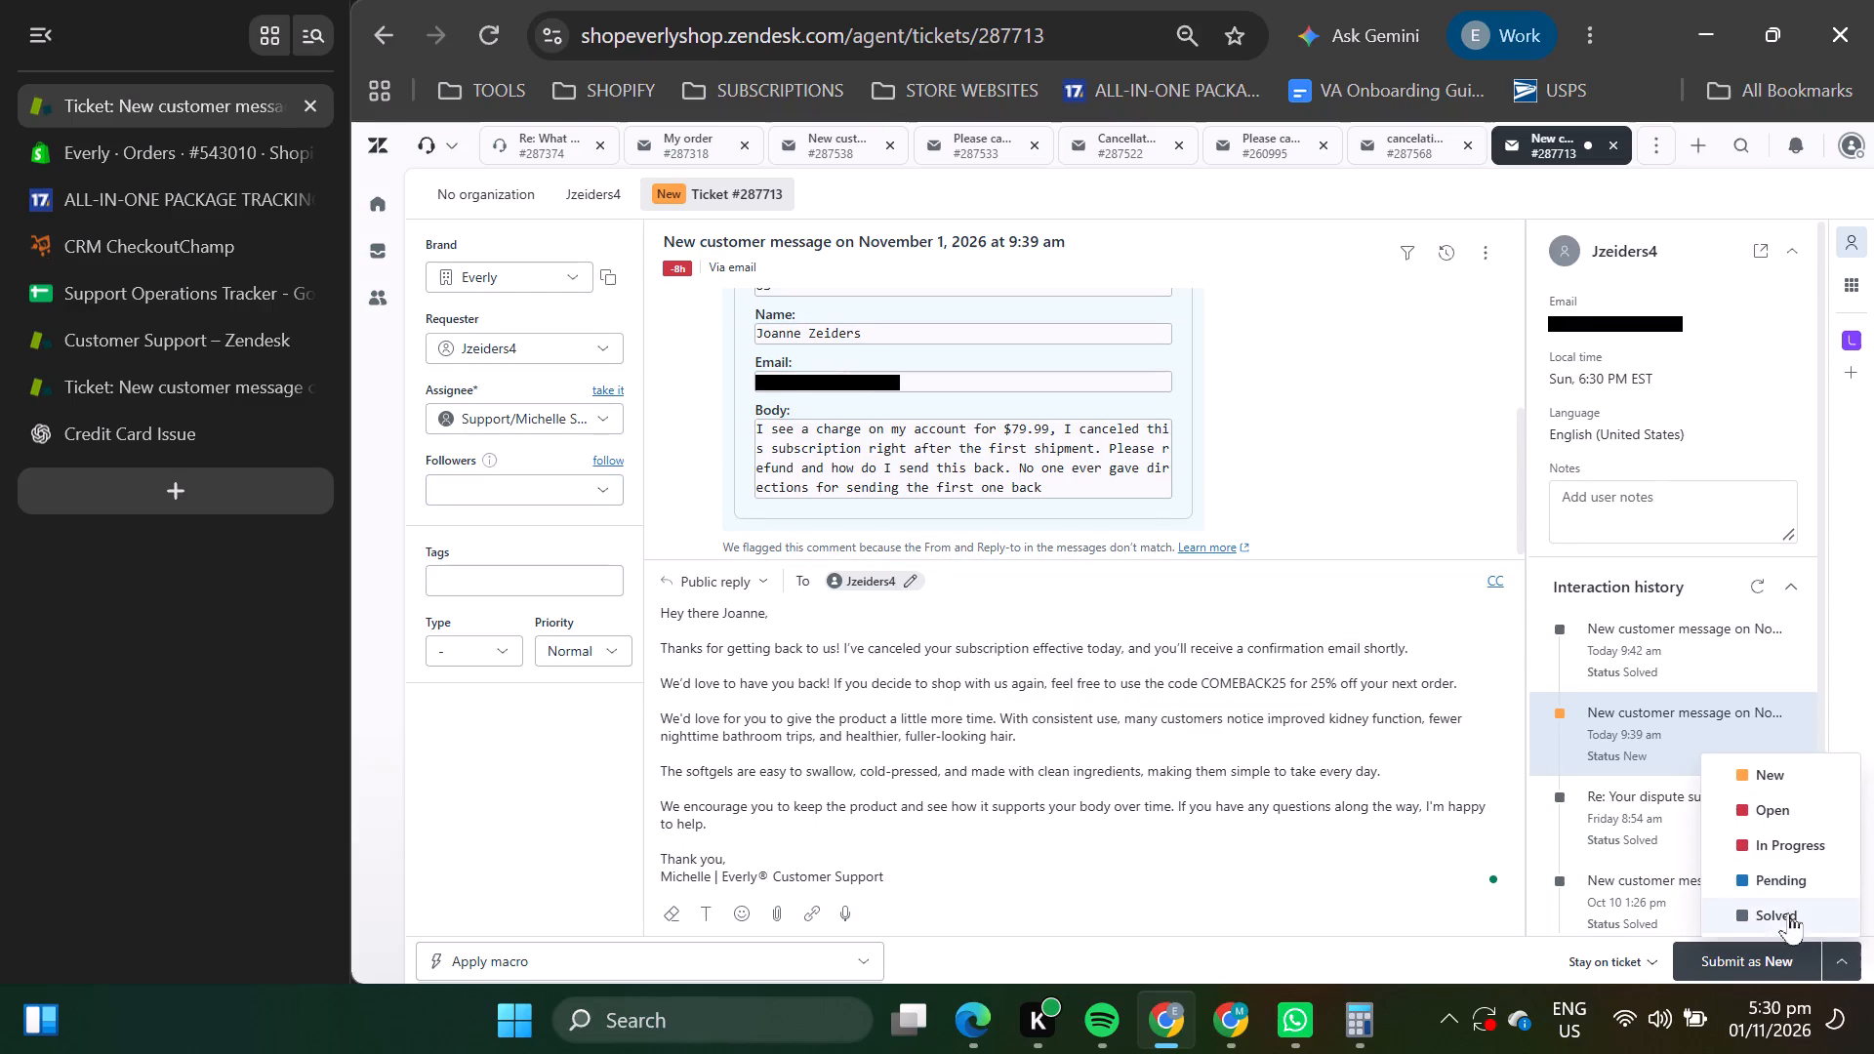
click(1785, 917)
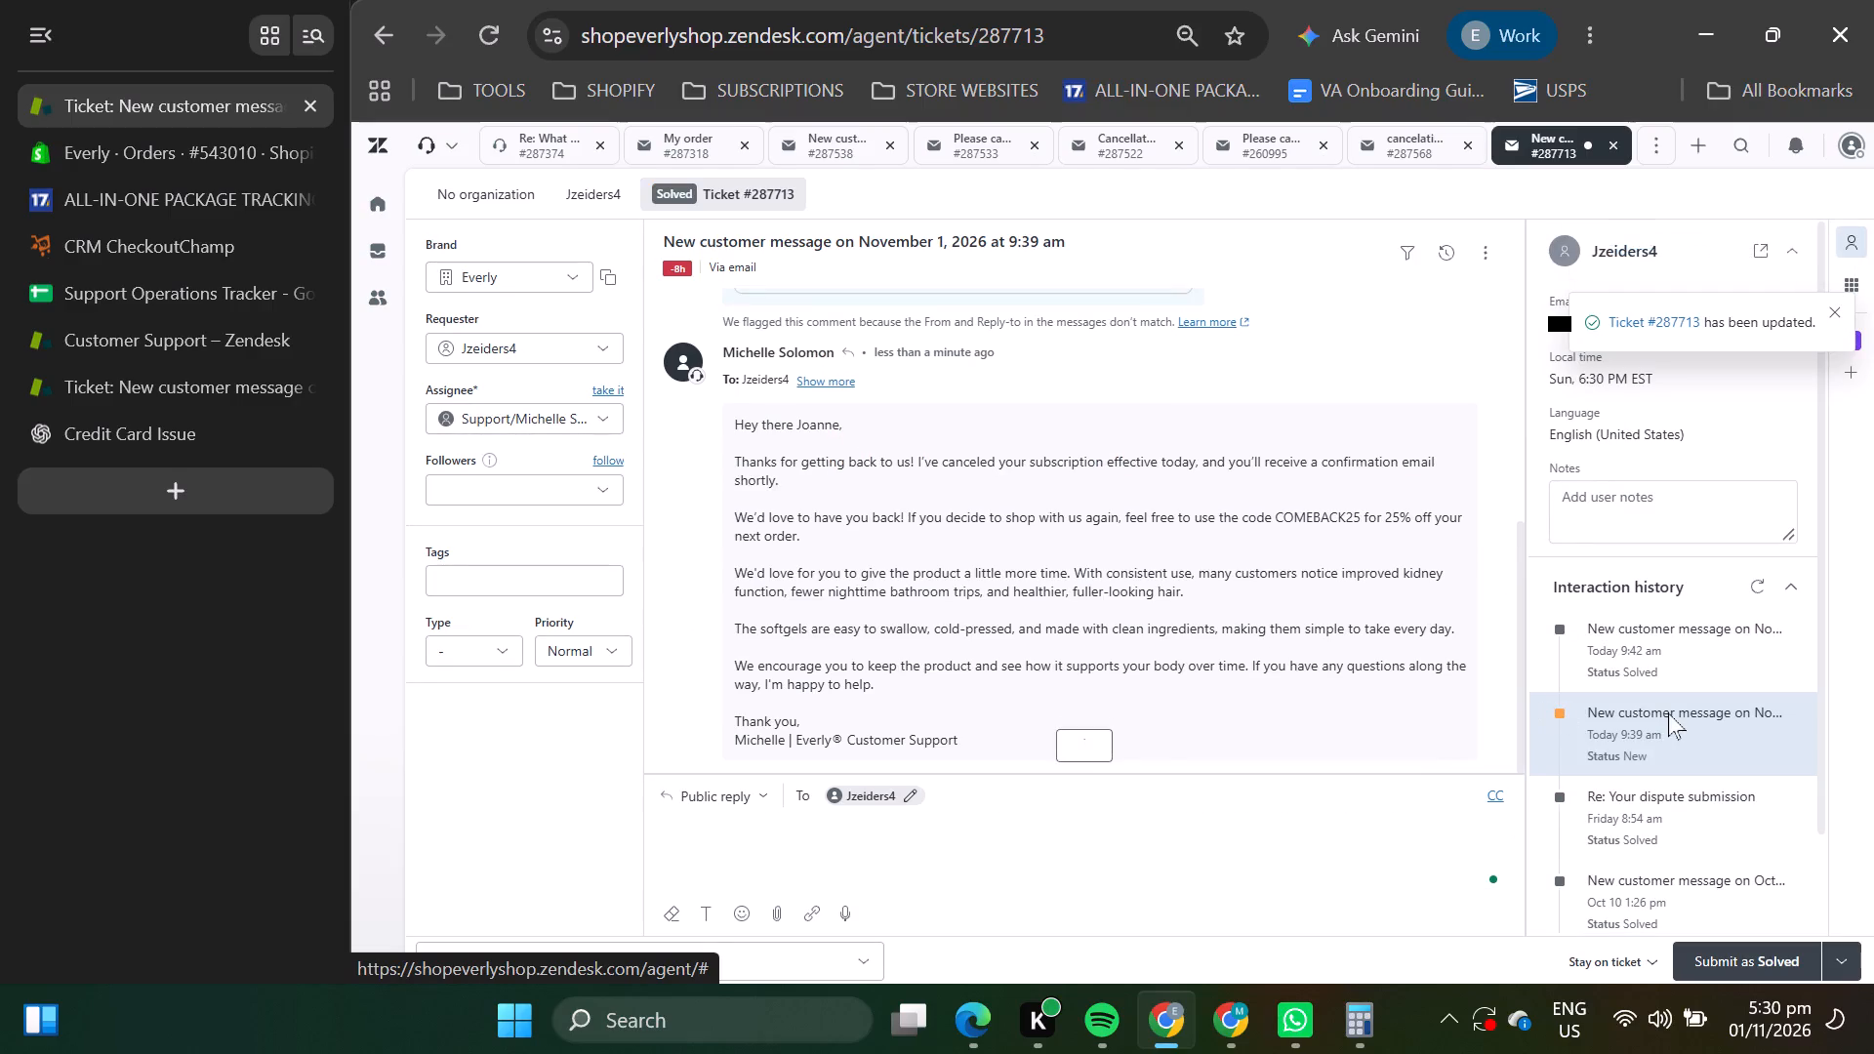
Draft an internal note reading "Step 2: Ticket #264852" plus blank lines, copying the label from the Oct 10 1:26 pm ticket preview.
click(728, 792)
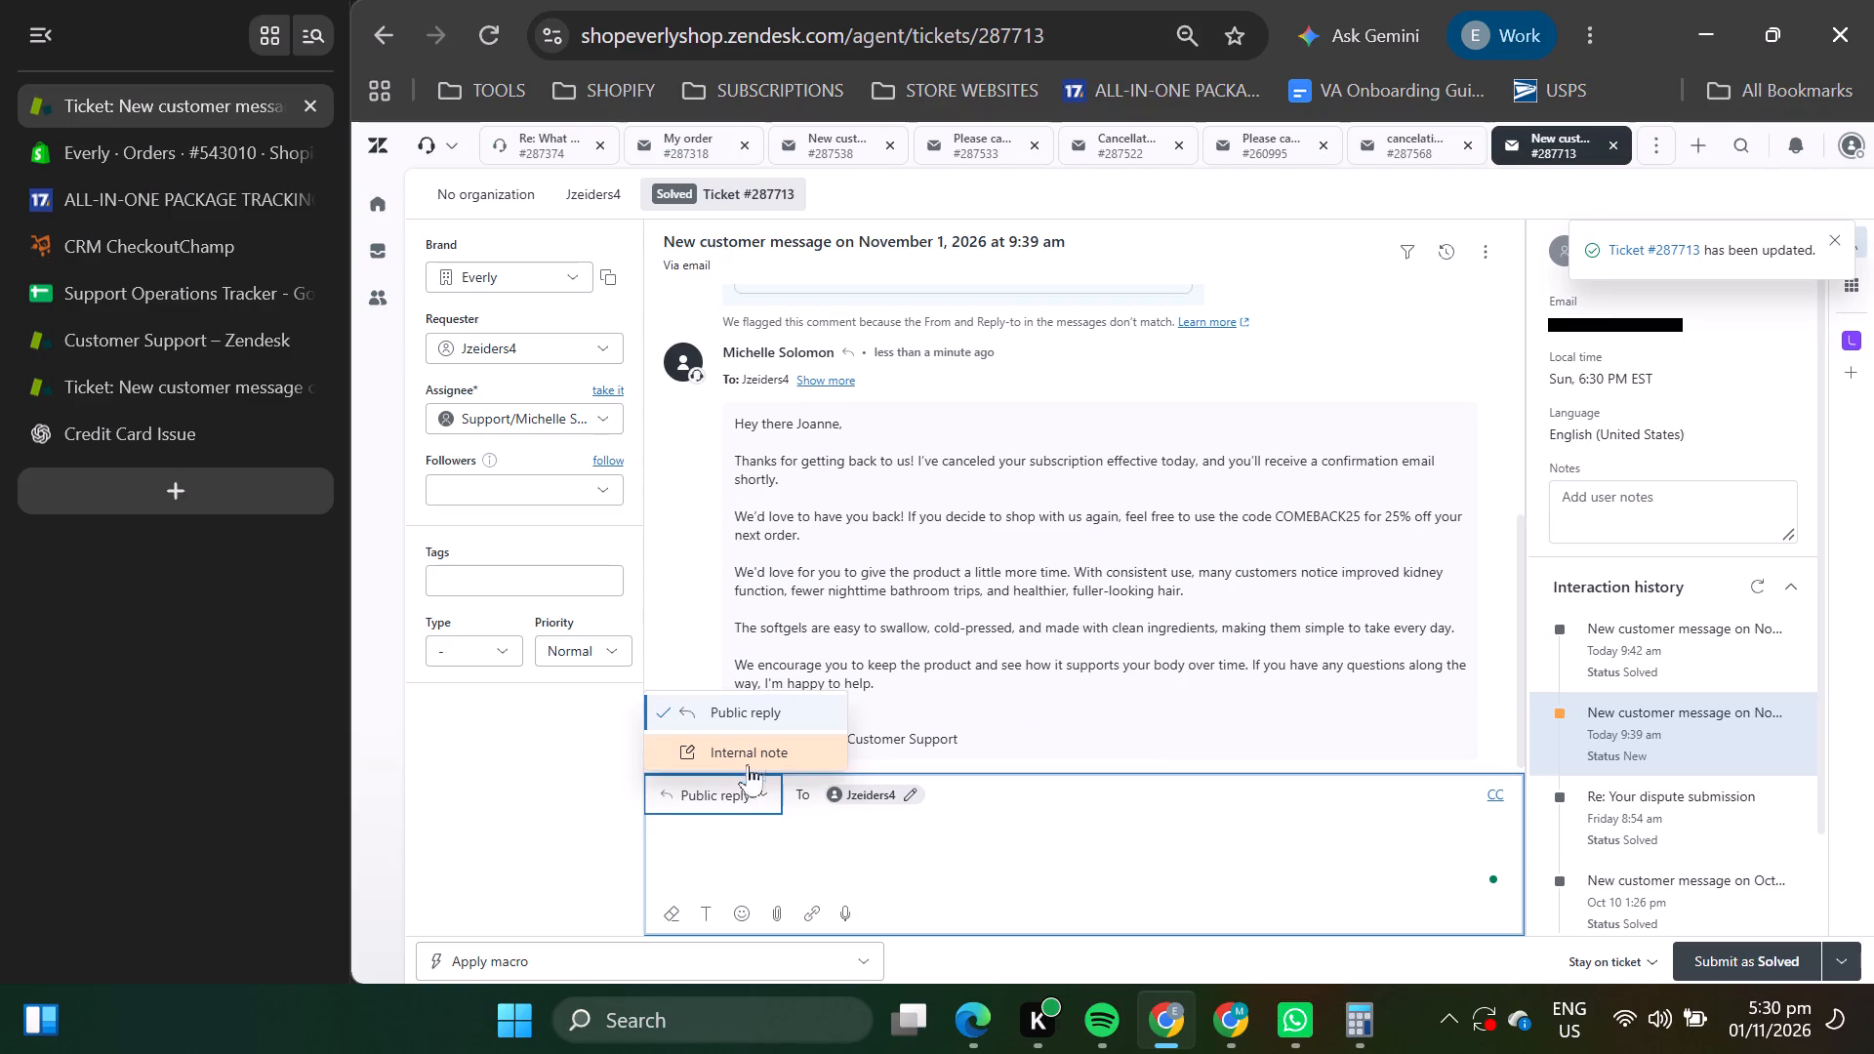
click(754, 749)
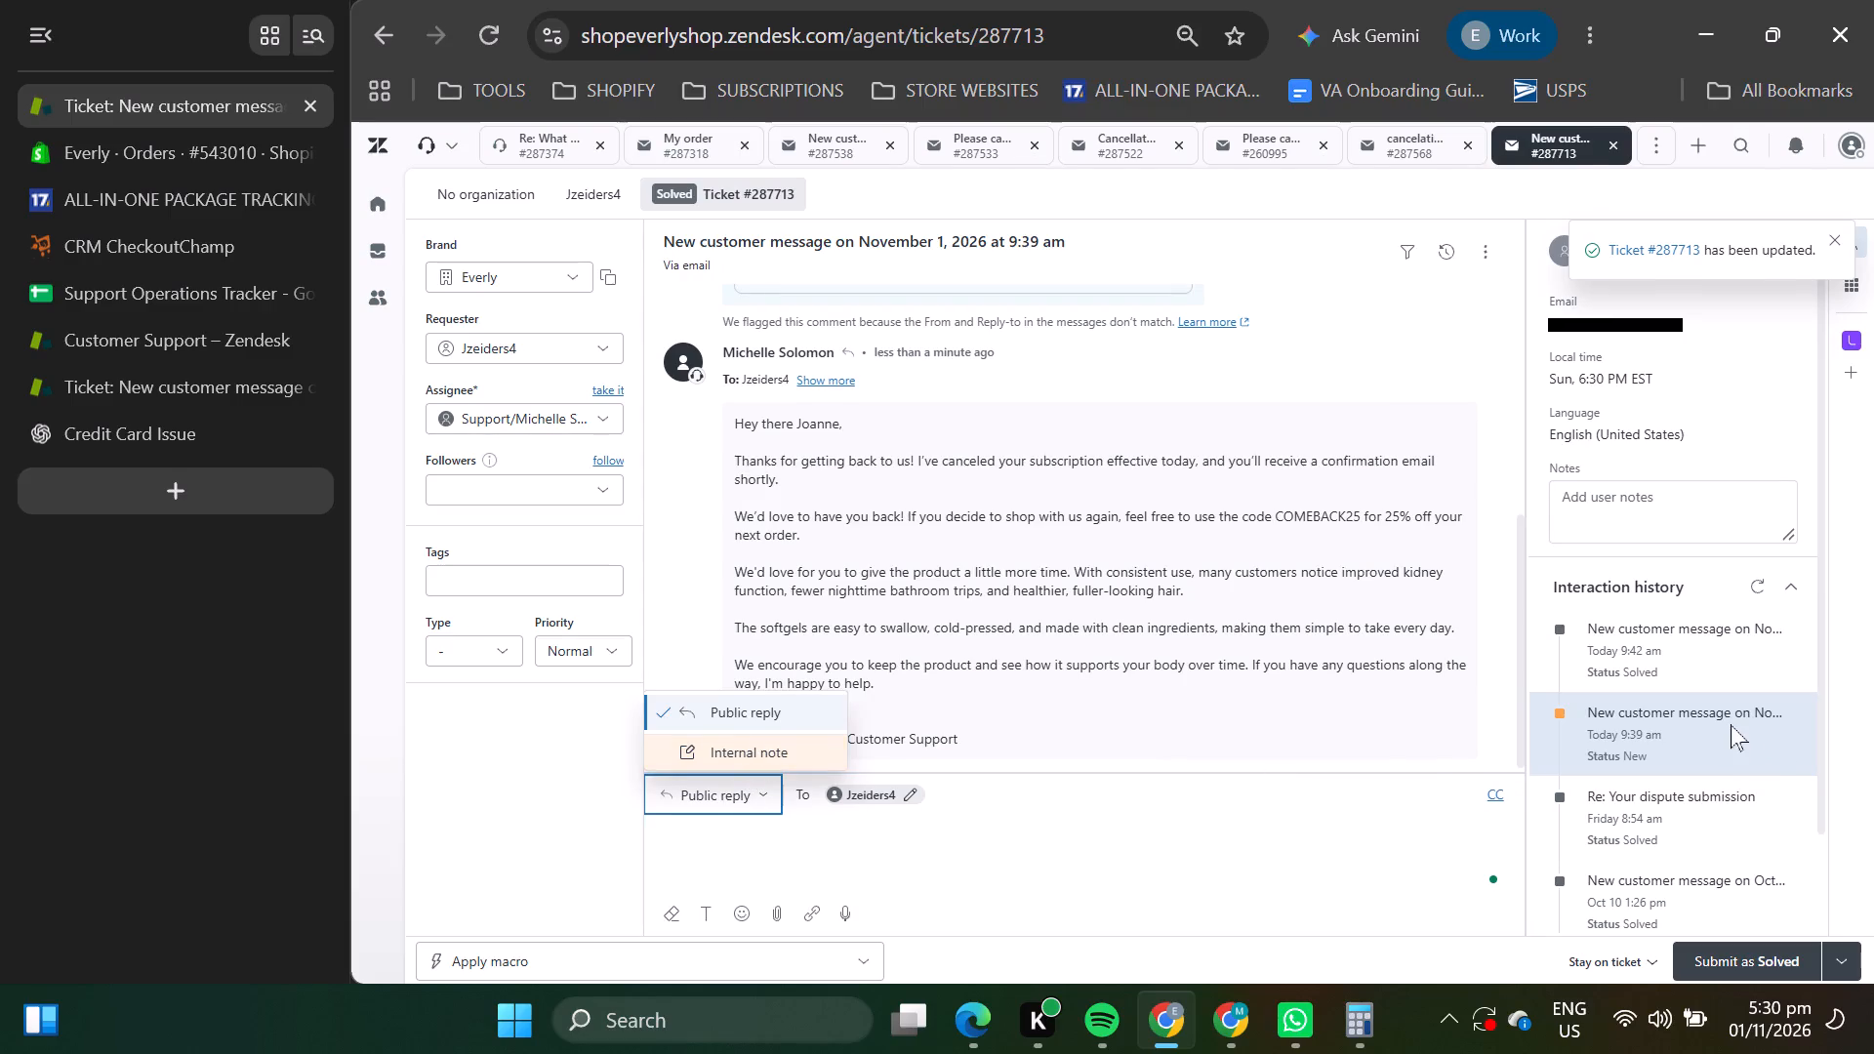
scroll(1713, 691, down, 2)
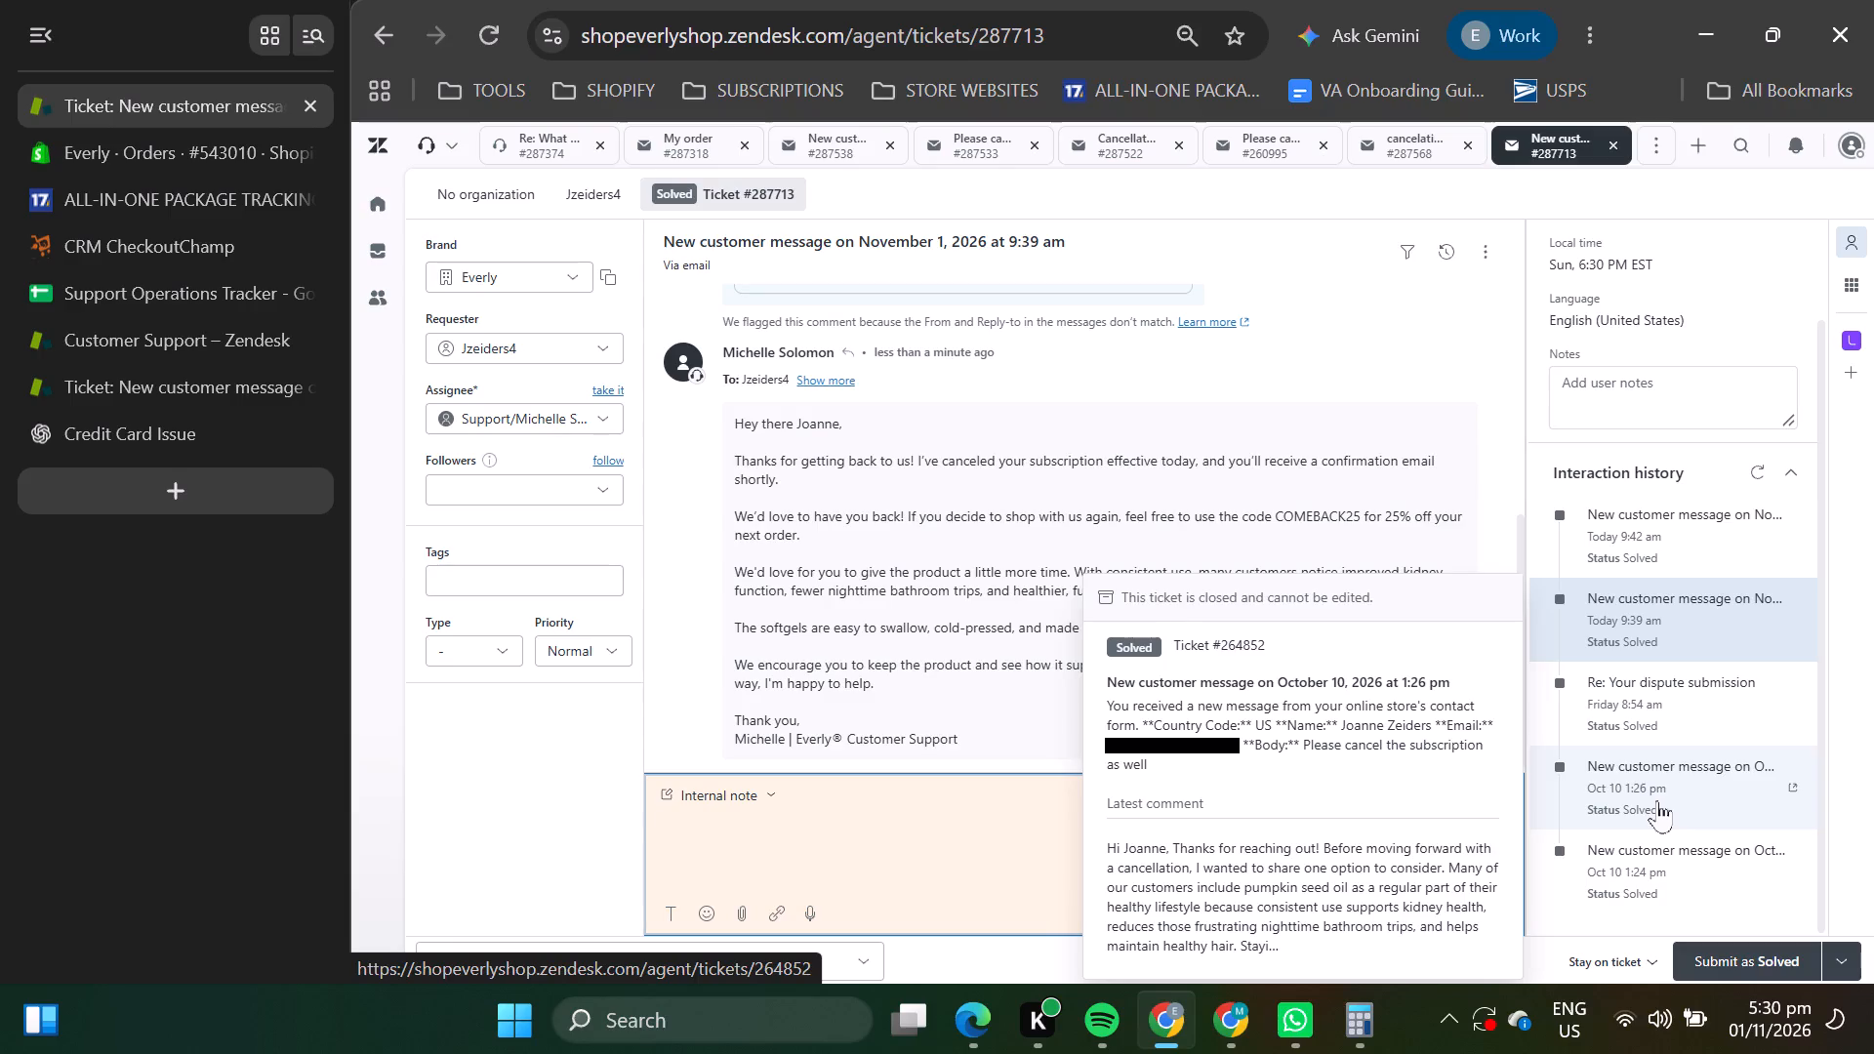
drag(1284, 645, 1151, 644)
right_click(1214, 649)
click(1328, 301)
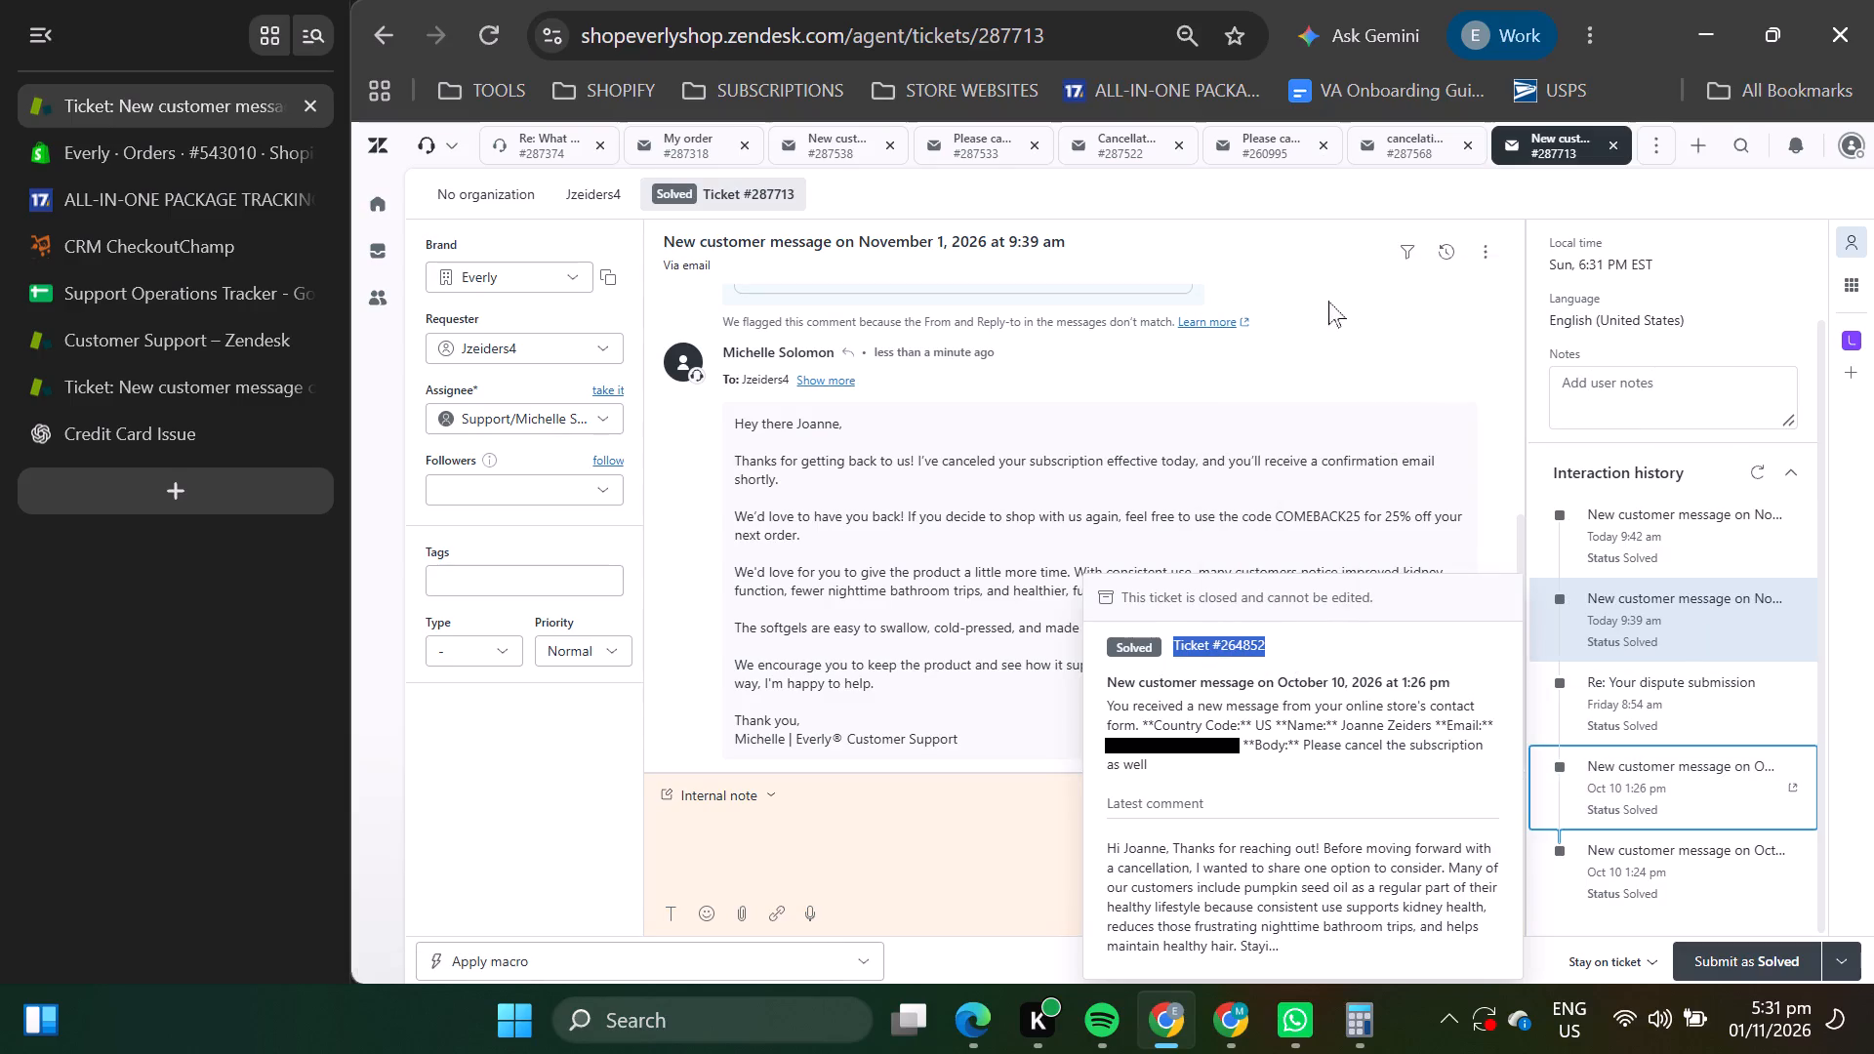
click(739, 835)
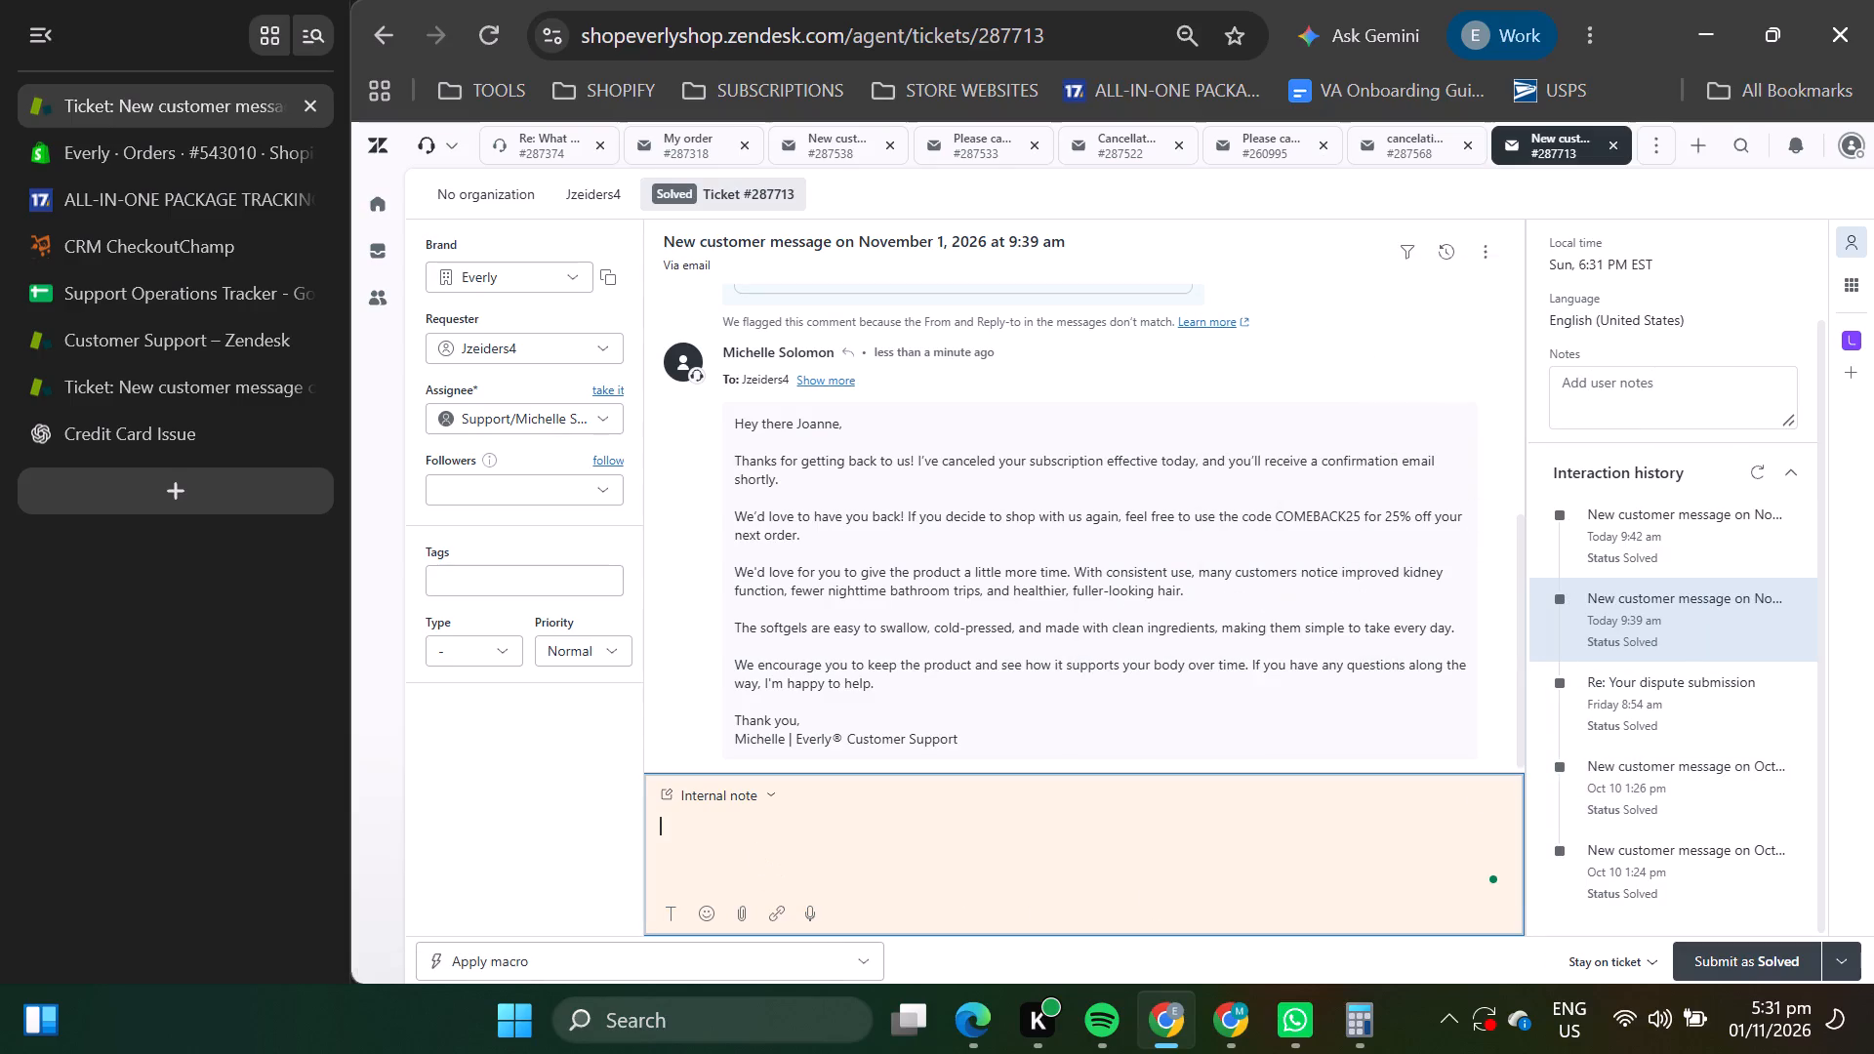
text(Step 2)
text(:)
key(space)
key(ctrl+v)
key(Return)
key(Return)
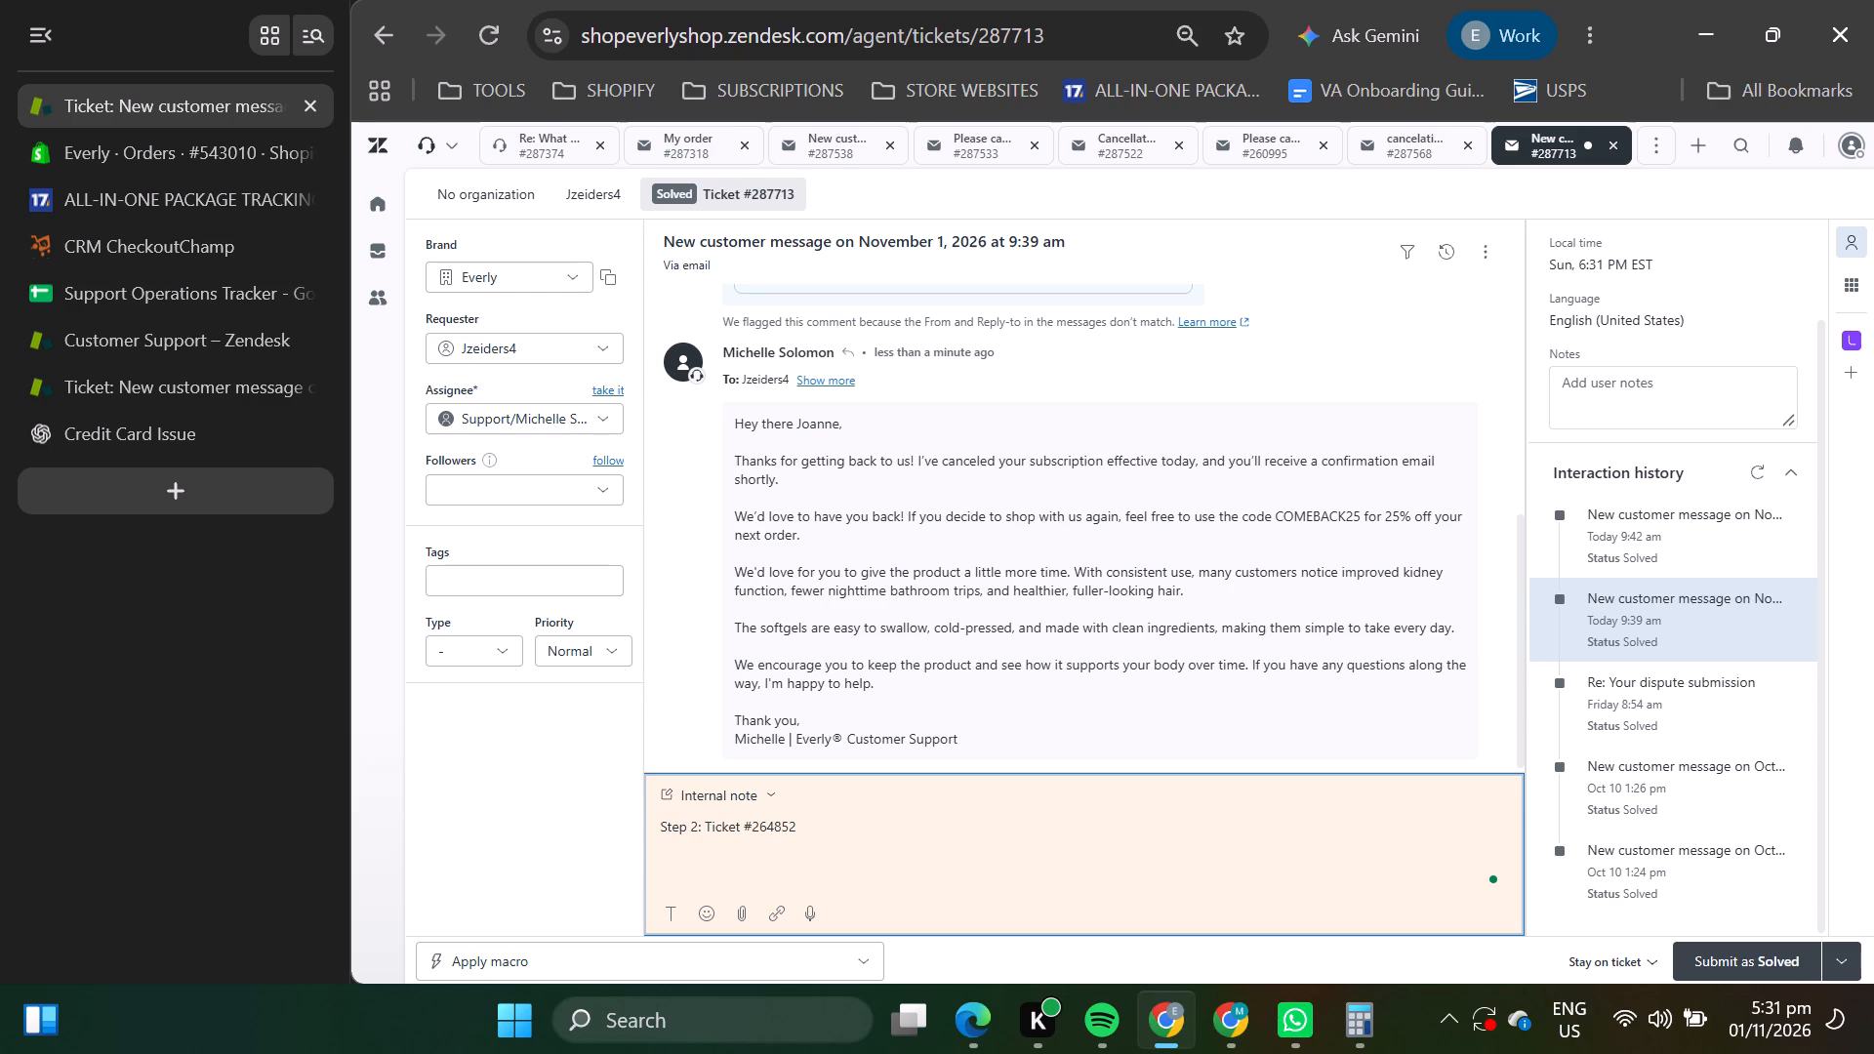
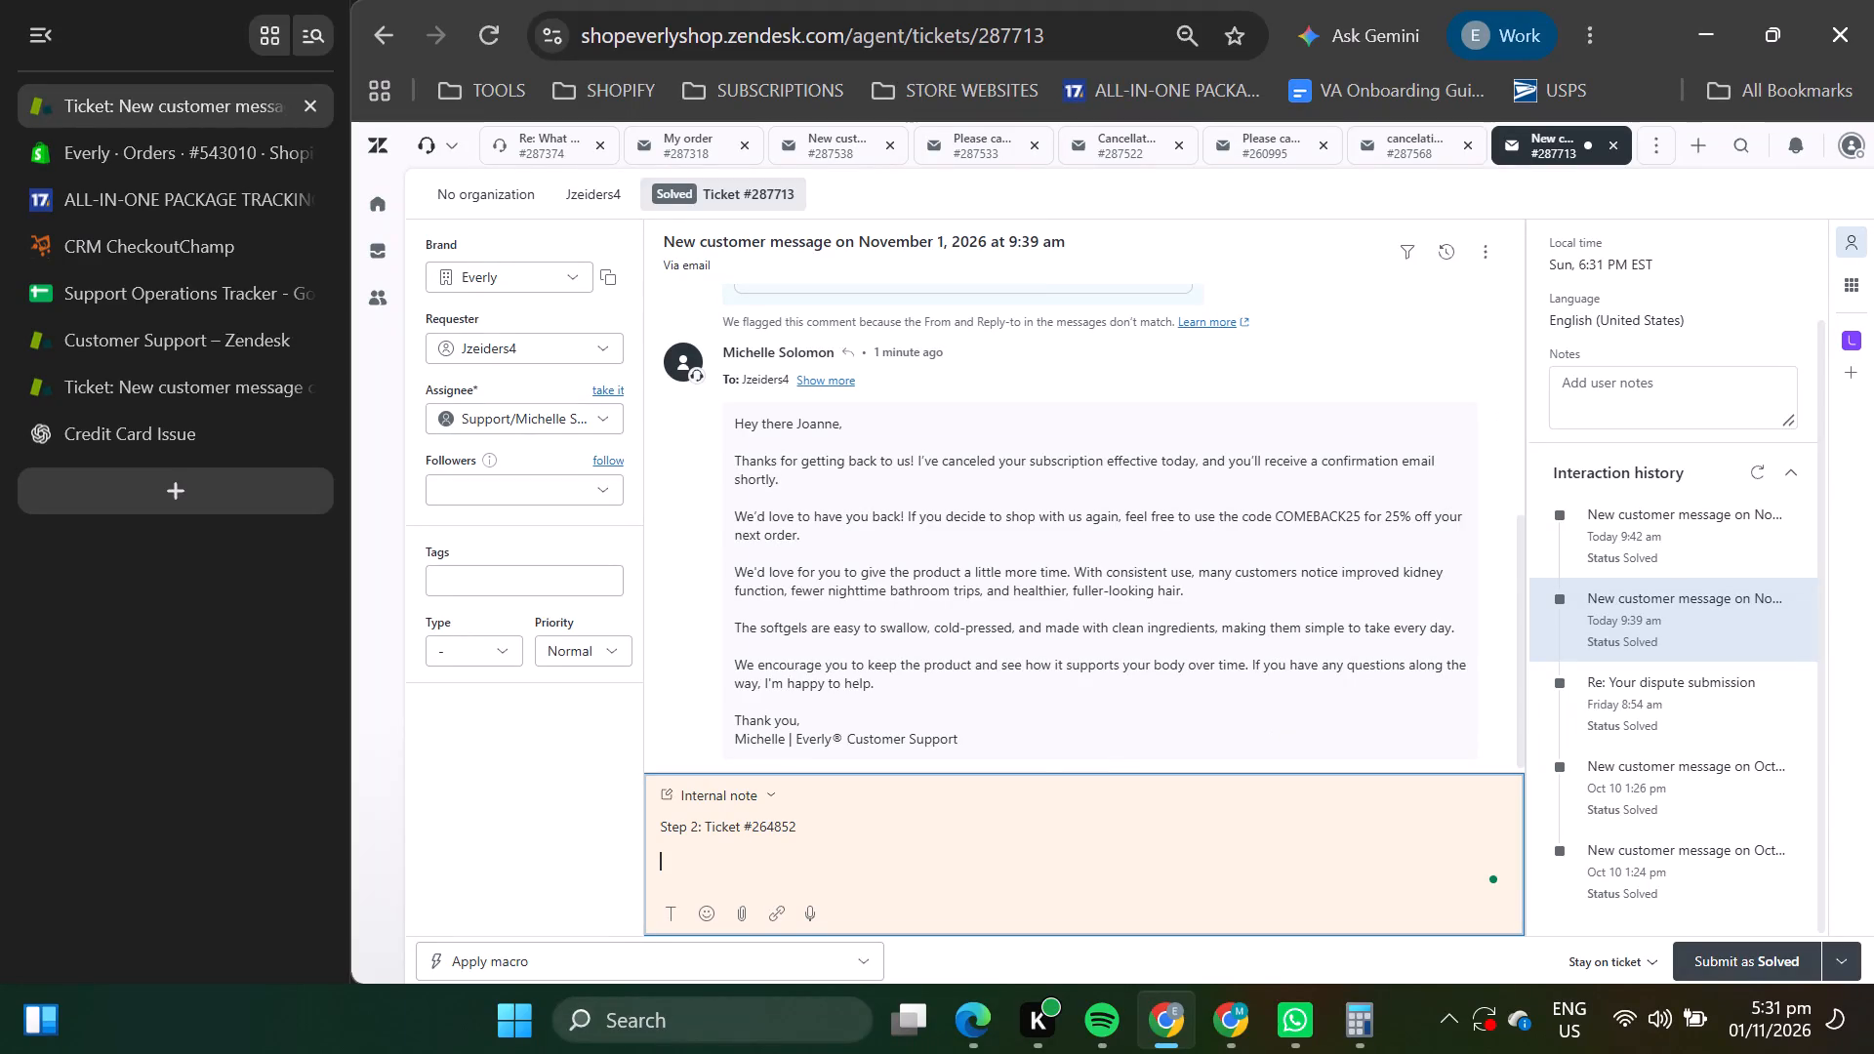
Paste the copied purchase details image of the cancelled subscription below the ticket label in the internal note, and take the ticket as assignee.
right_click(690, 863)
click(833, 532)
double_click(610, 385)
scroll(953, 717, up, 5)
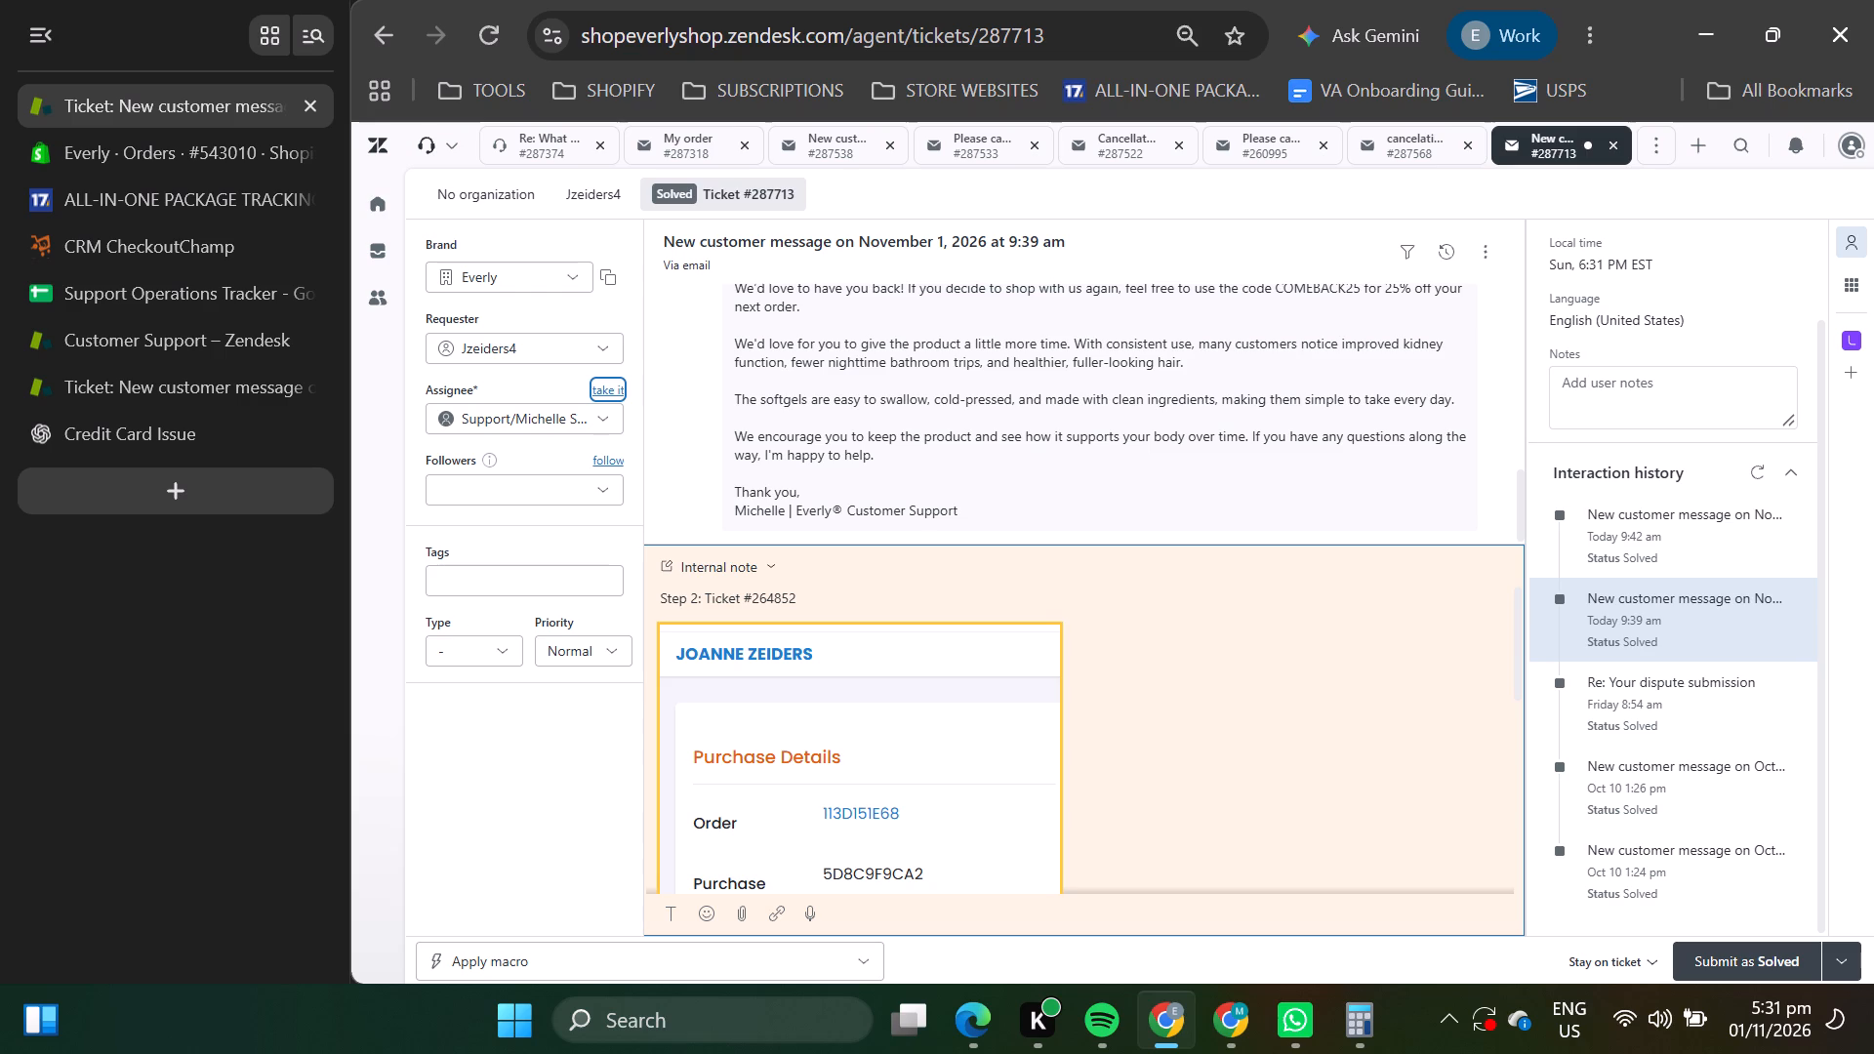
click(805, 596)
key(Return)
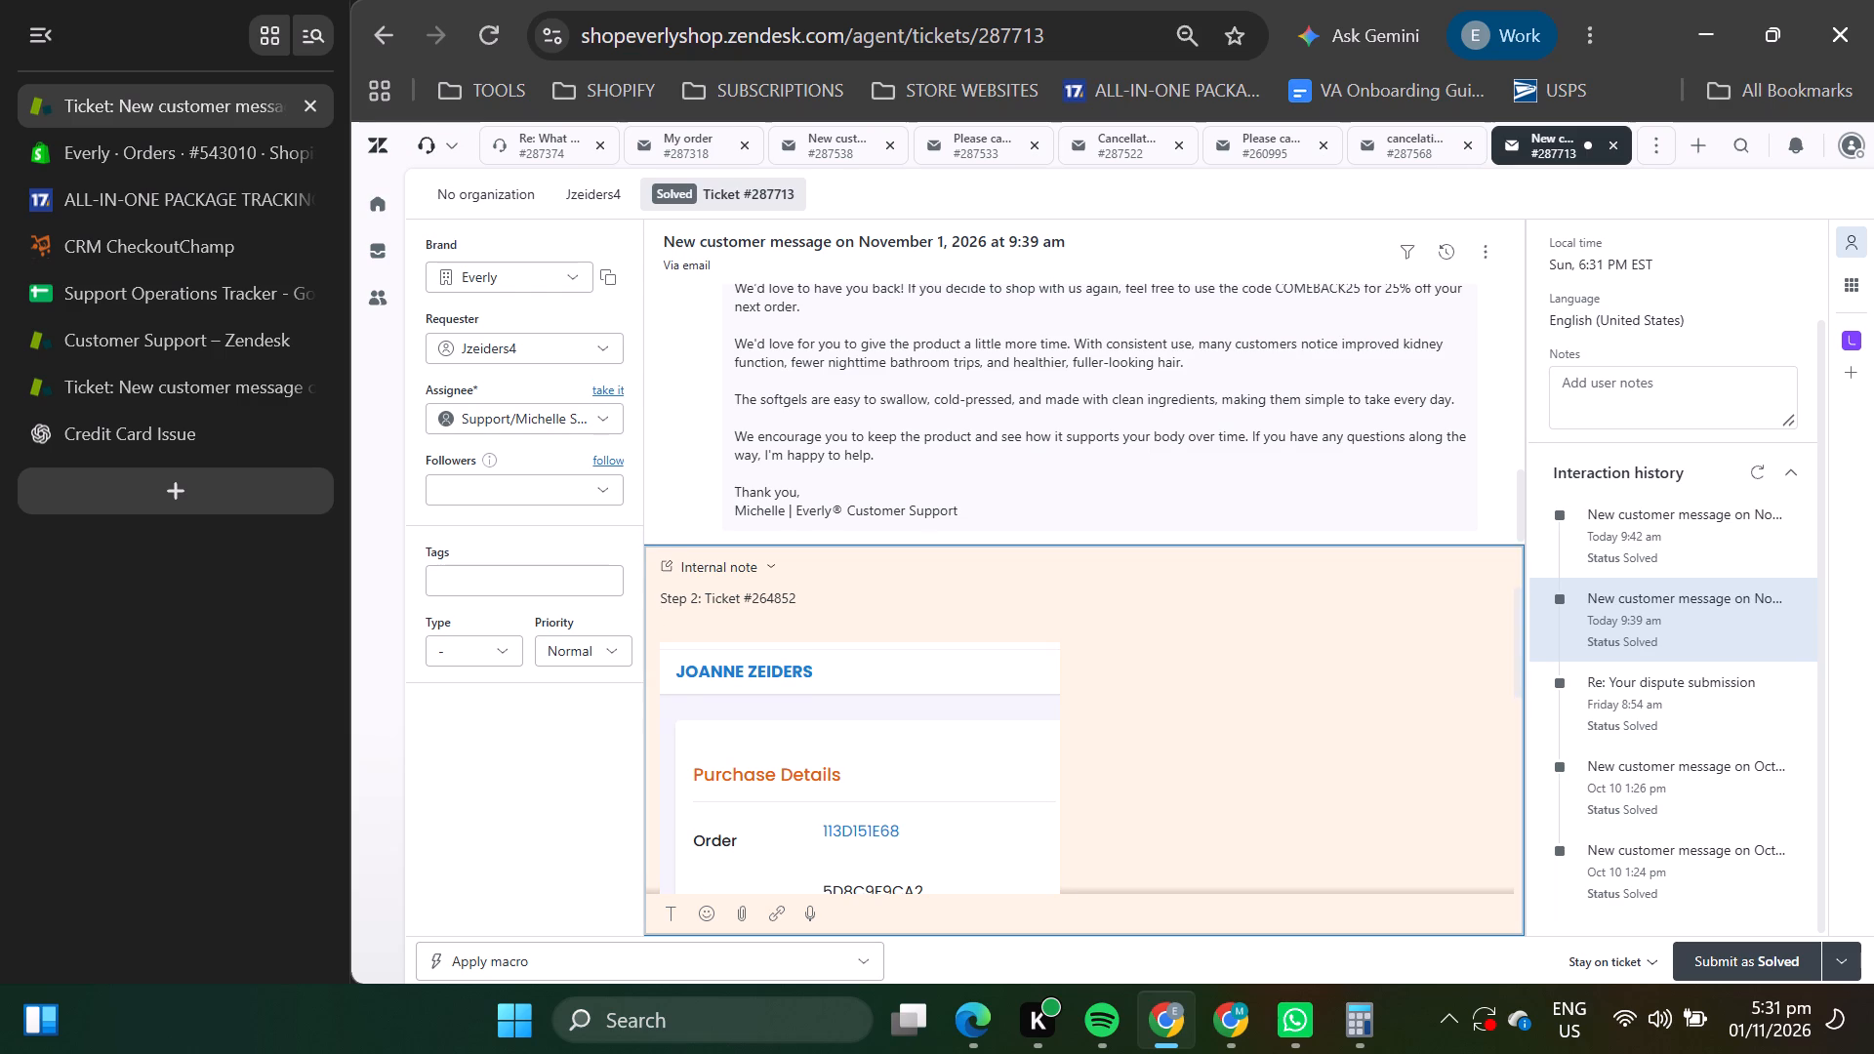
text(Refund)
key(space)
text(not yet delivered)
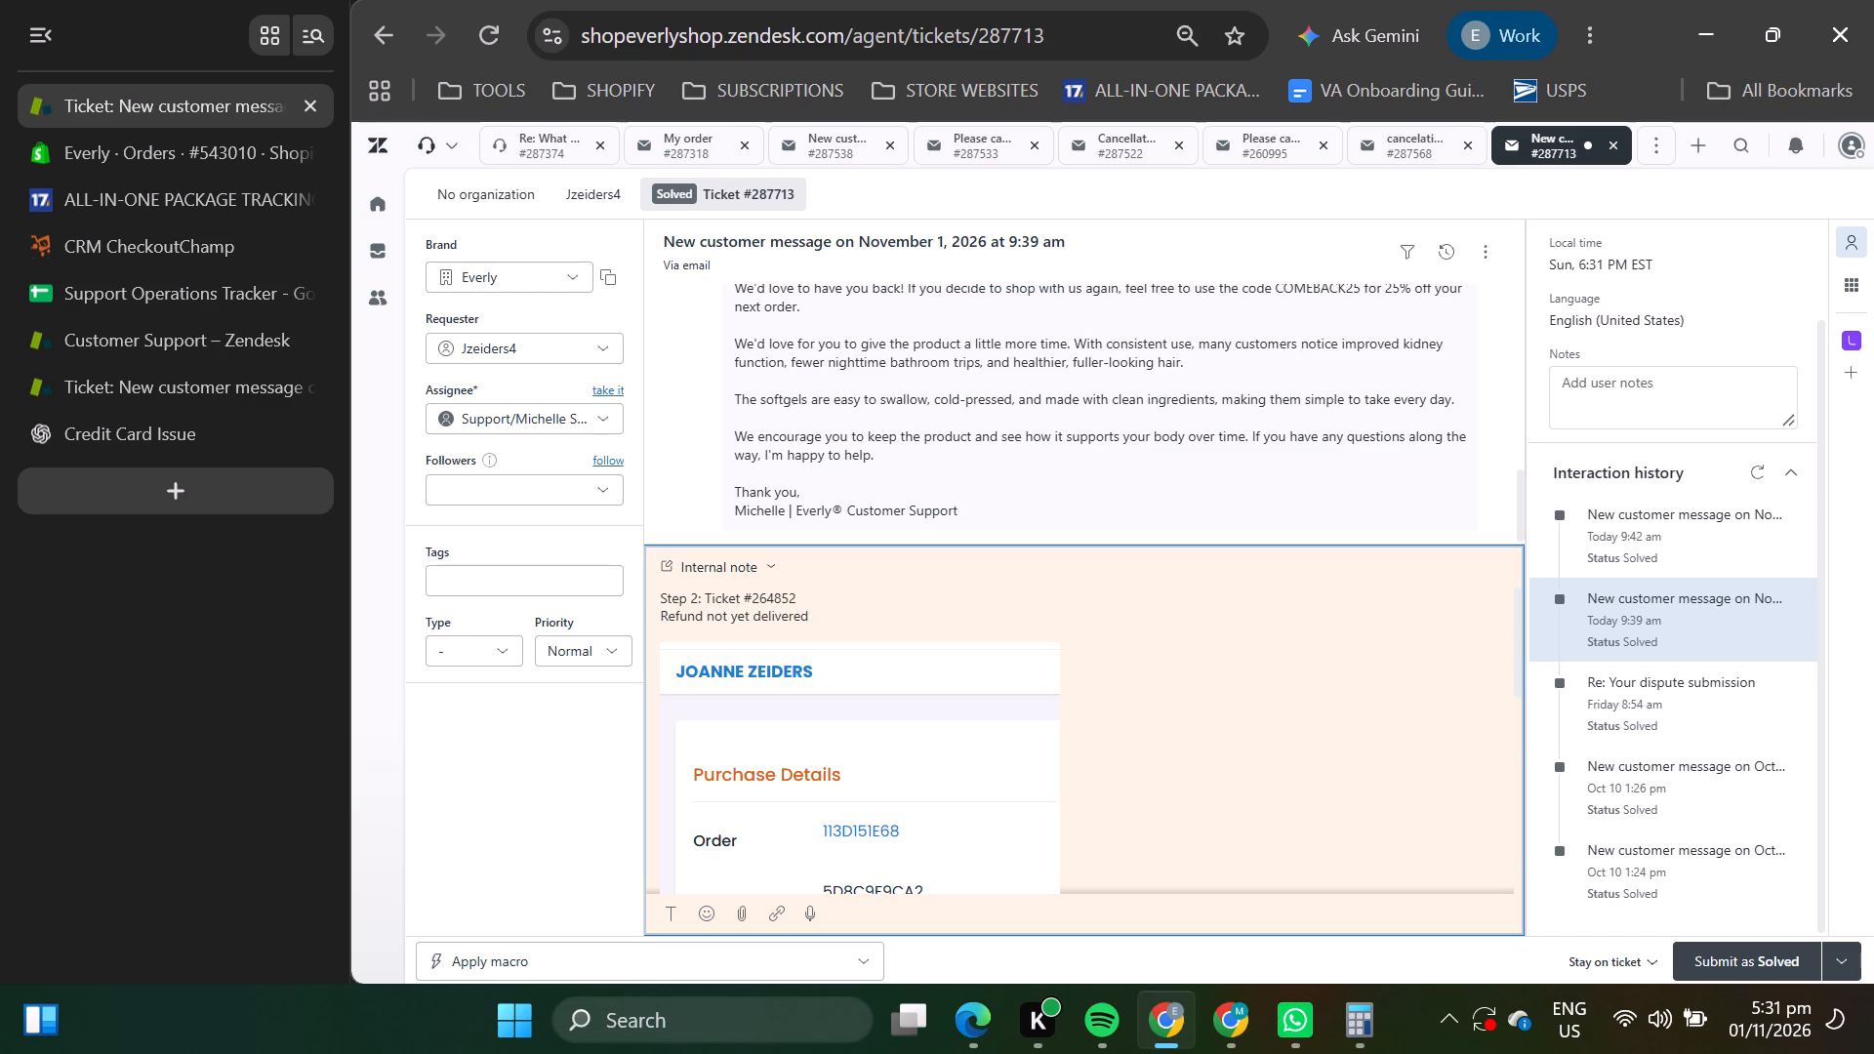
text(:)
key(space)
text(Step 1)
Take ticket #287713 as assignee and submit the internal note with status Solved.
double_click(610, 391)
click(1788, 953)
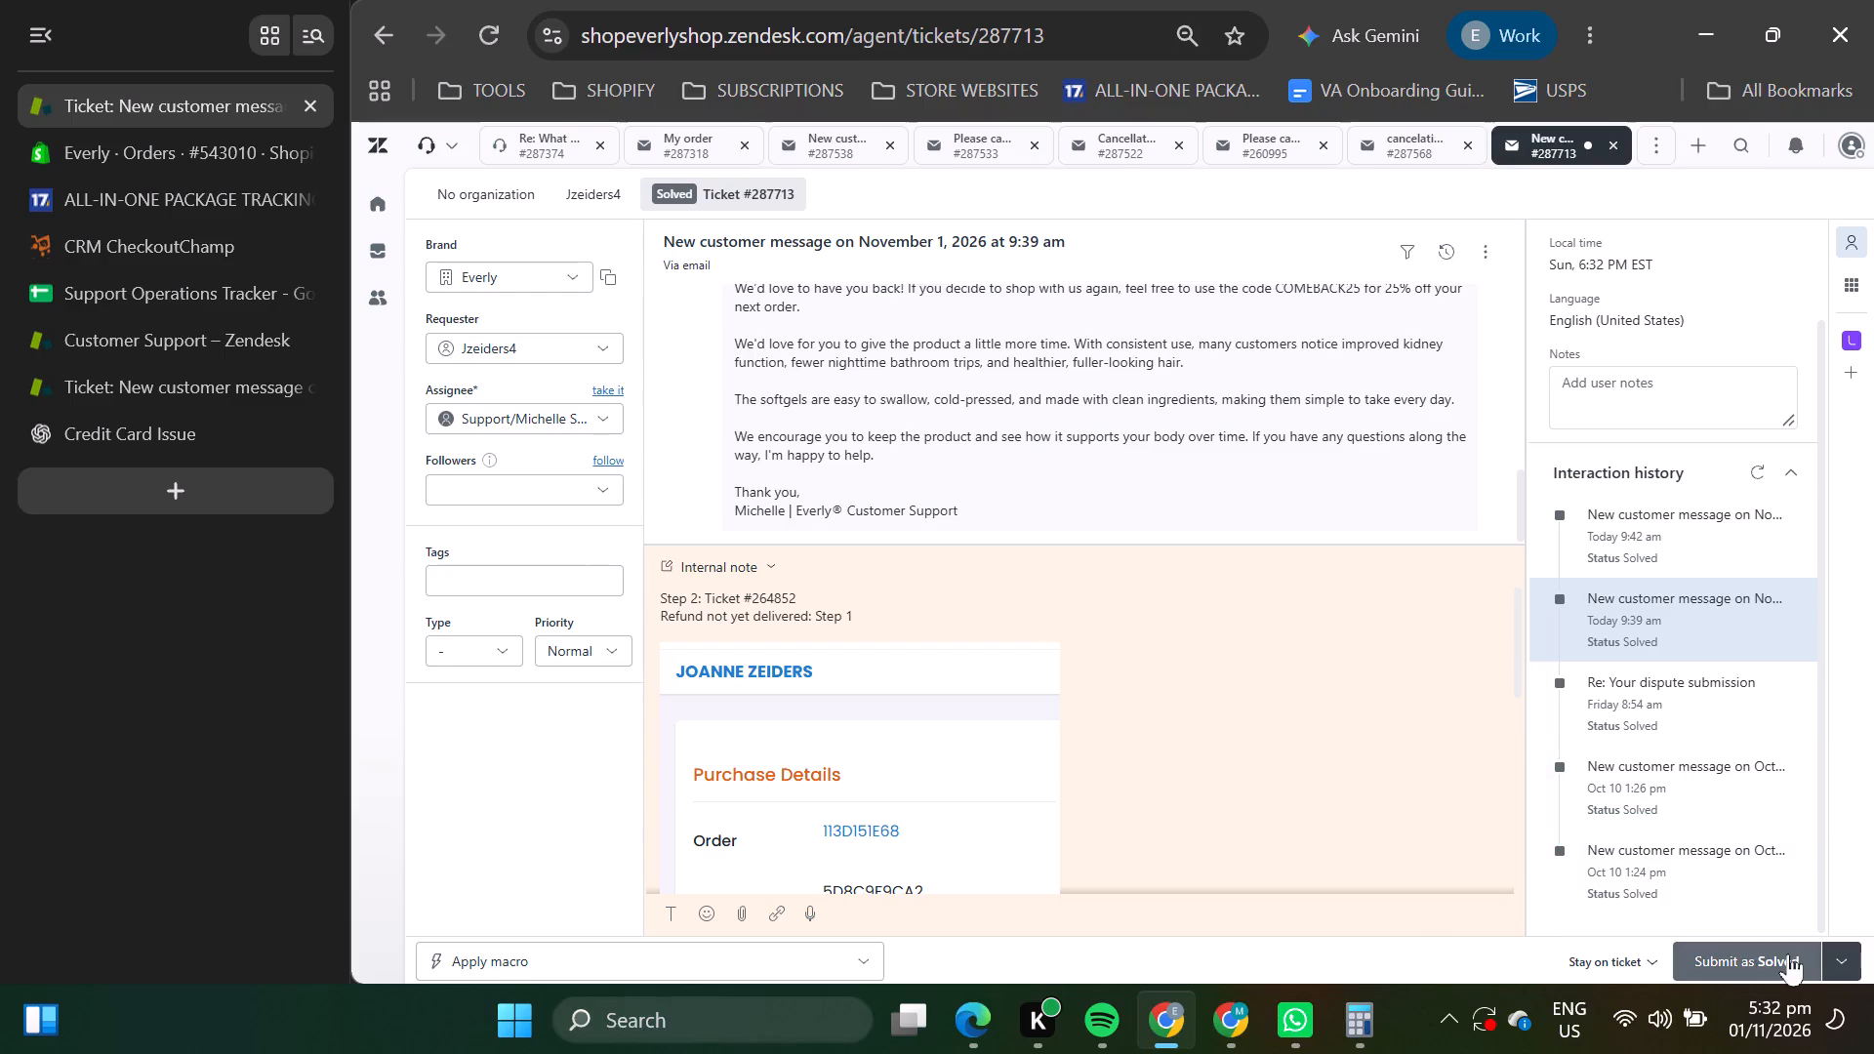
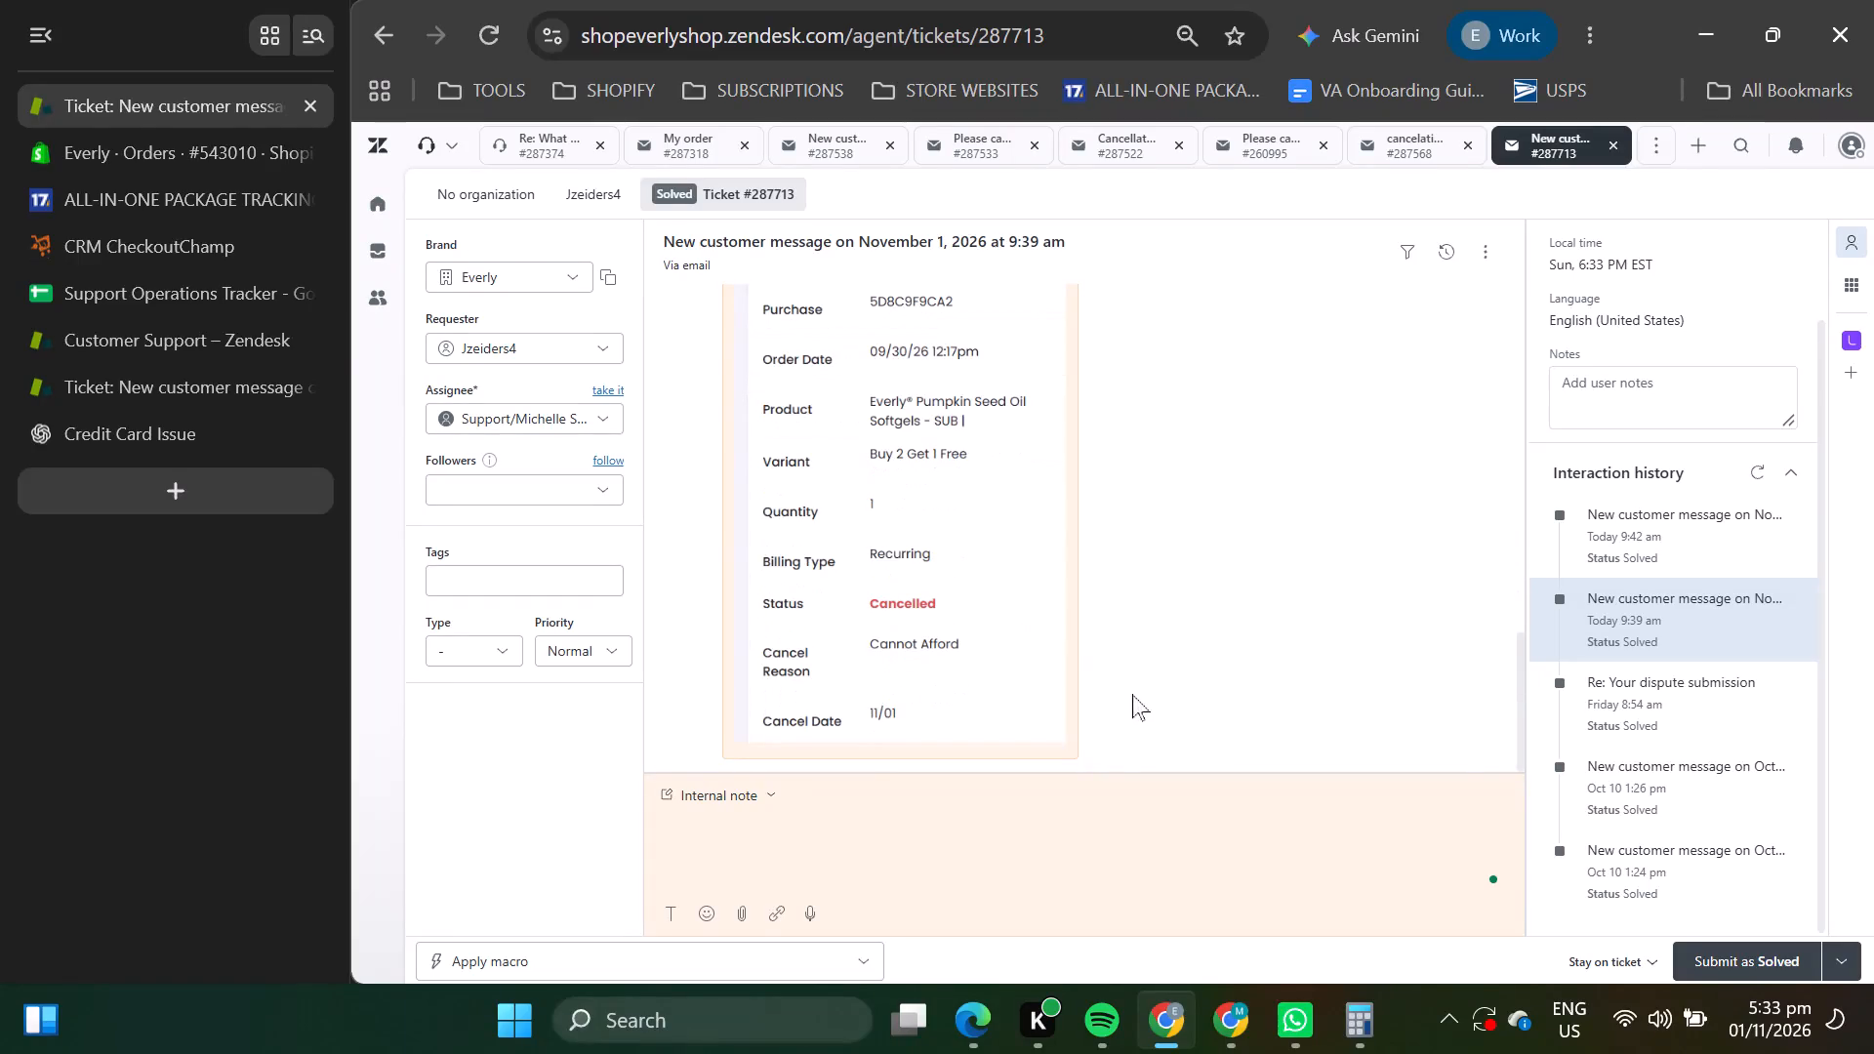
Return to the Everly – Tickets view and open ticket #287707, the new customer message from November 1, 2026 at 9:35 am.
click(381, 256)
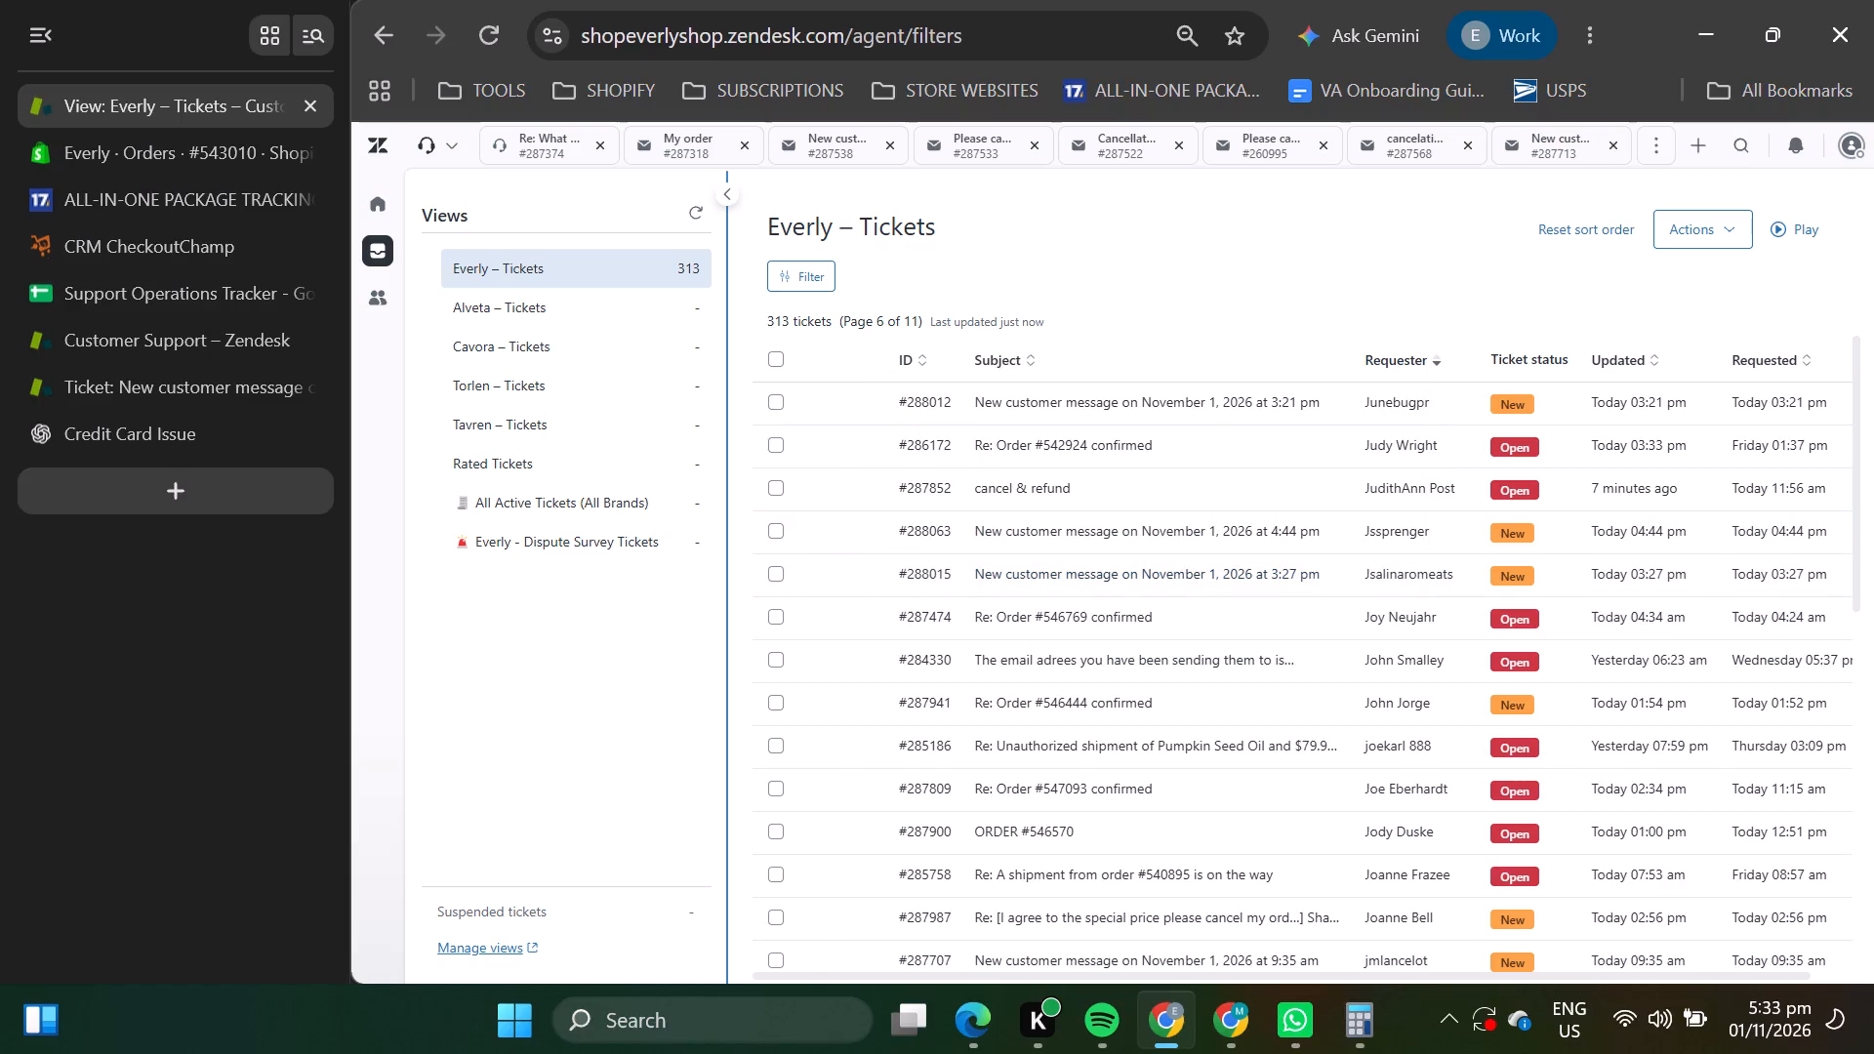
scroll(976, 489, down, 2)
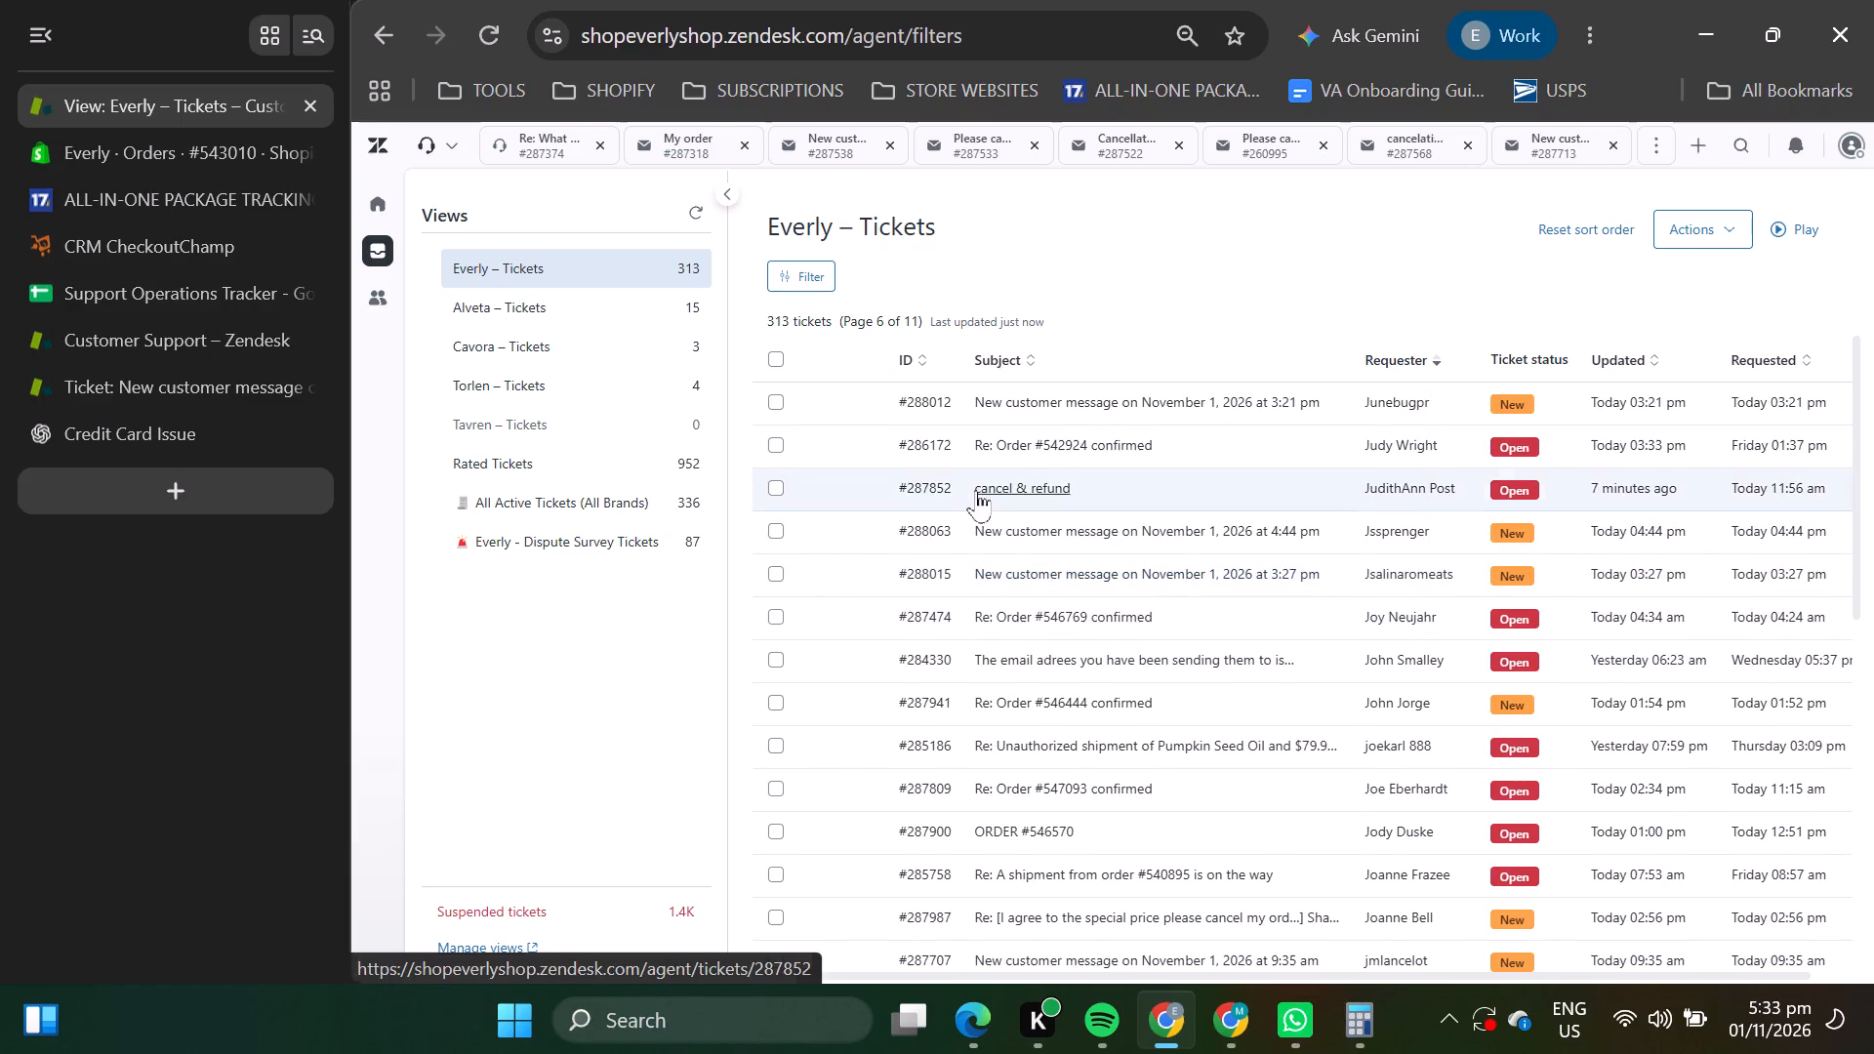
scroll(976, 490, down, 1)
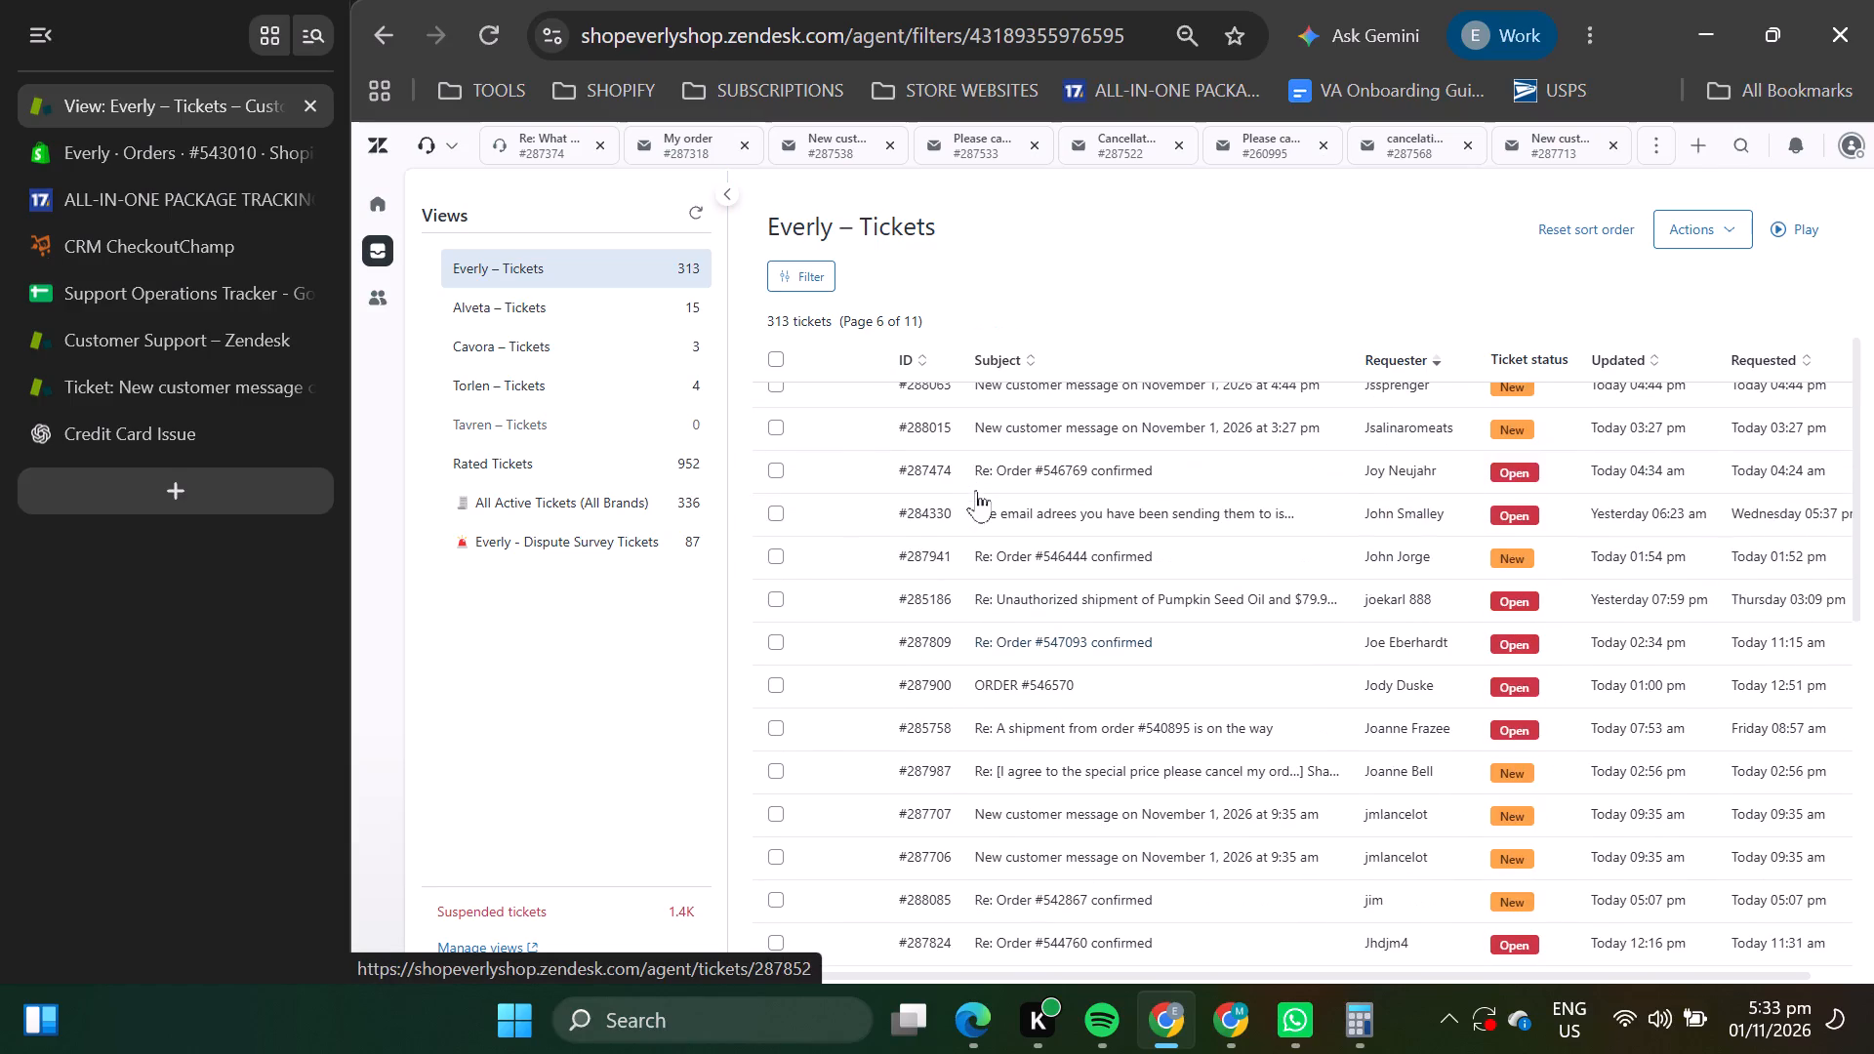
click(1161, 811)
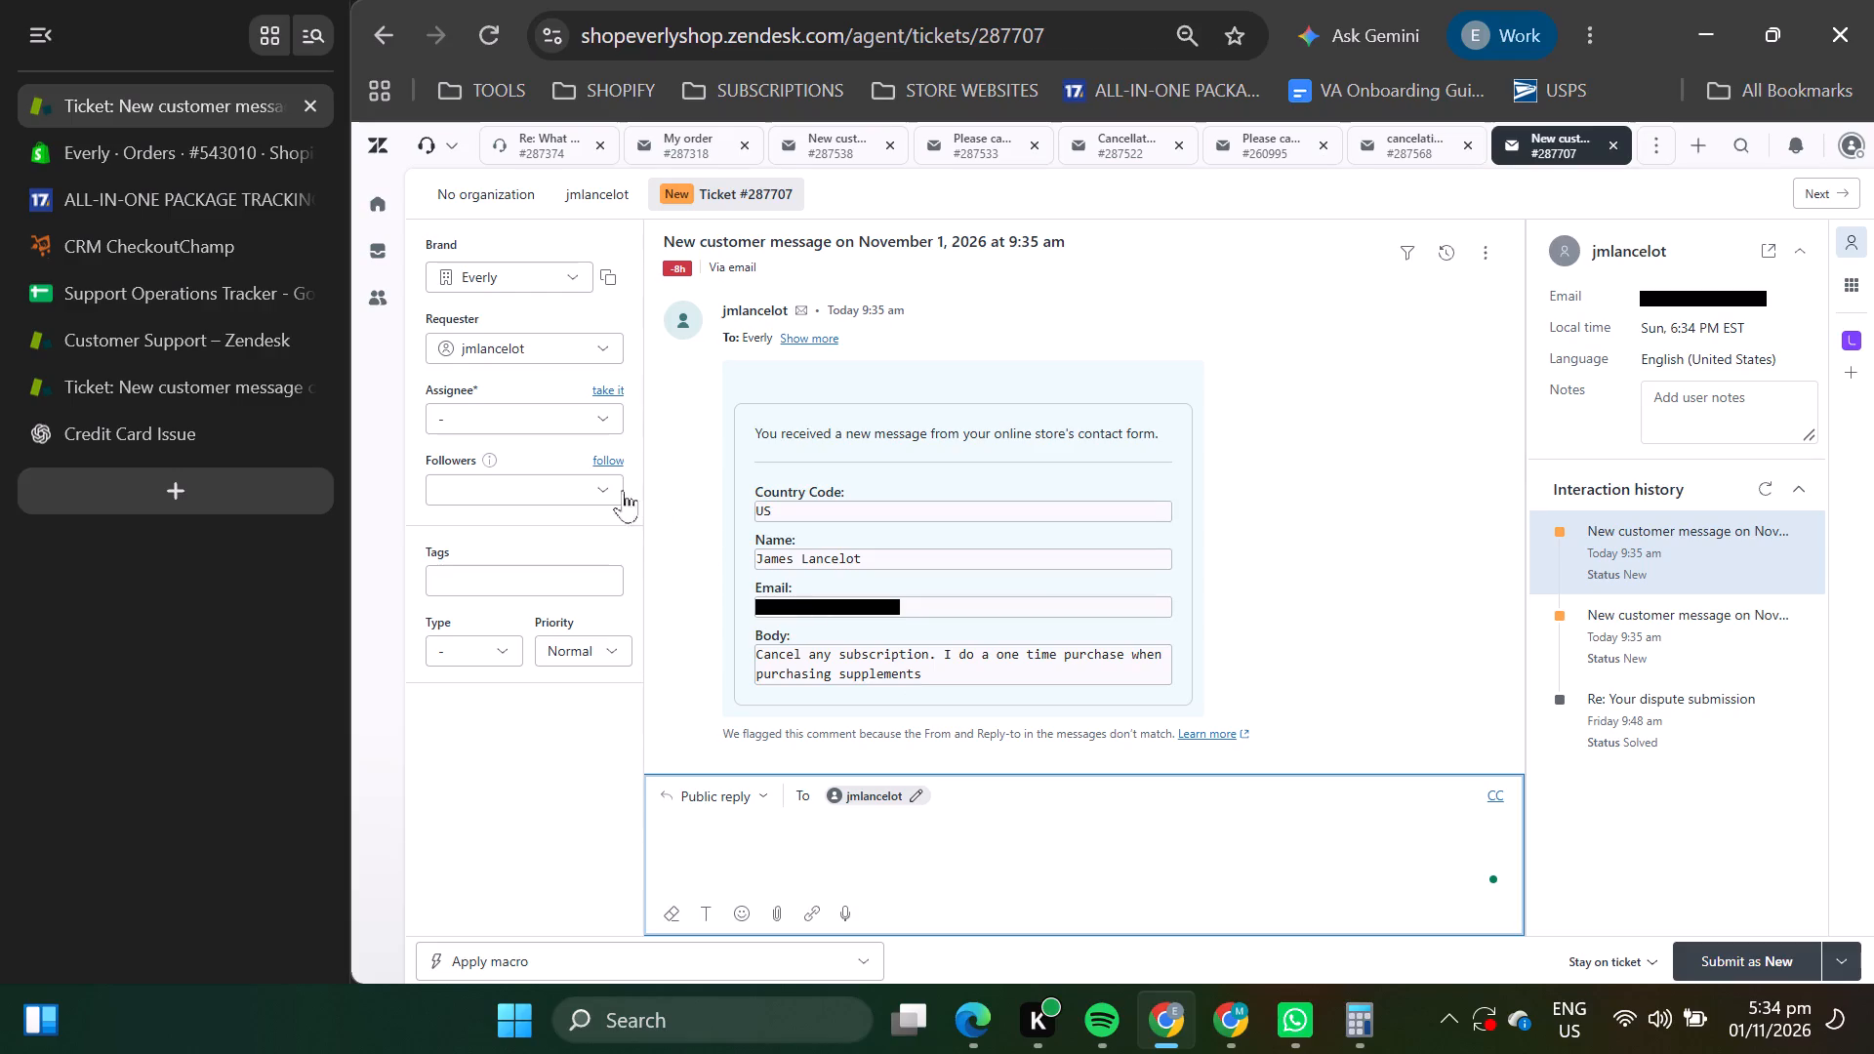
Take ticket #287707 as assignee, switch its composer to internal note, and submit it with status Solved without a reply.
click(612, 391)
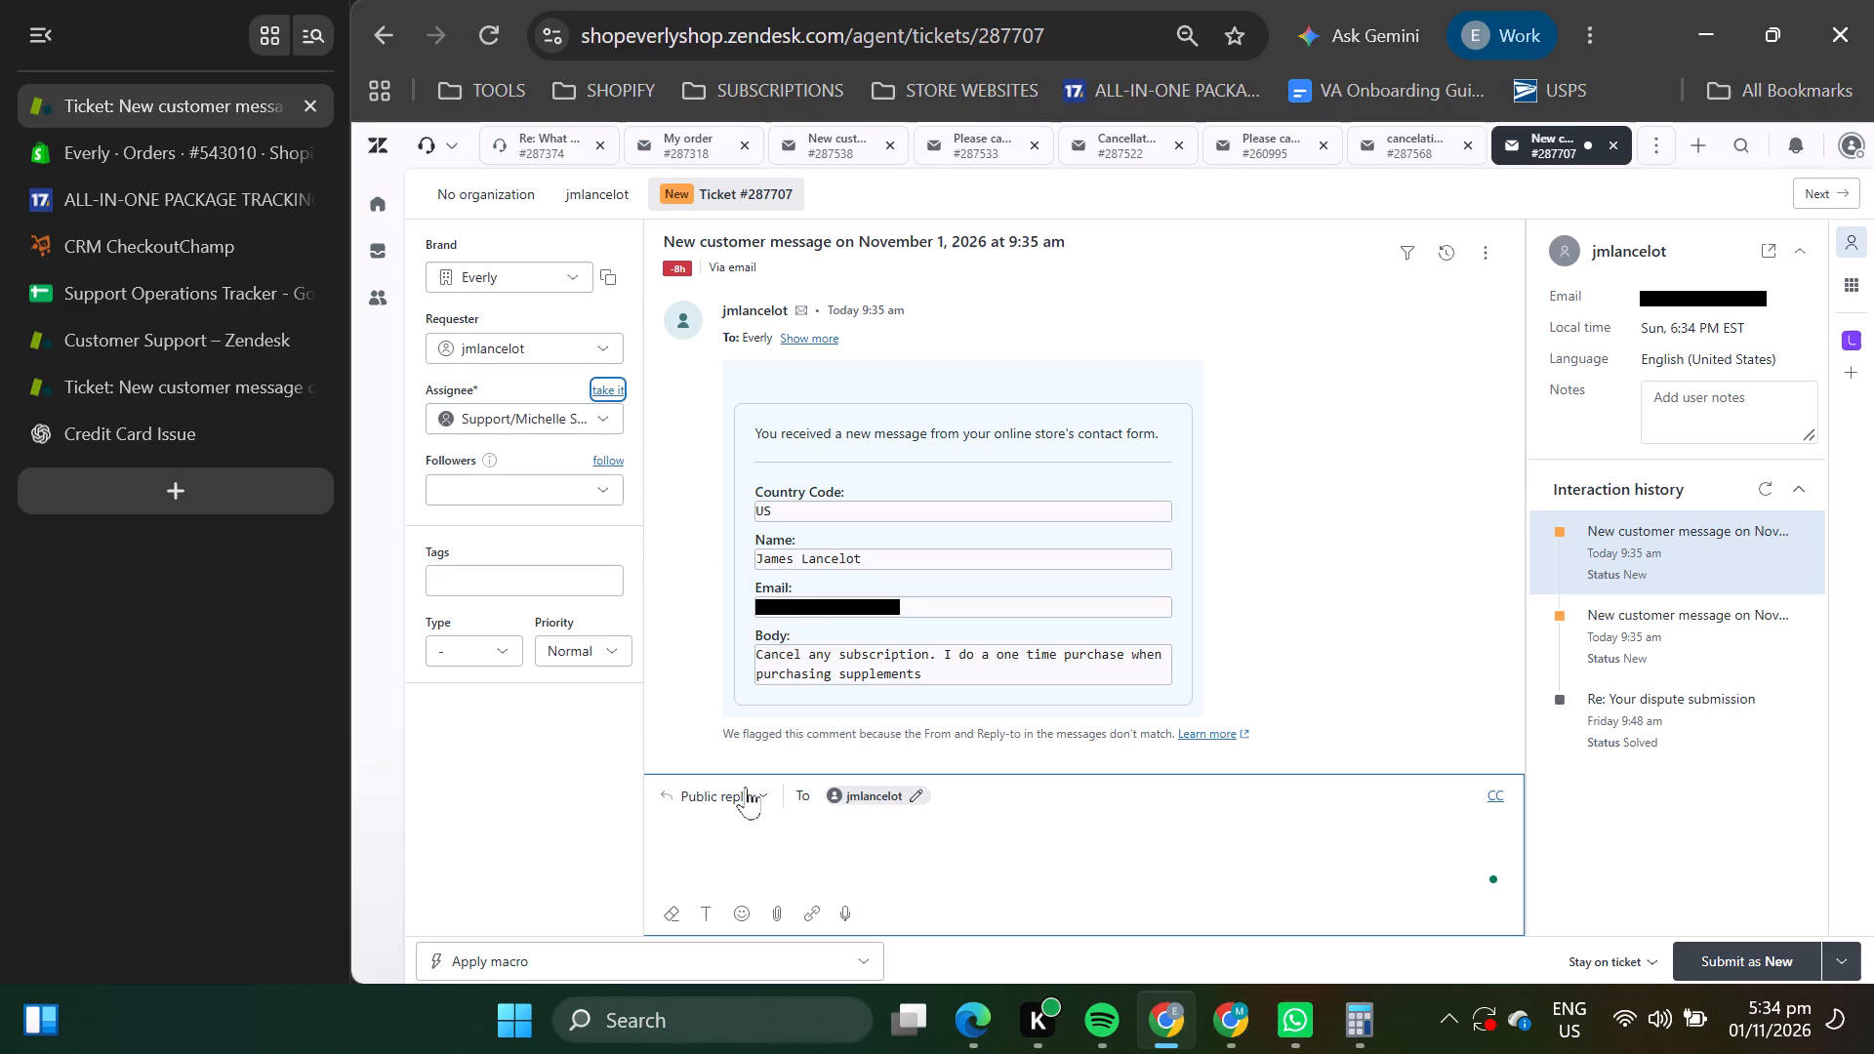
click(729, 791)
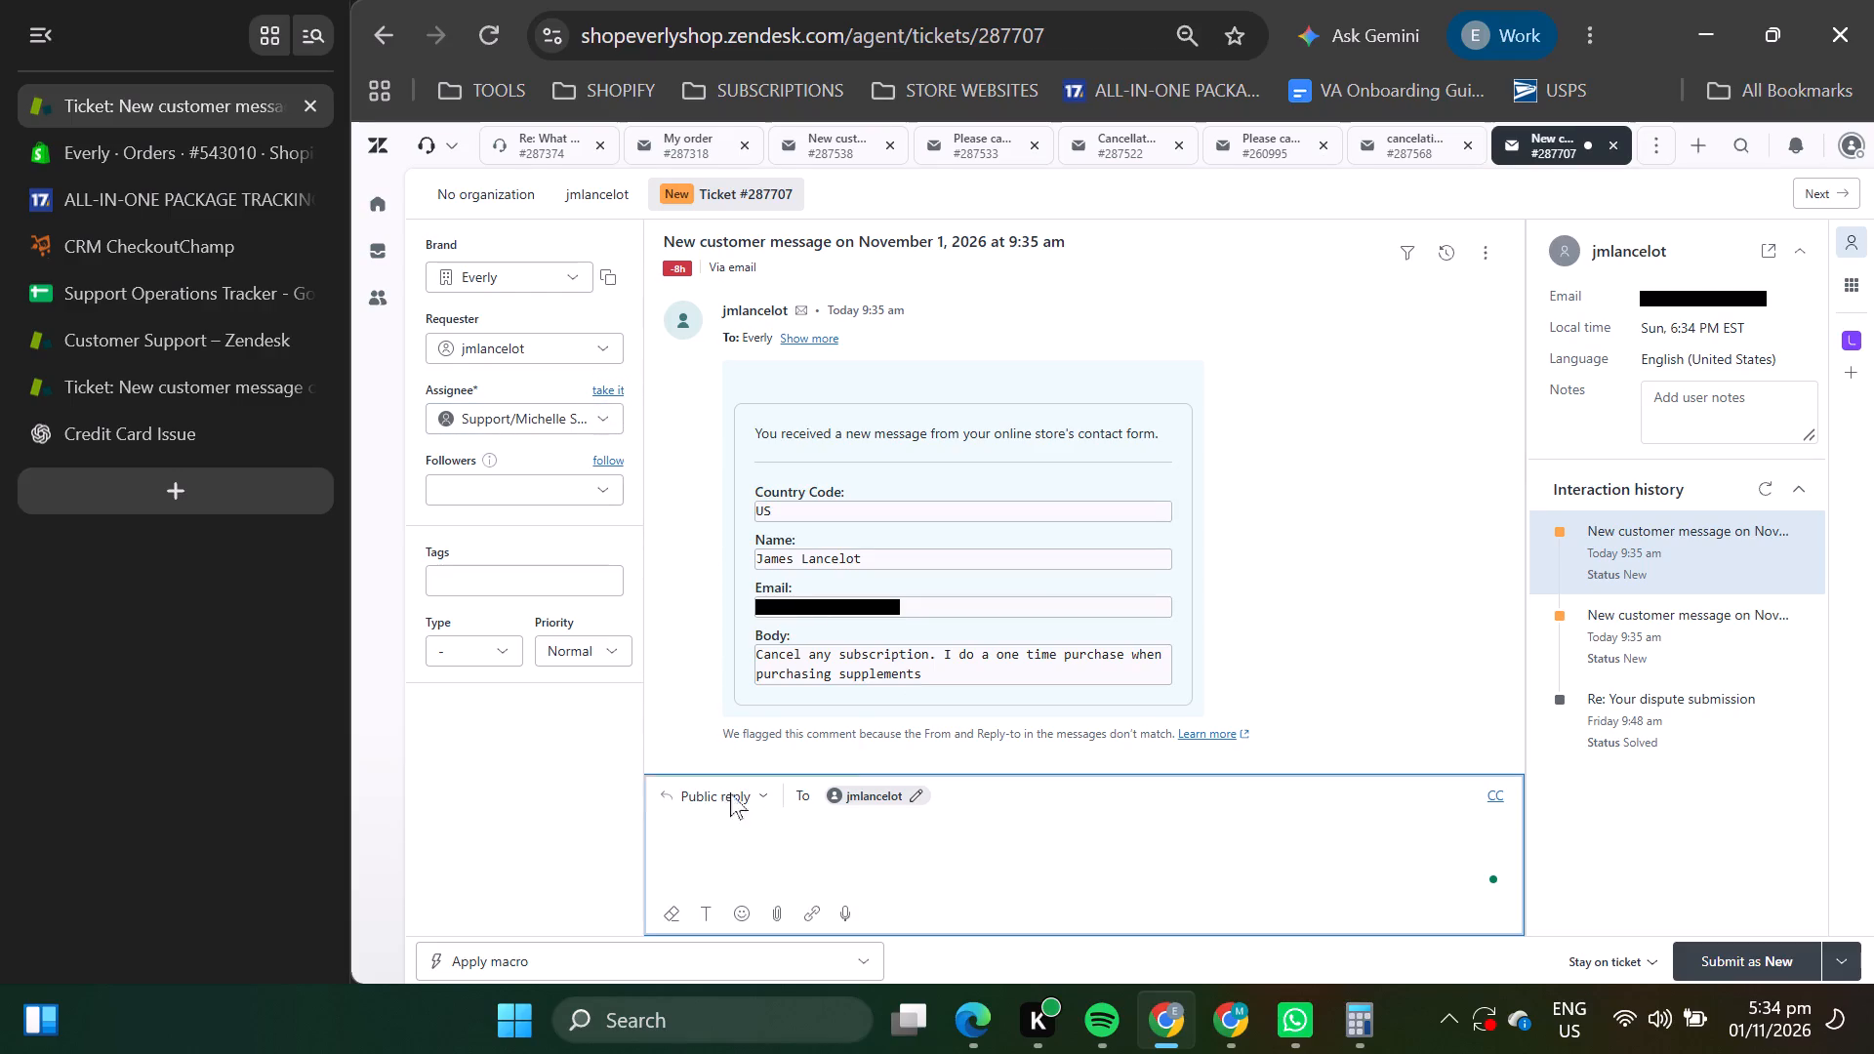
click(734, 742)
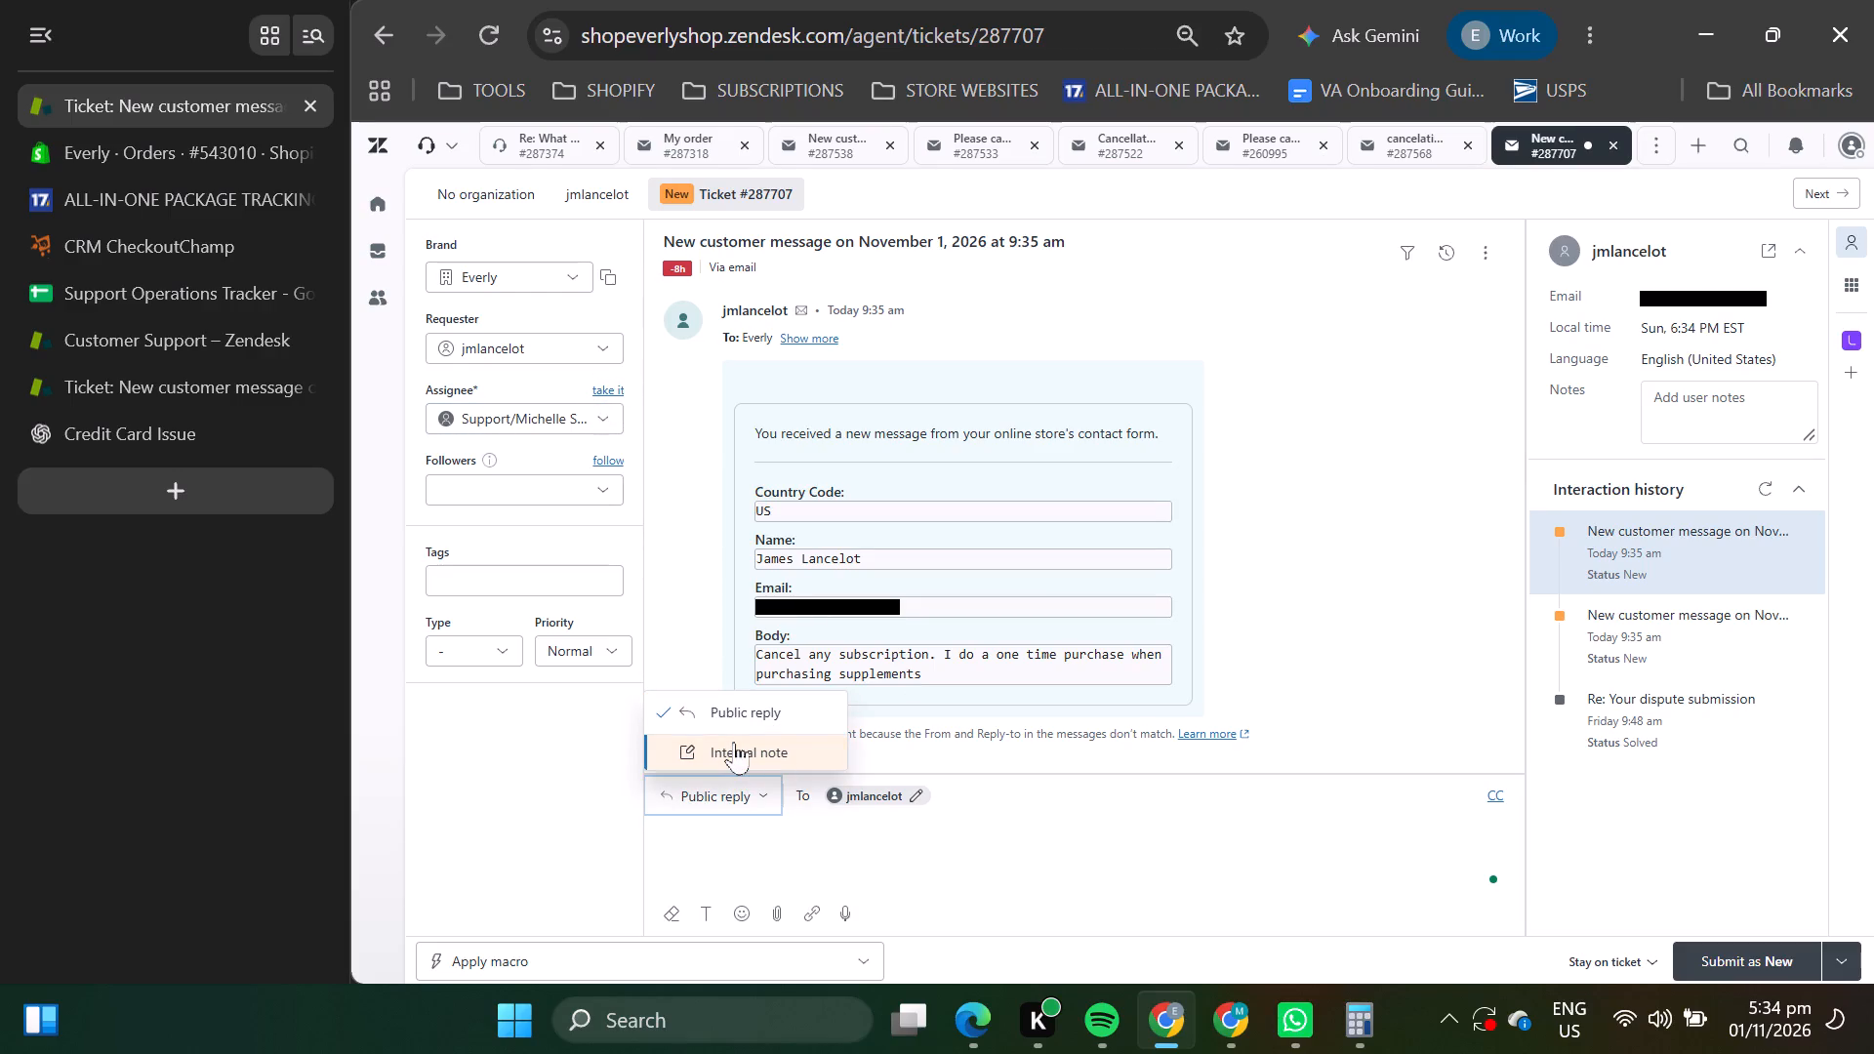
click(1843, 959)
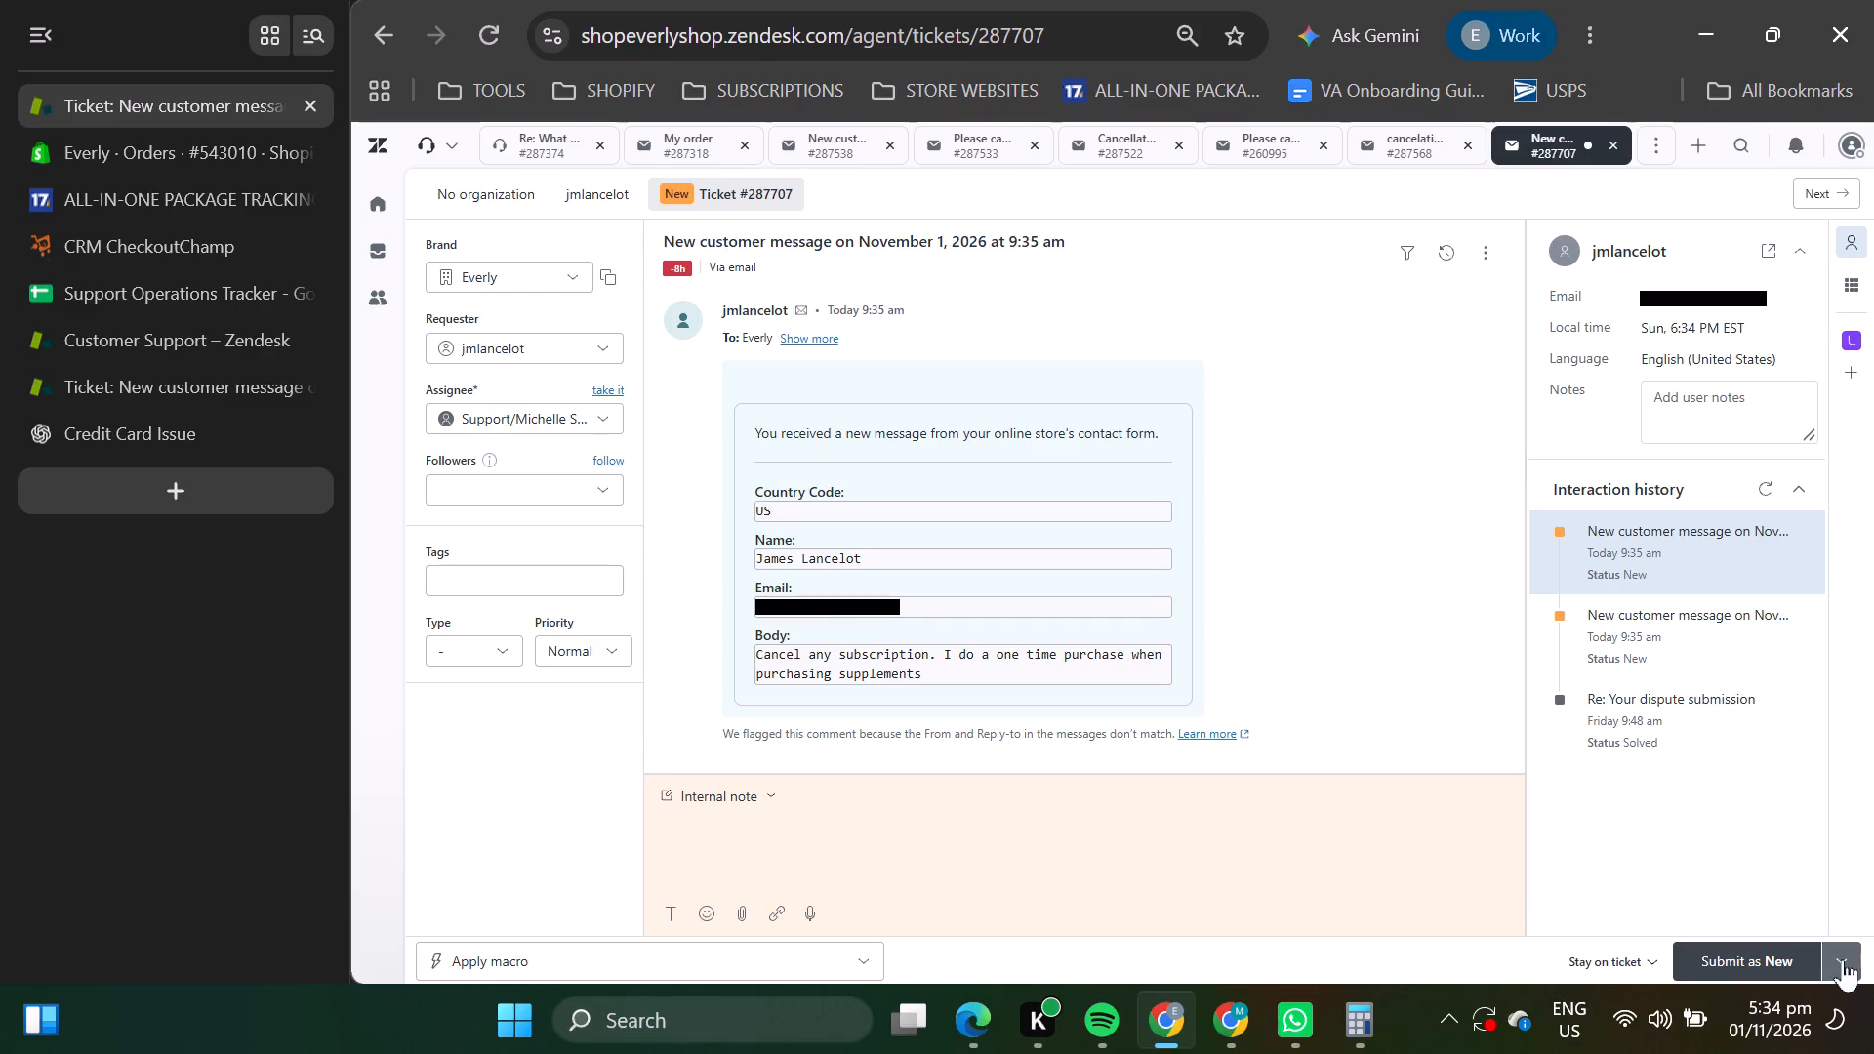
click(1794, 919)
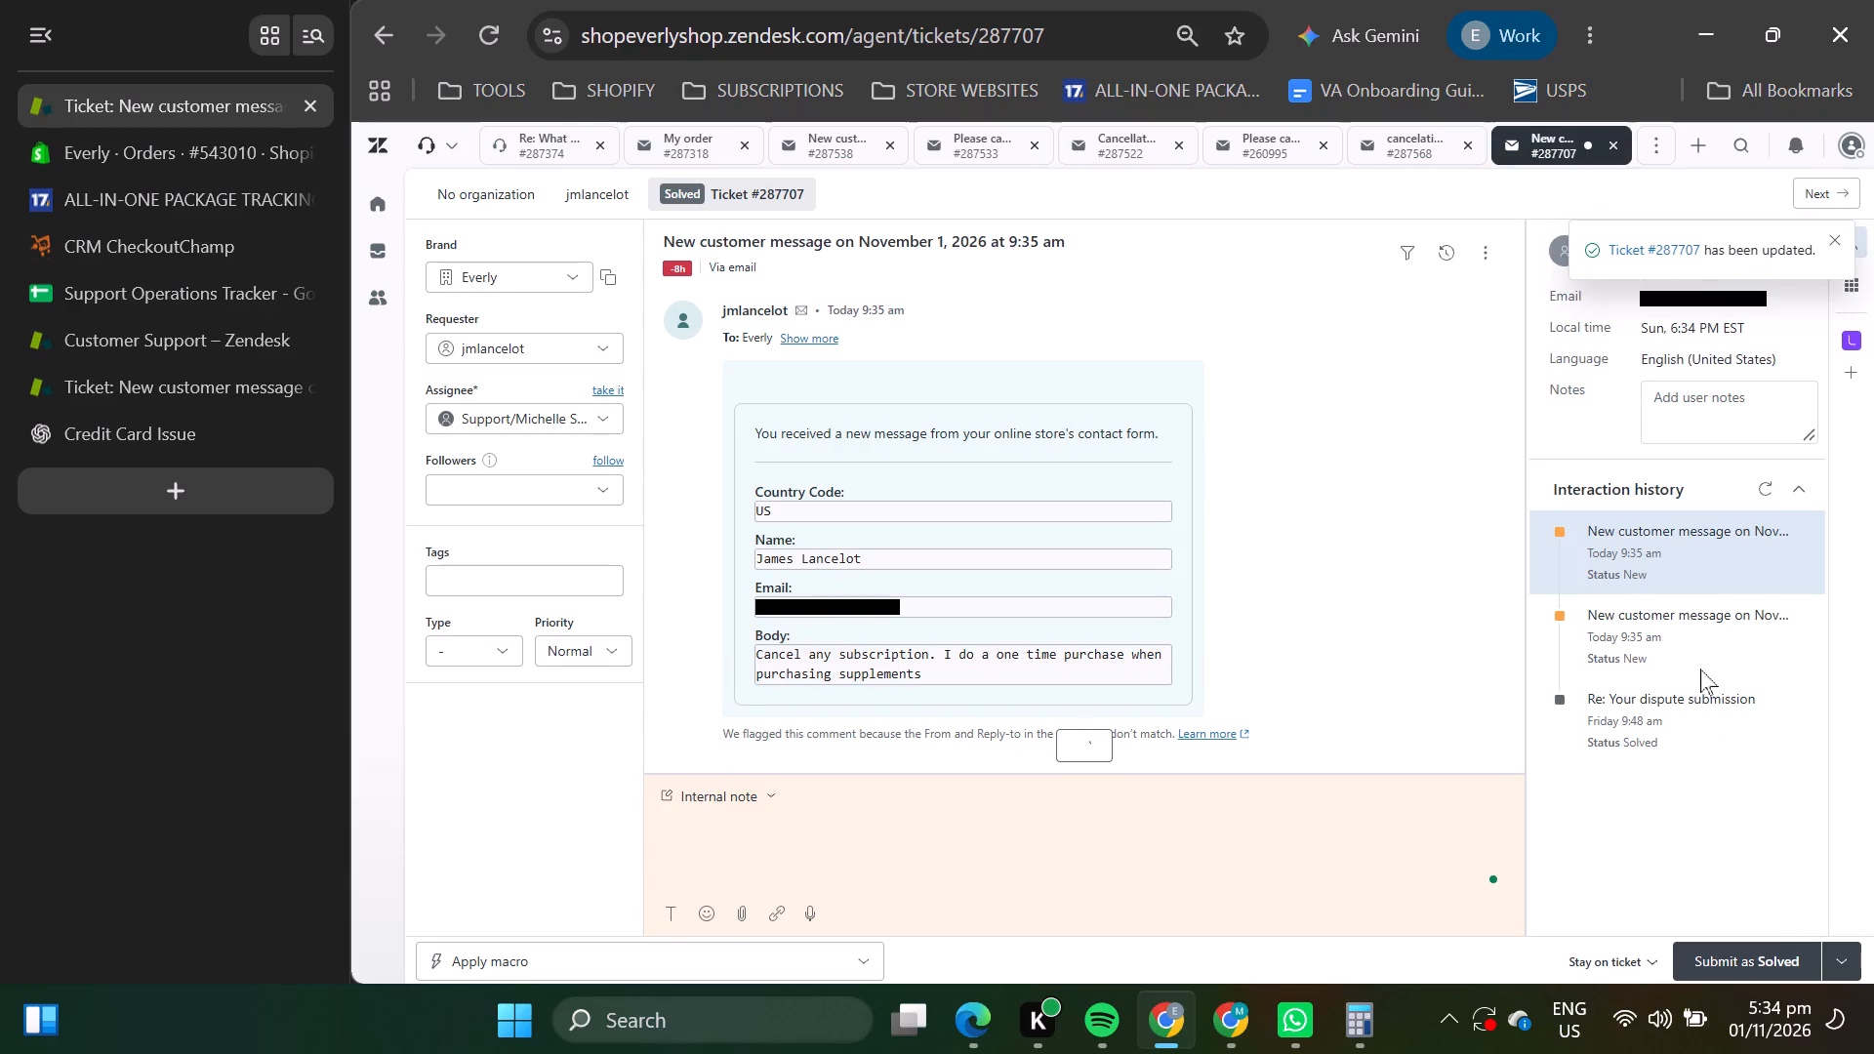
click(1640, 628)
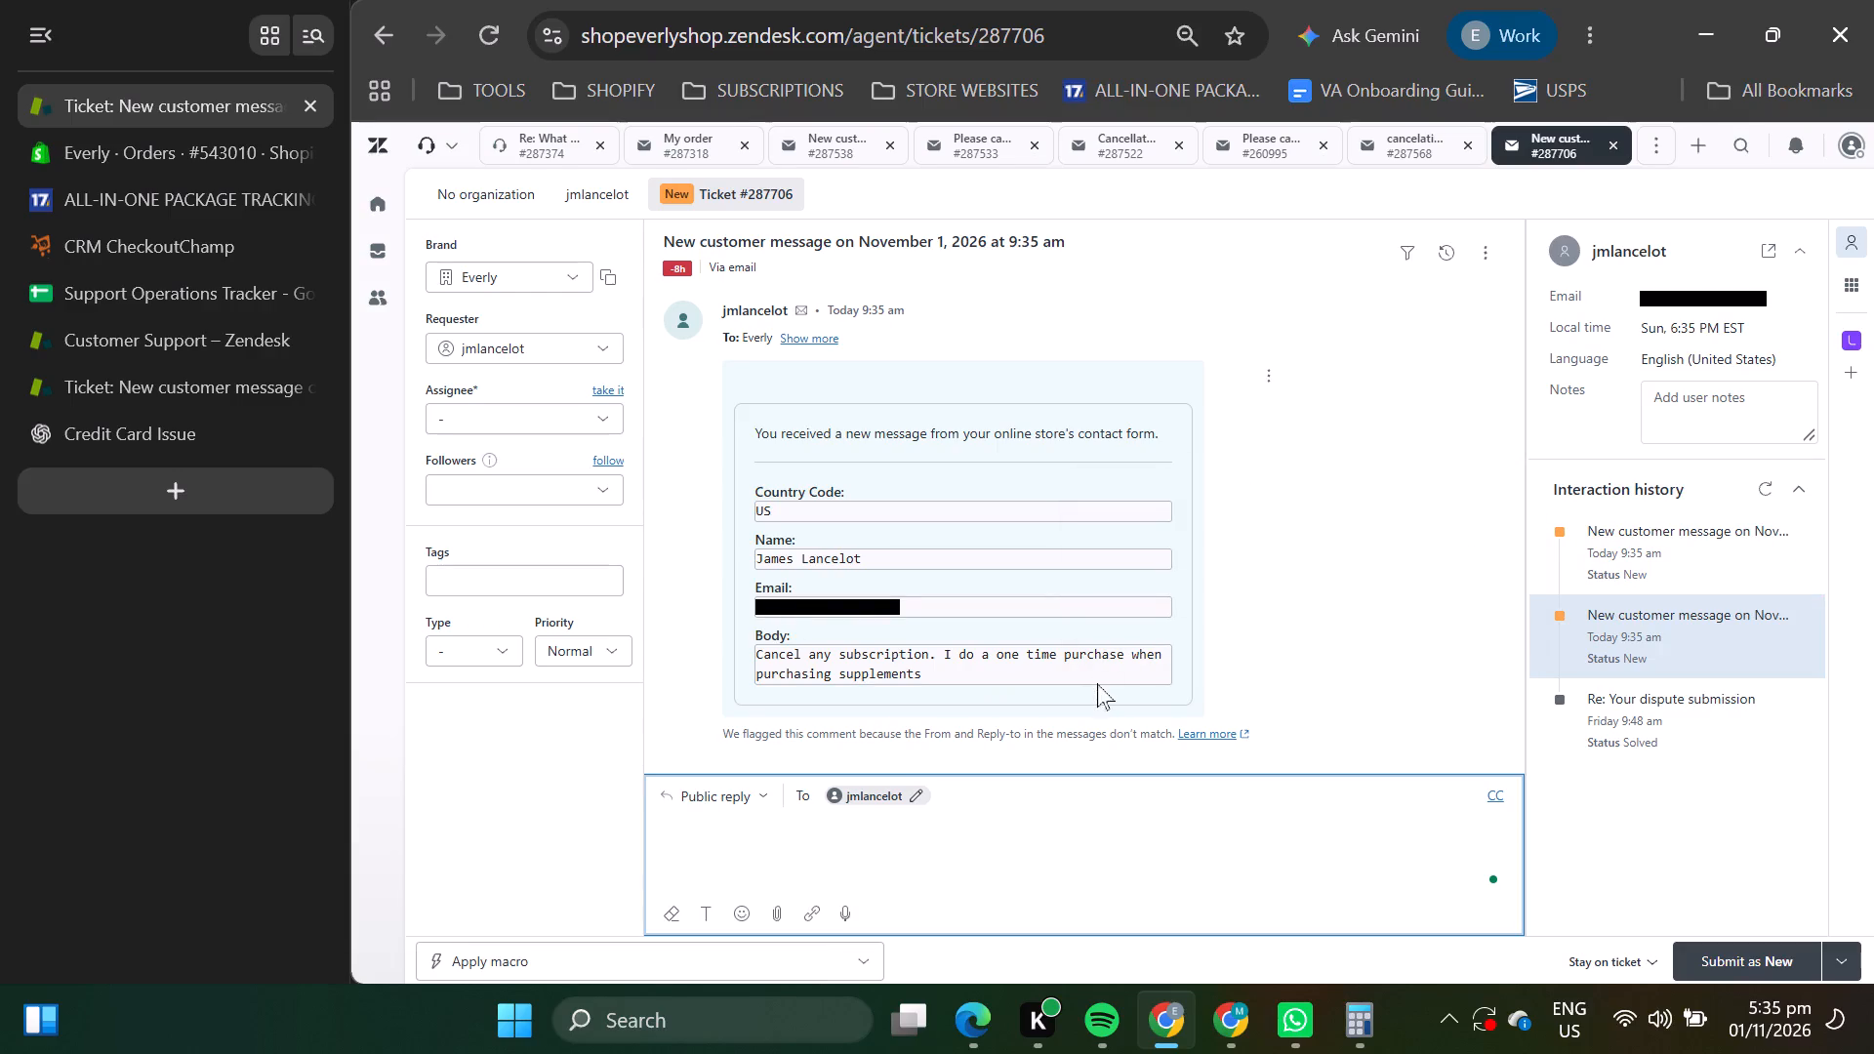
click(854, 960)
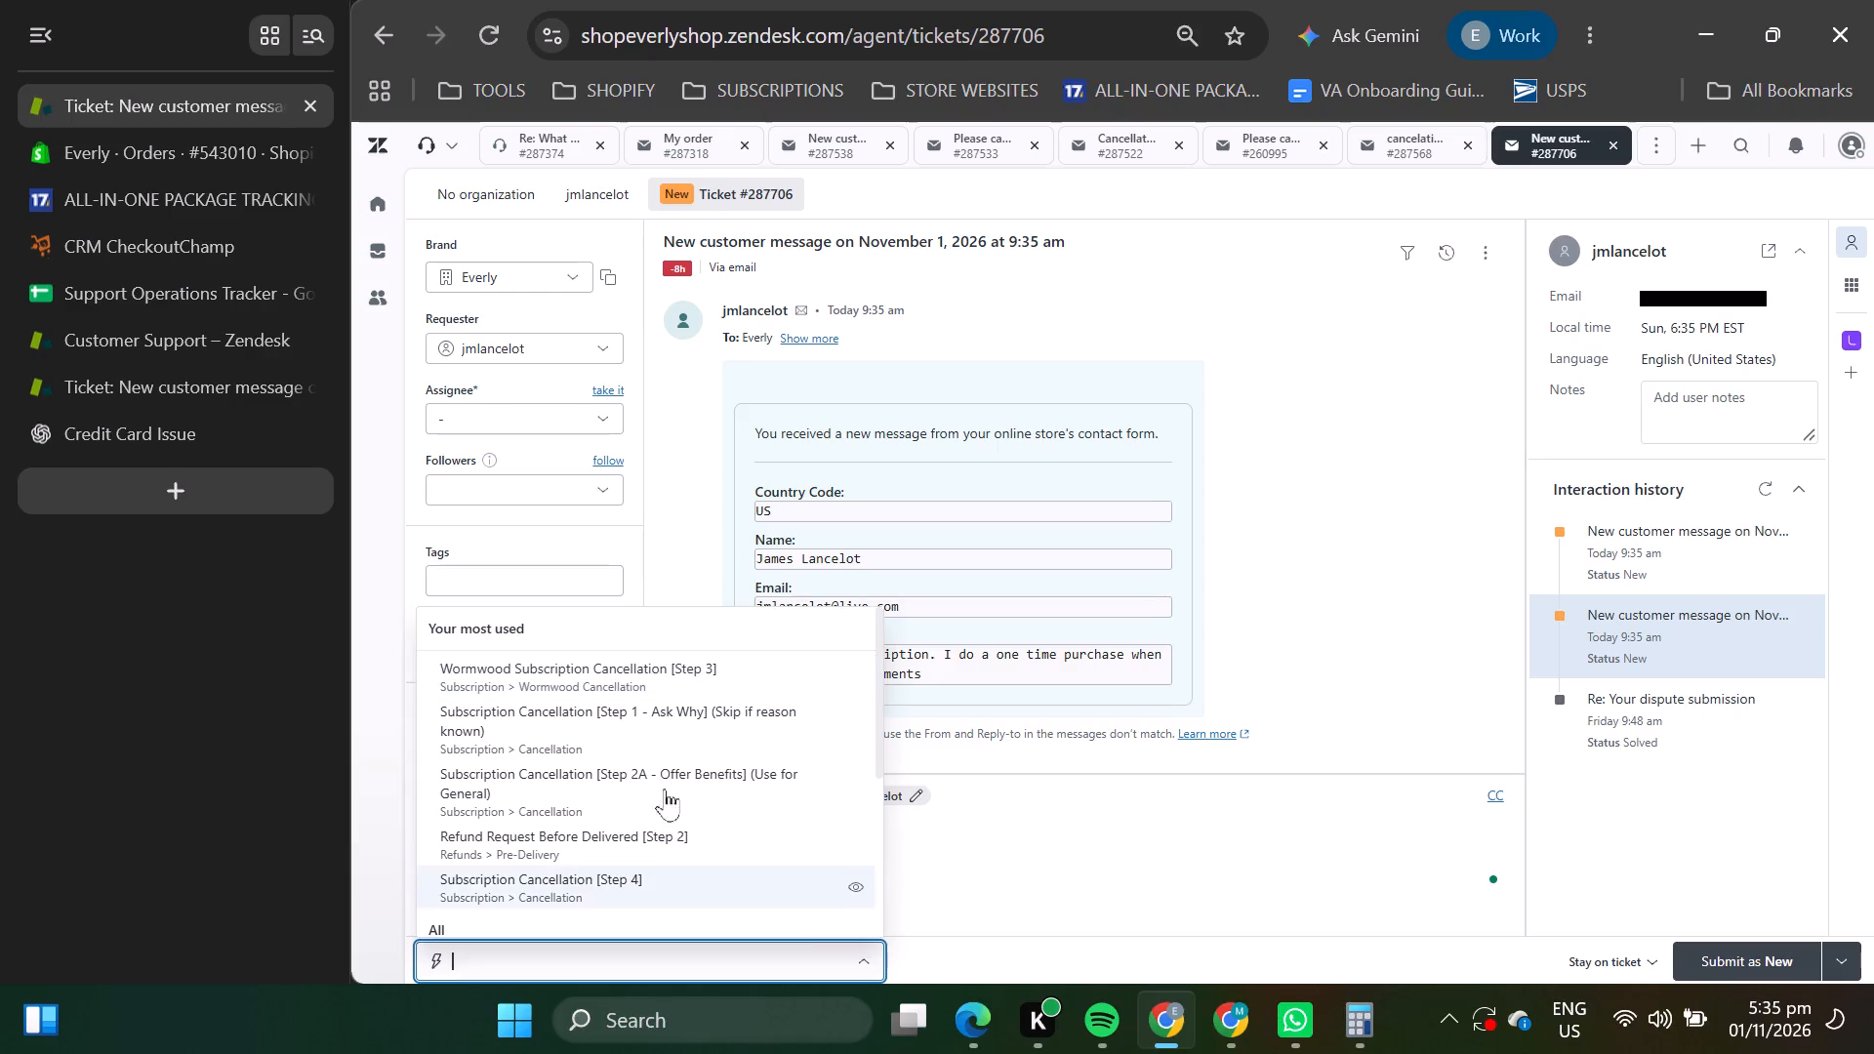
click(627, 702)
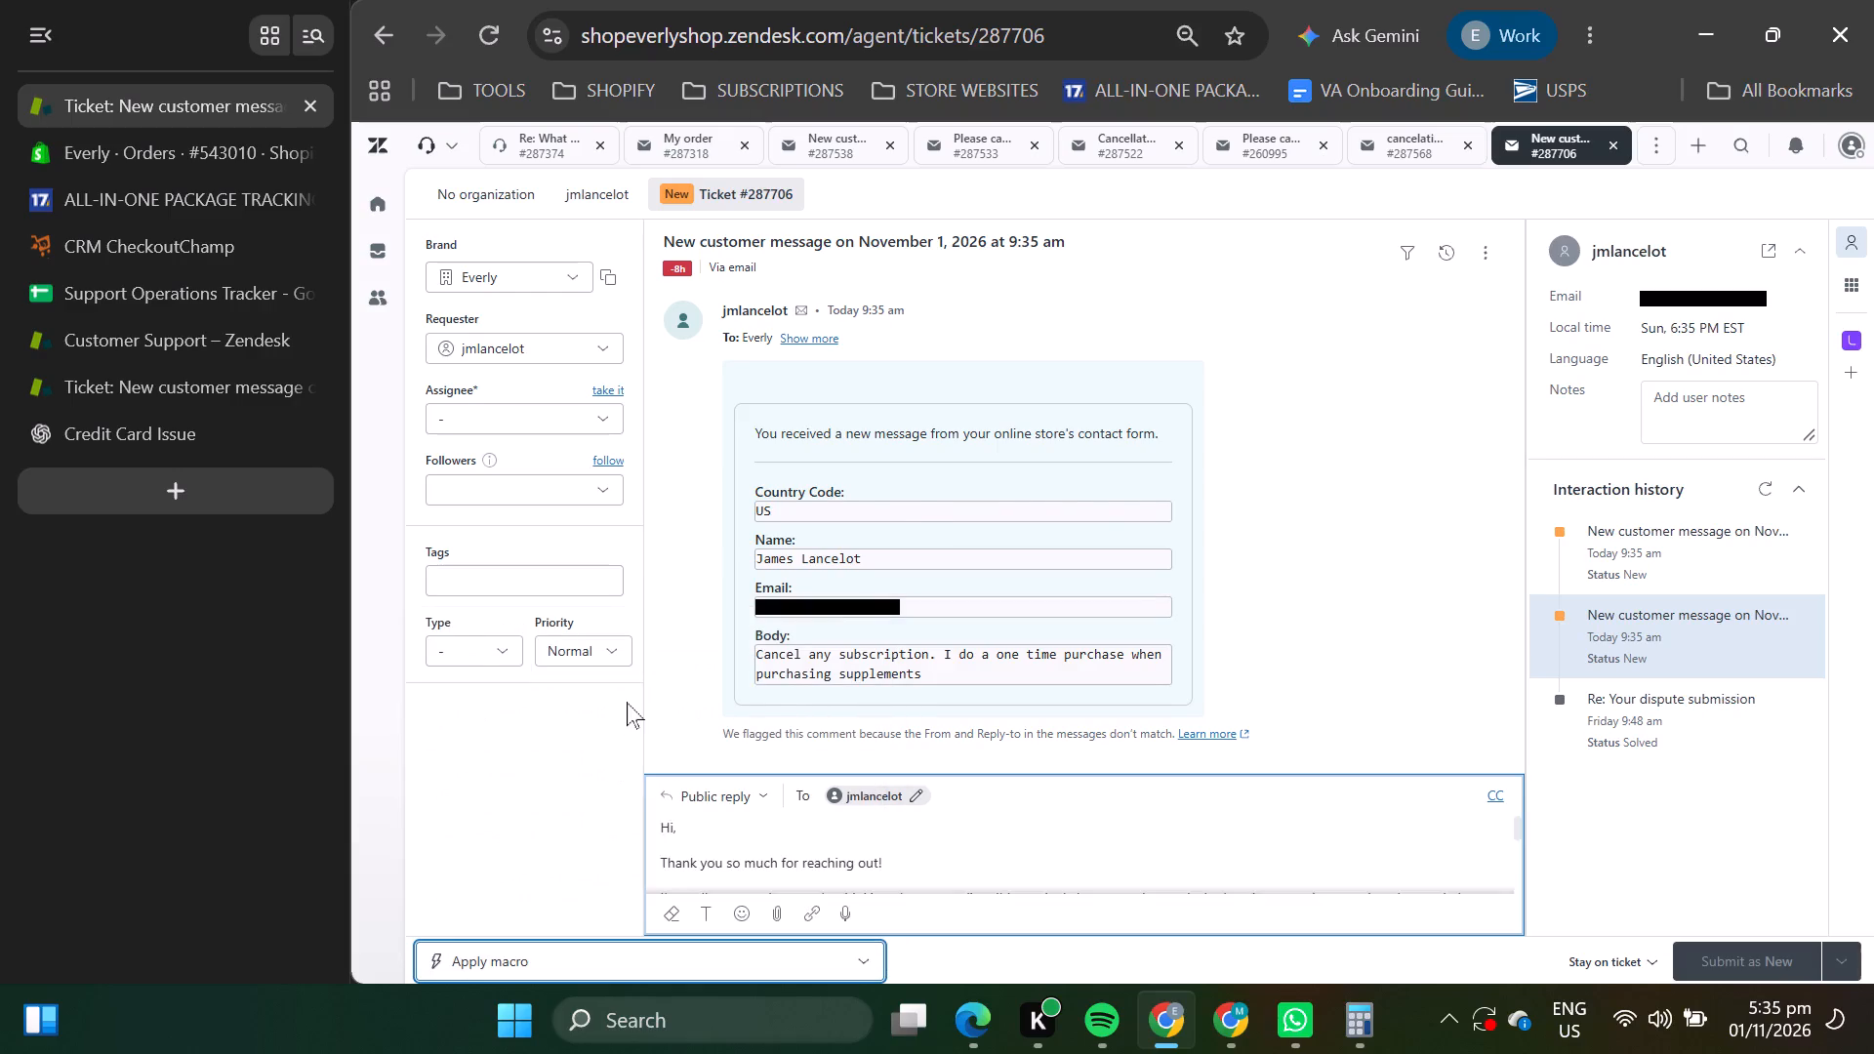
click(727, 650)
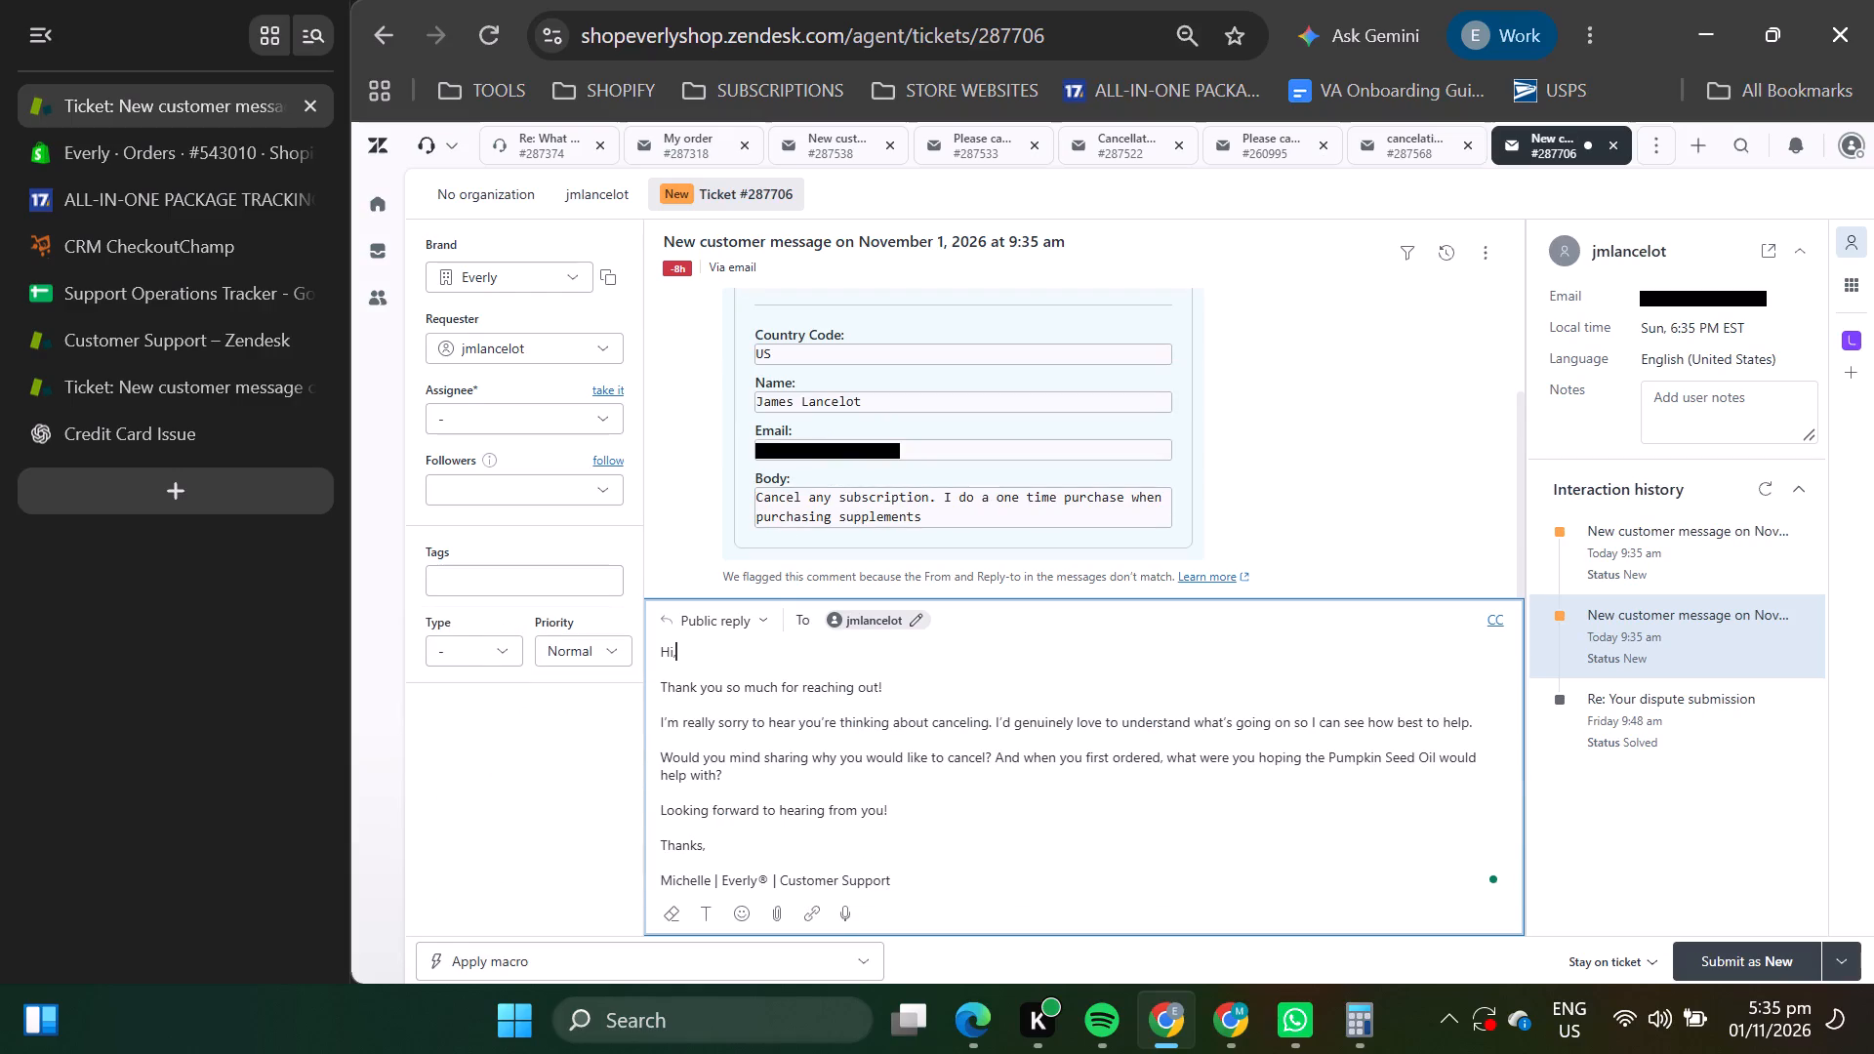
key(Left)
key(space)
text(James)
Take ticket #287706 as assignee and submit the public reply with status Solved.
click(608, 388)
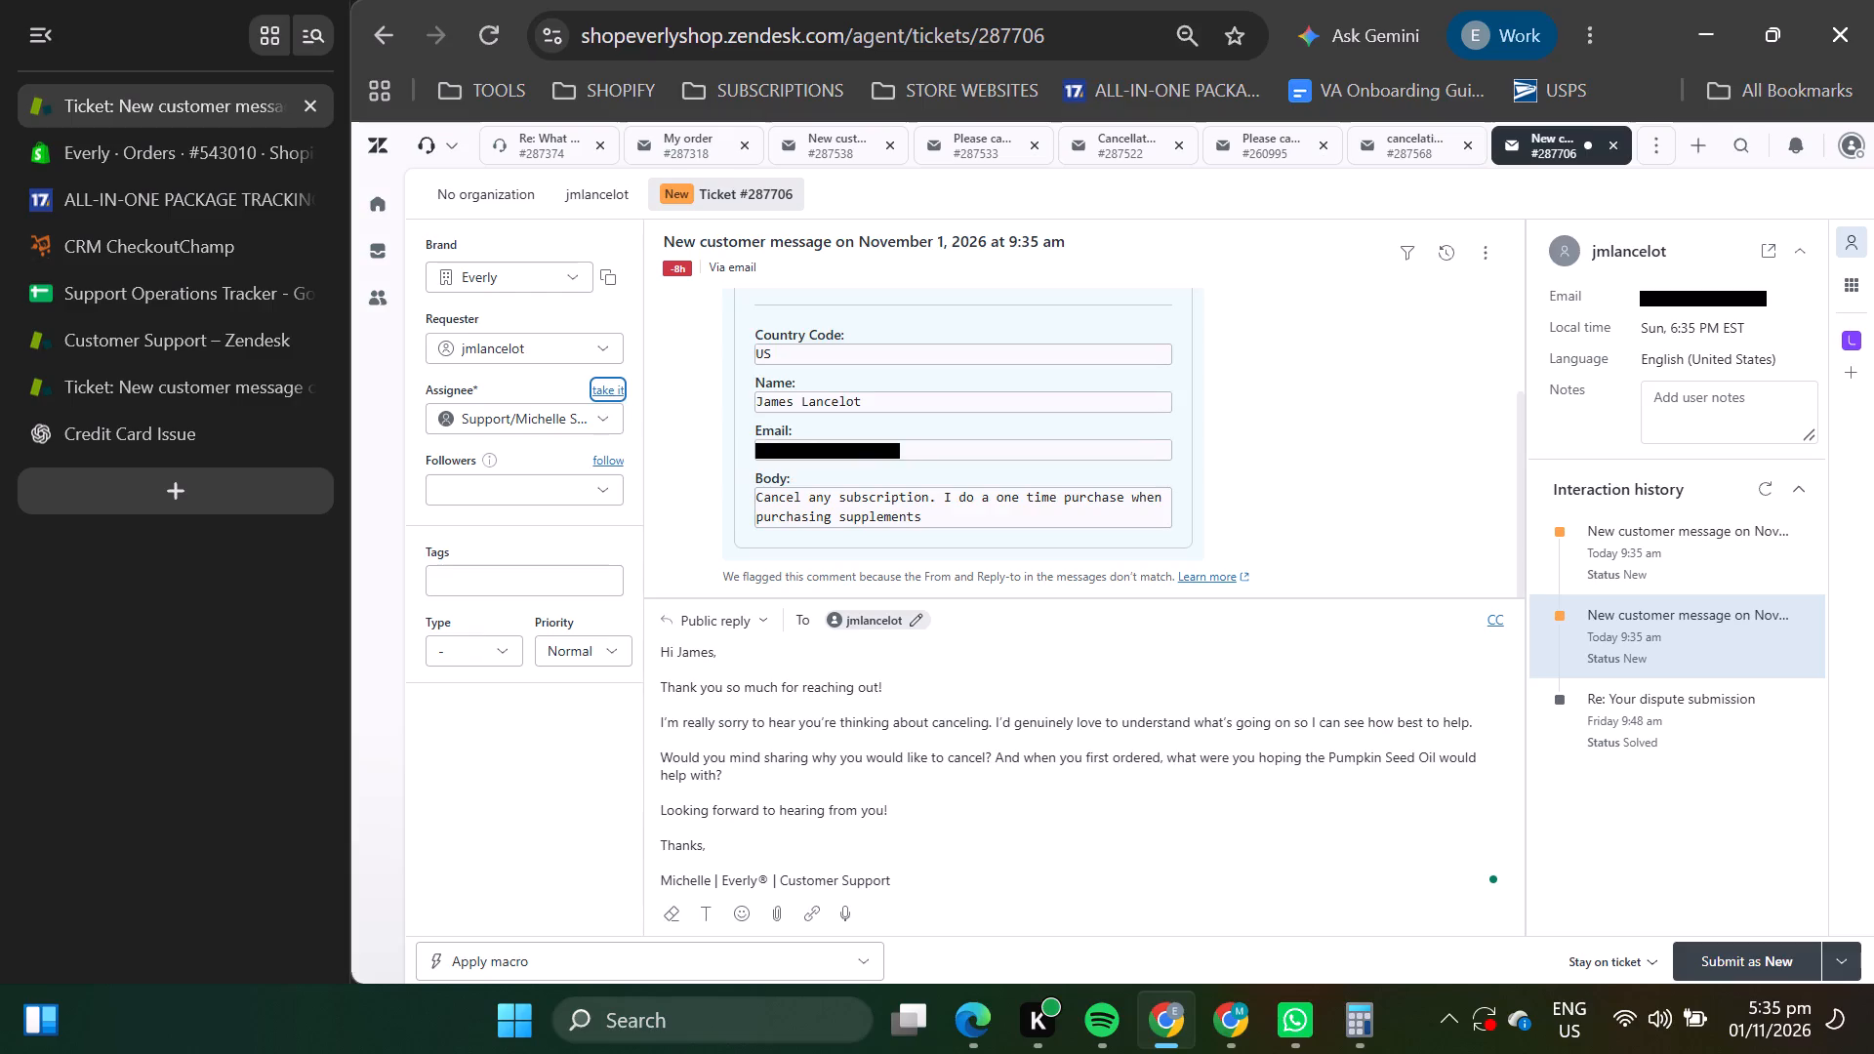
click(1852, 950)
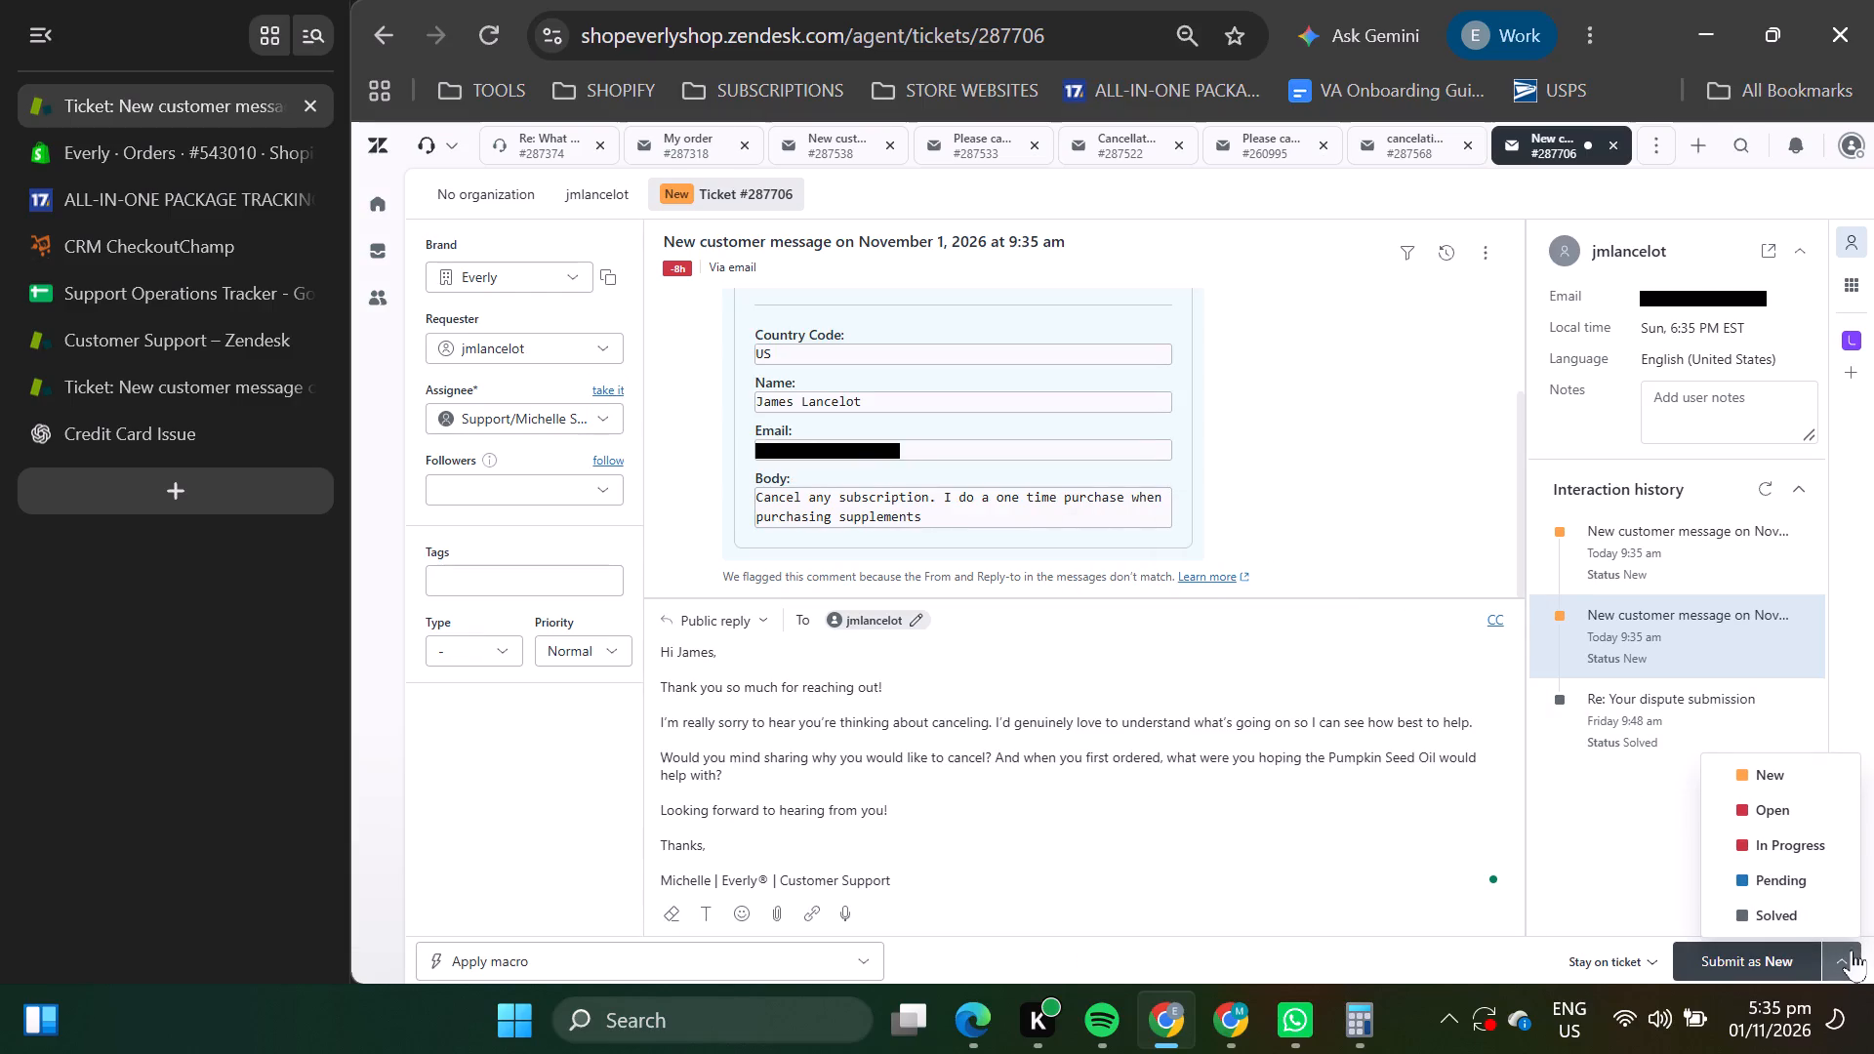
click(1803, 915)
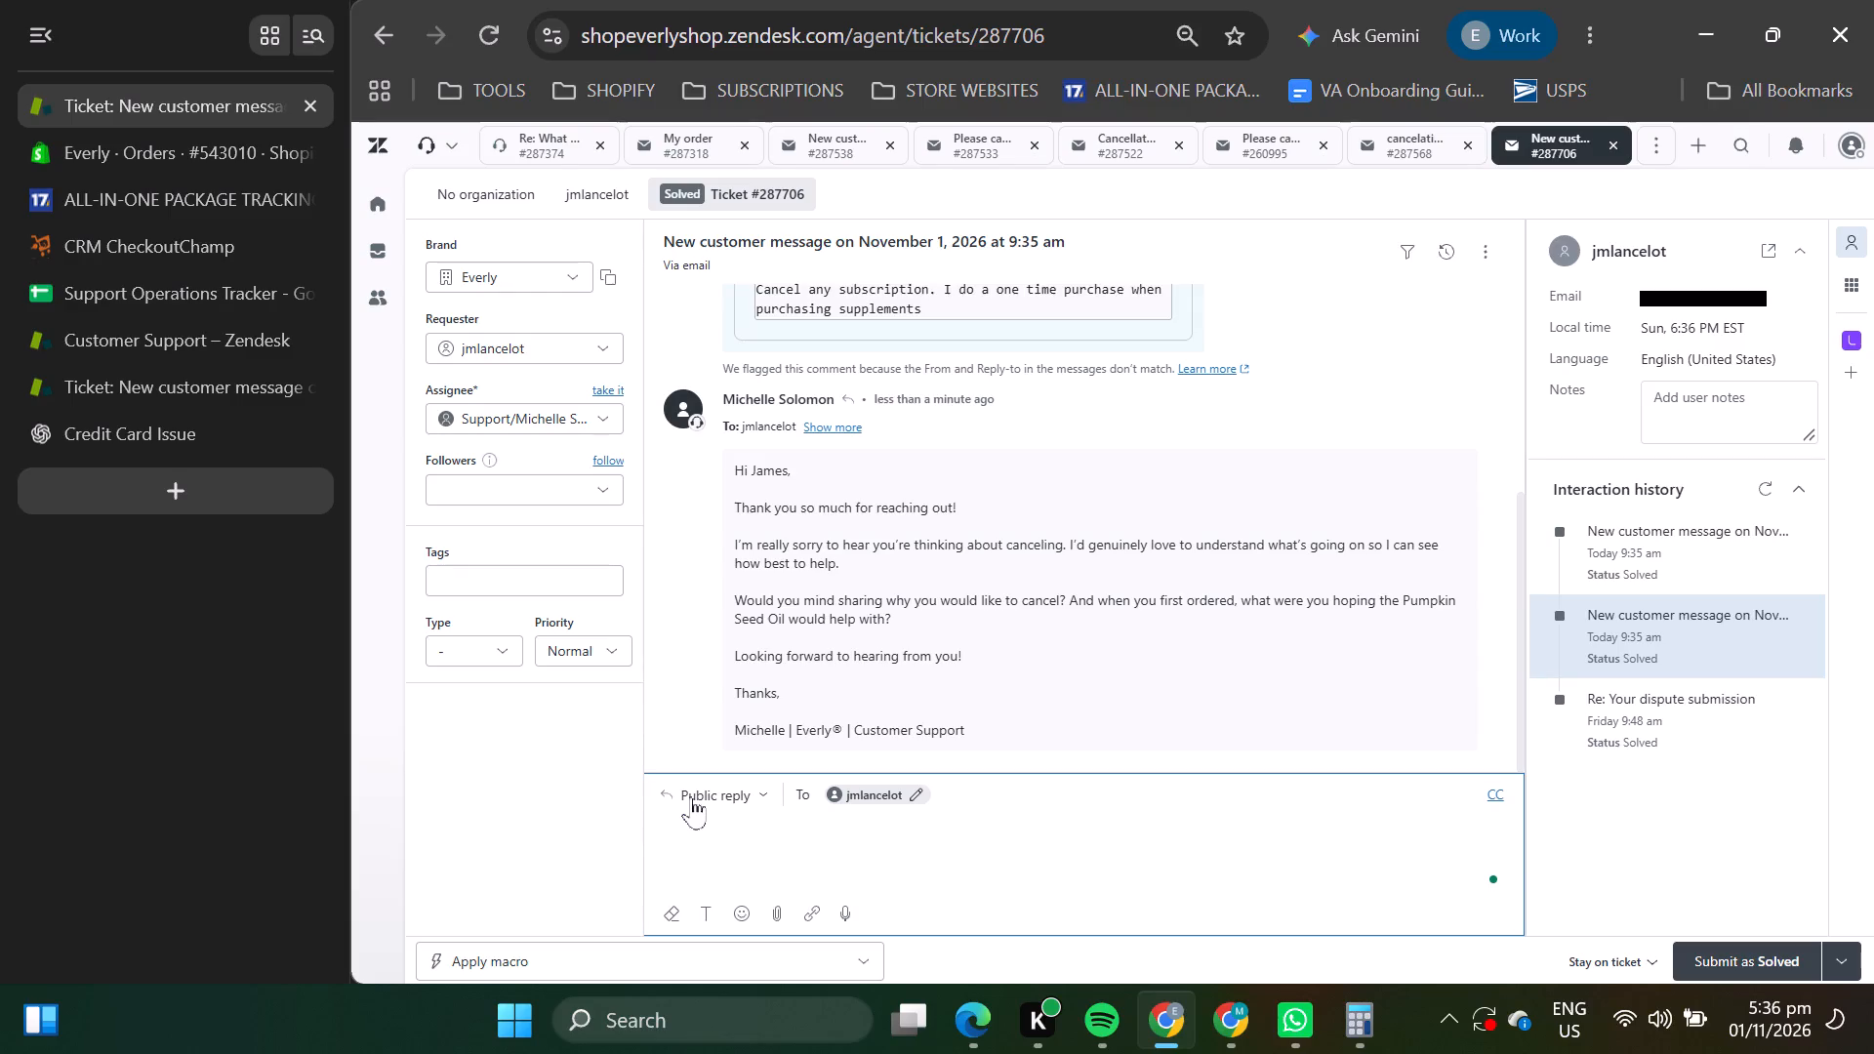
Copy the full title of the Step 1 - Ask Why cancellation macro from its preview and paste it into an internal note on ticket #287706.
click(709, 791)
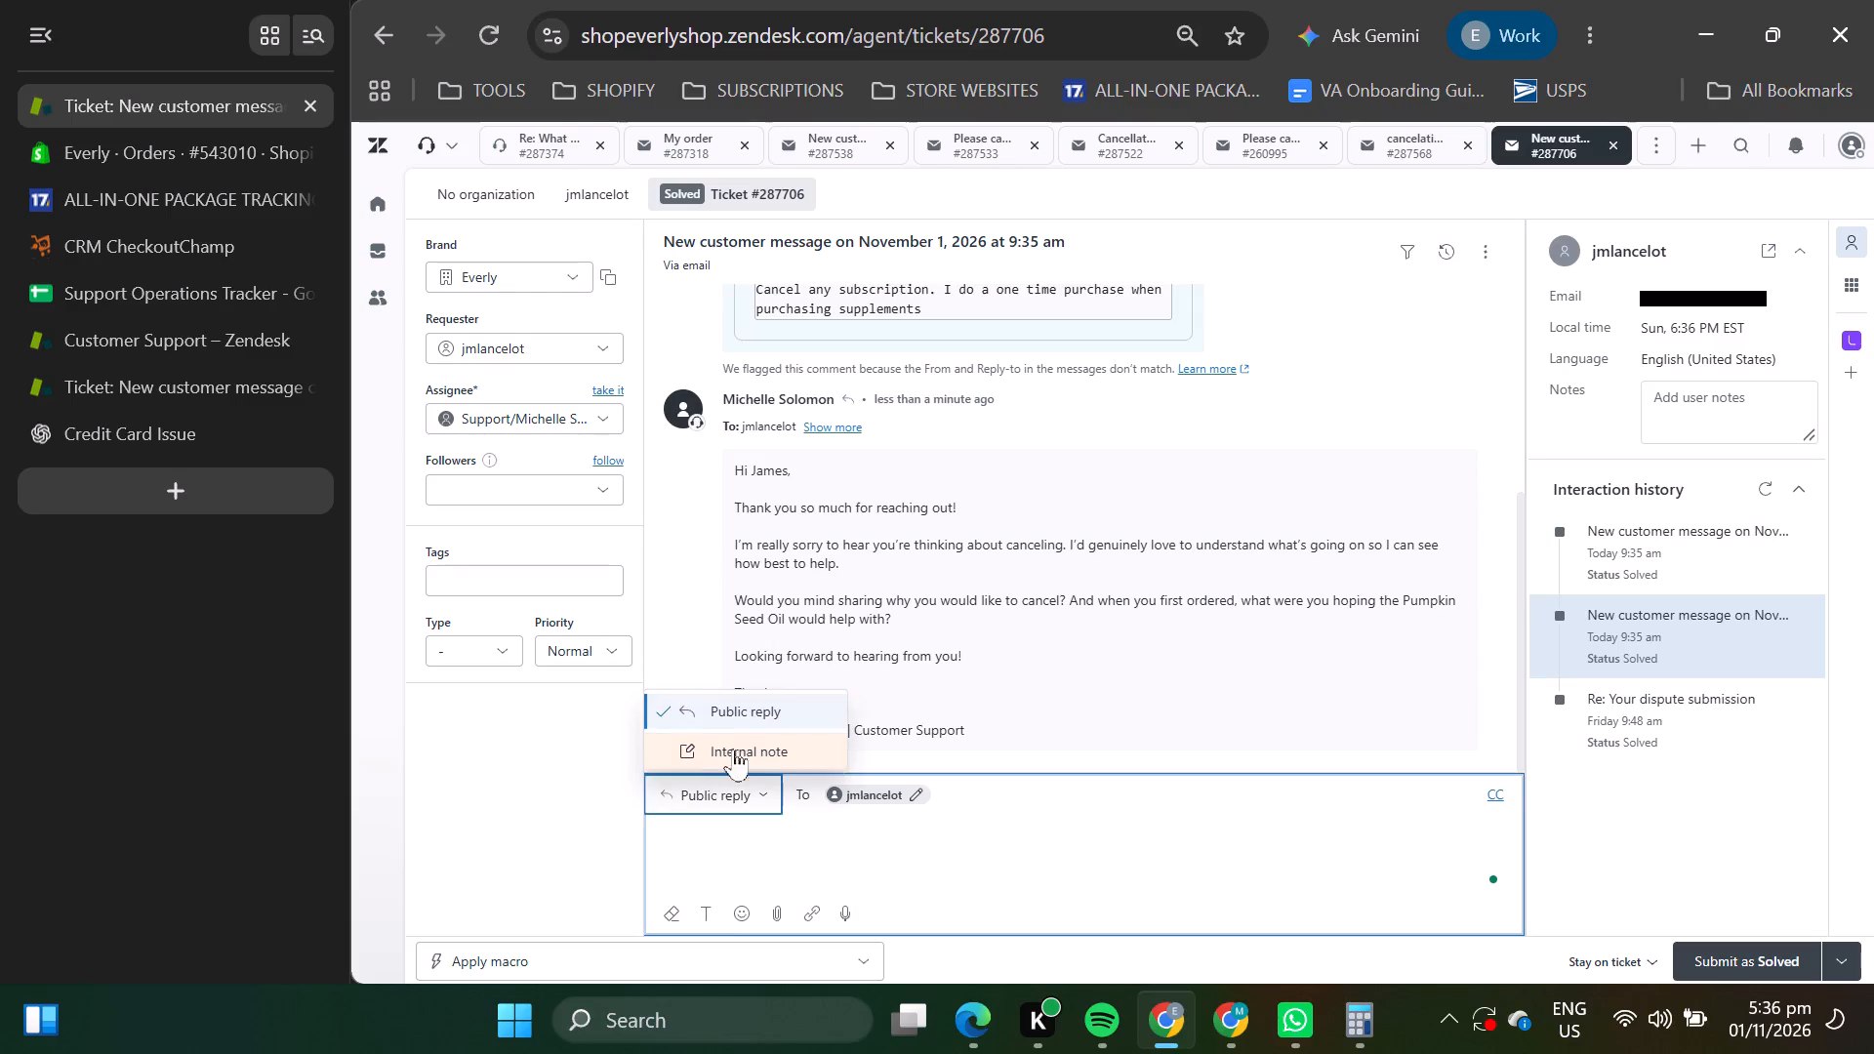
click(736, 740)
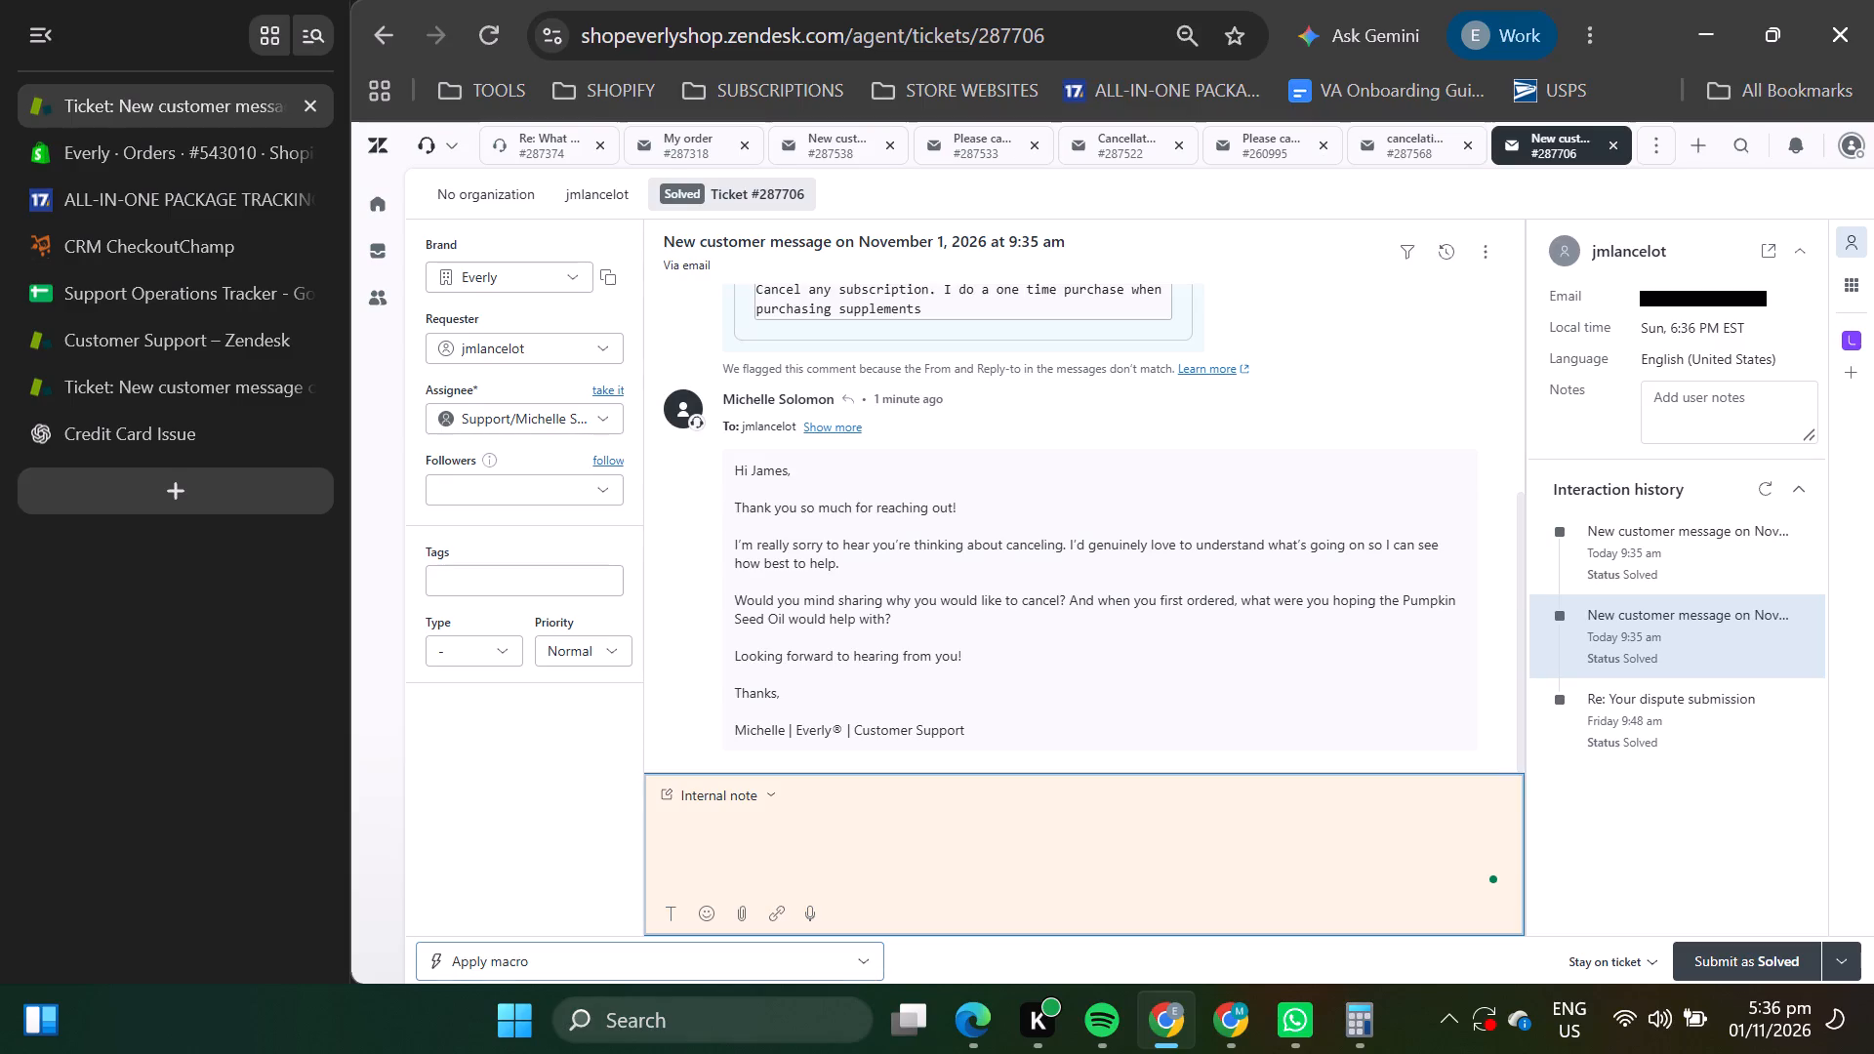
click(716, 831)
click(861, 963)
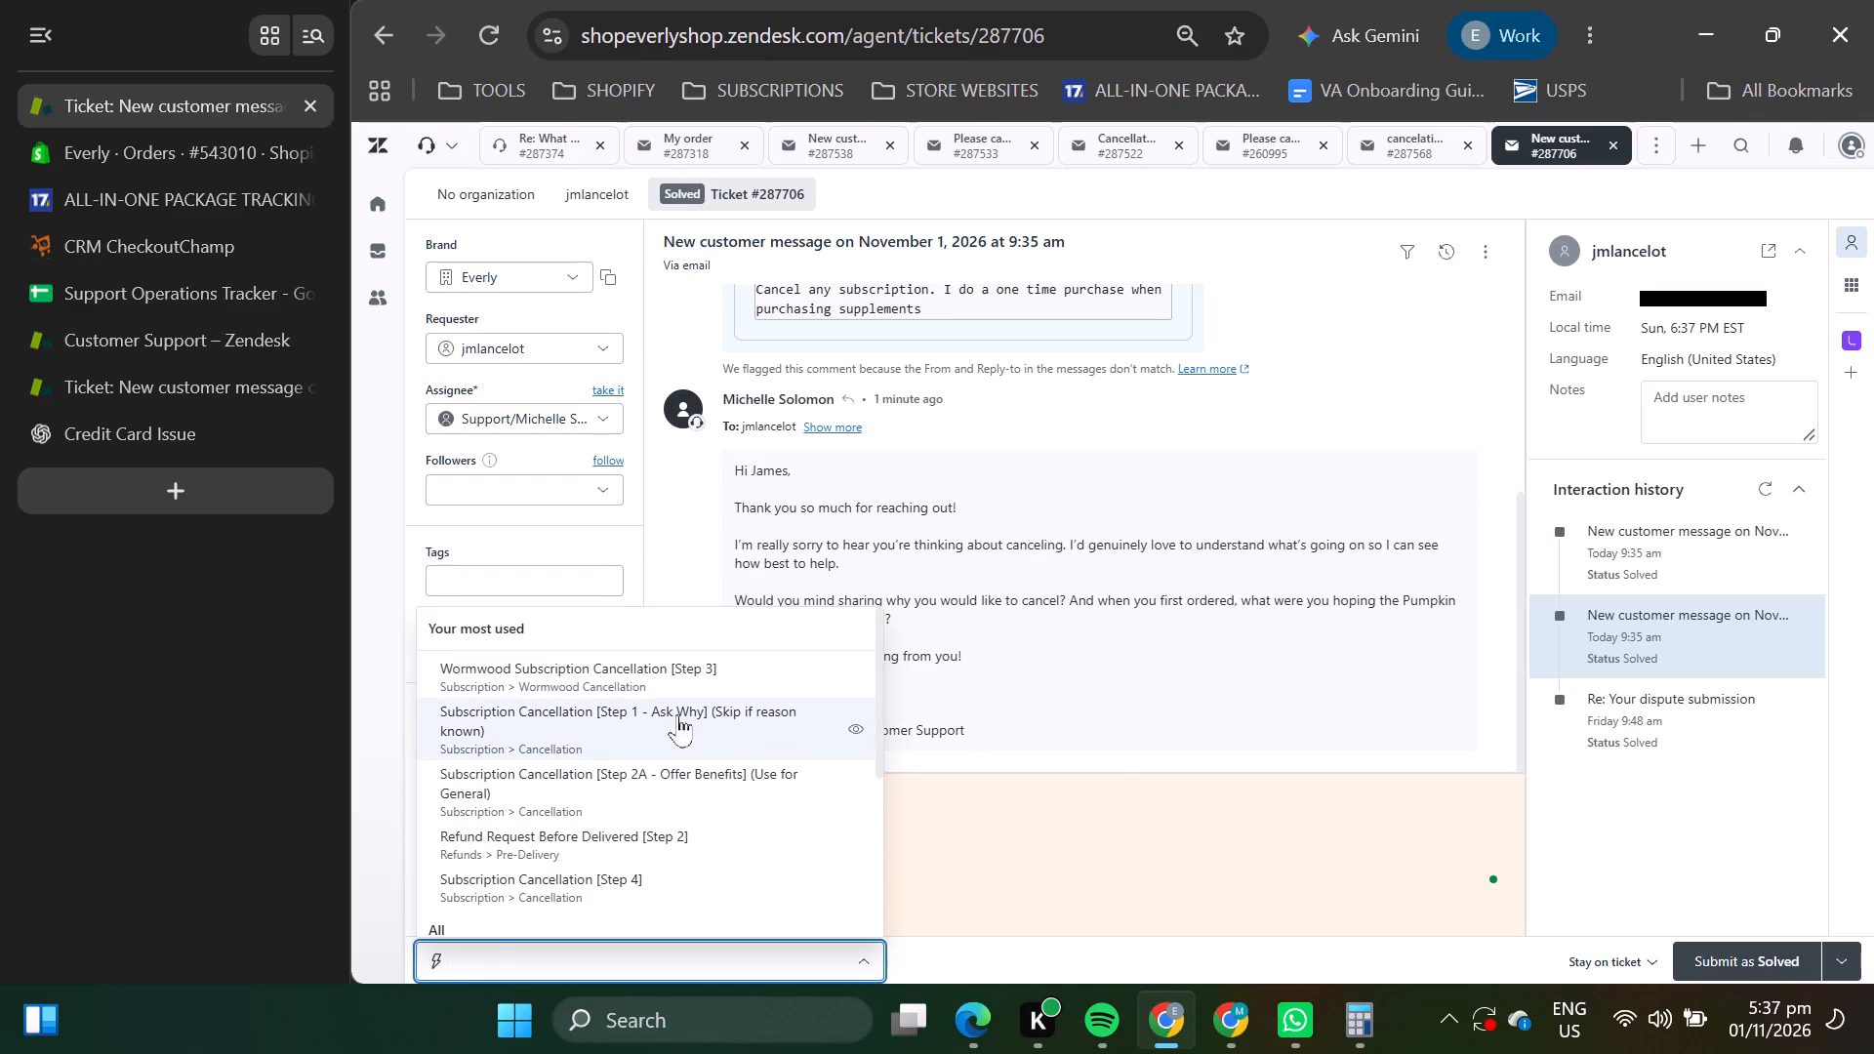
key(shift+Return)
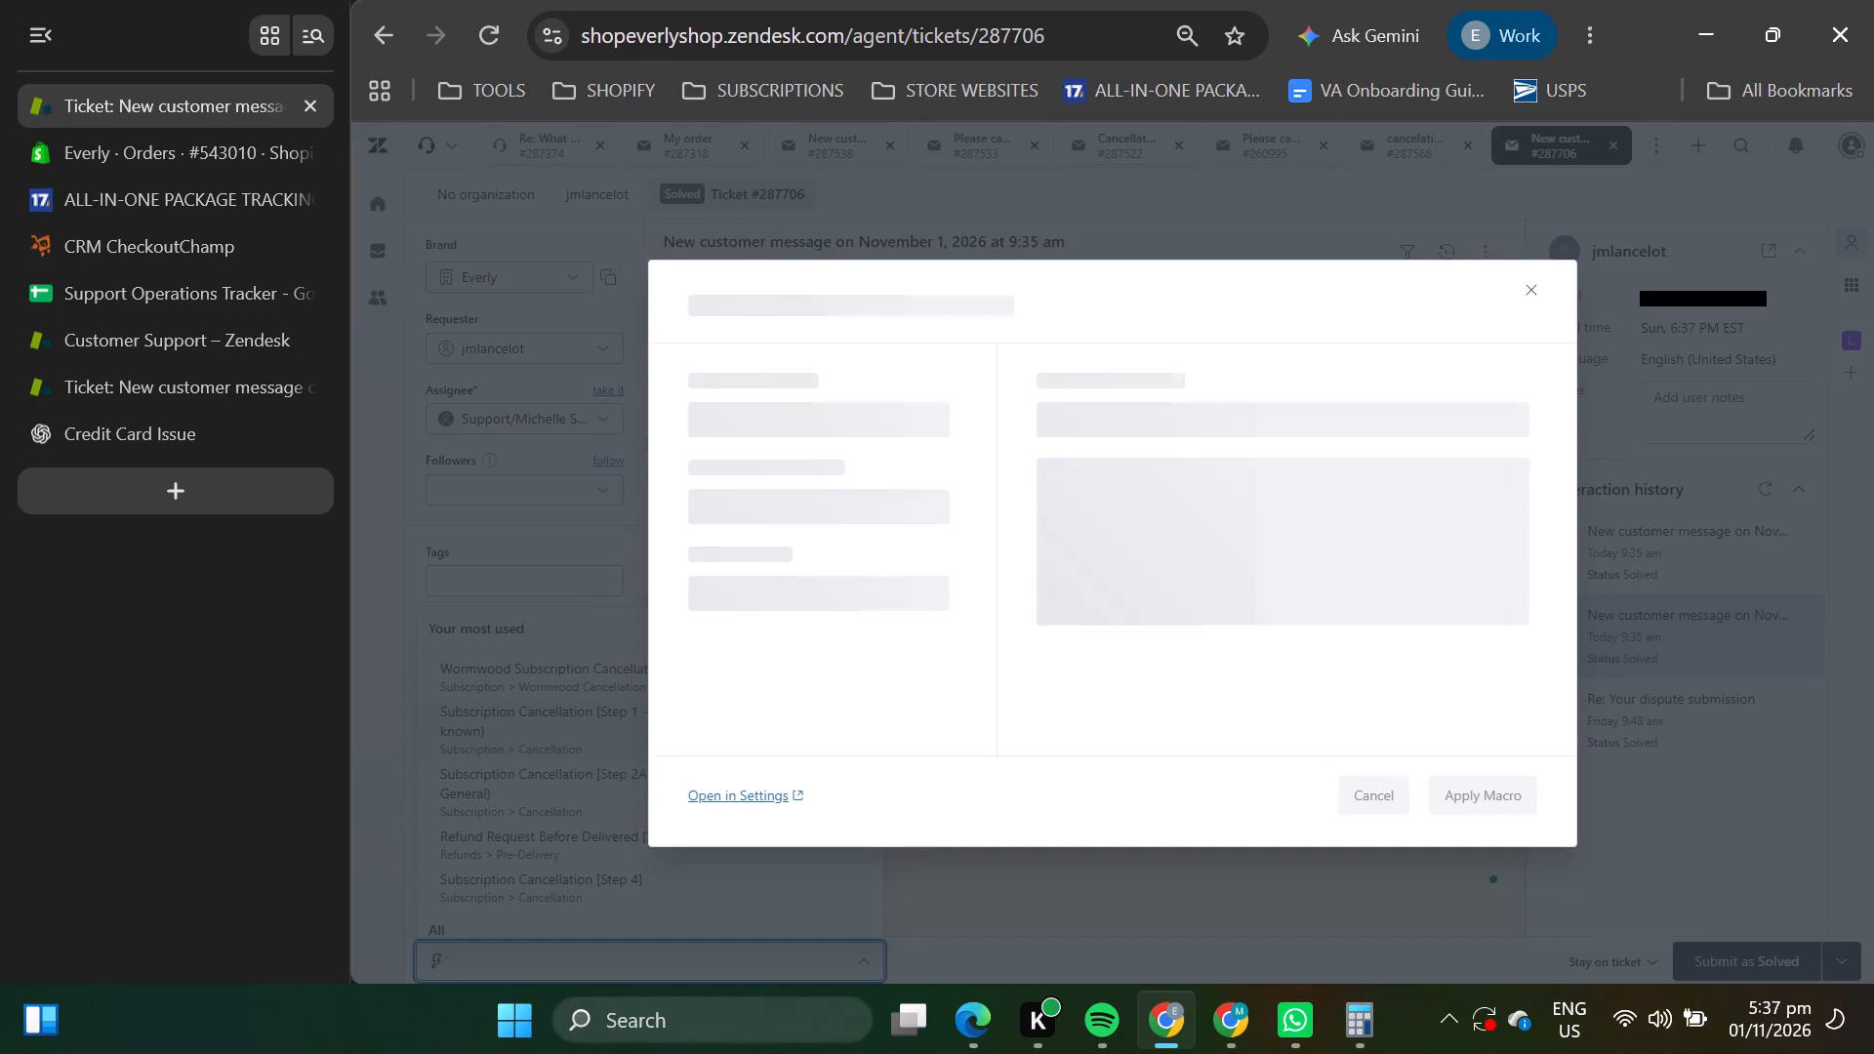
drag(885, 348, 676, 321)
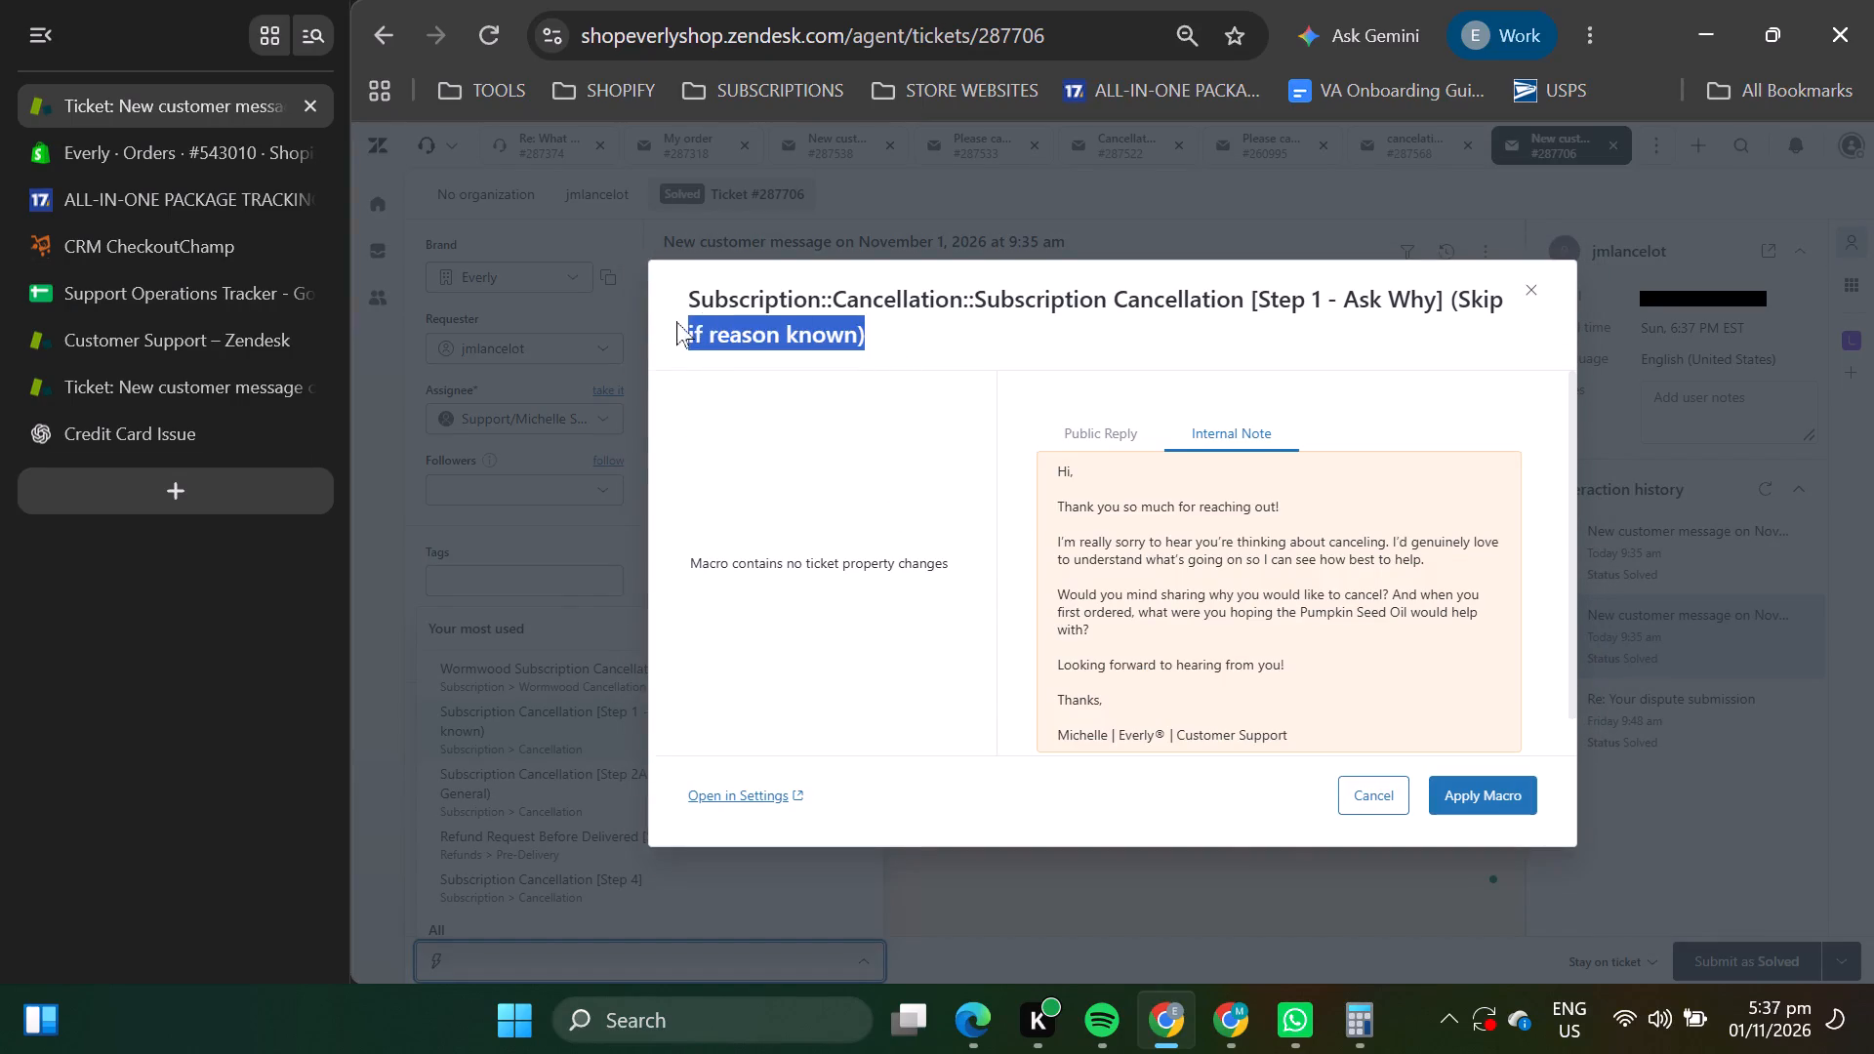
drag(676, 321, 657, 298)
right_click(718, 318)
click(788, 353)
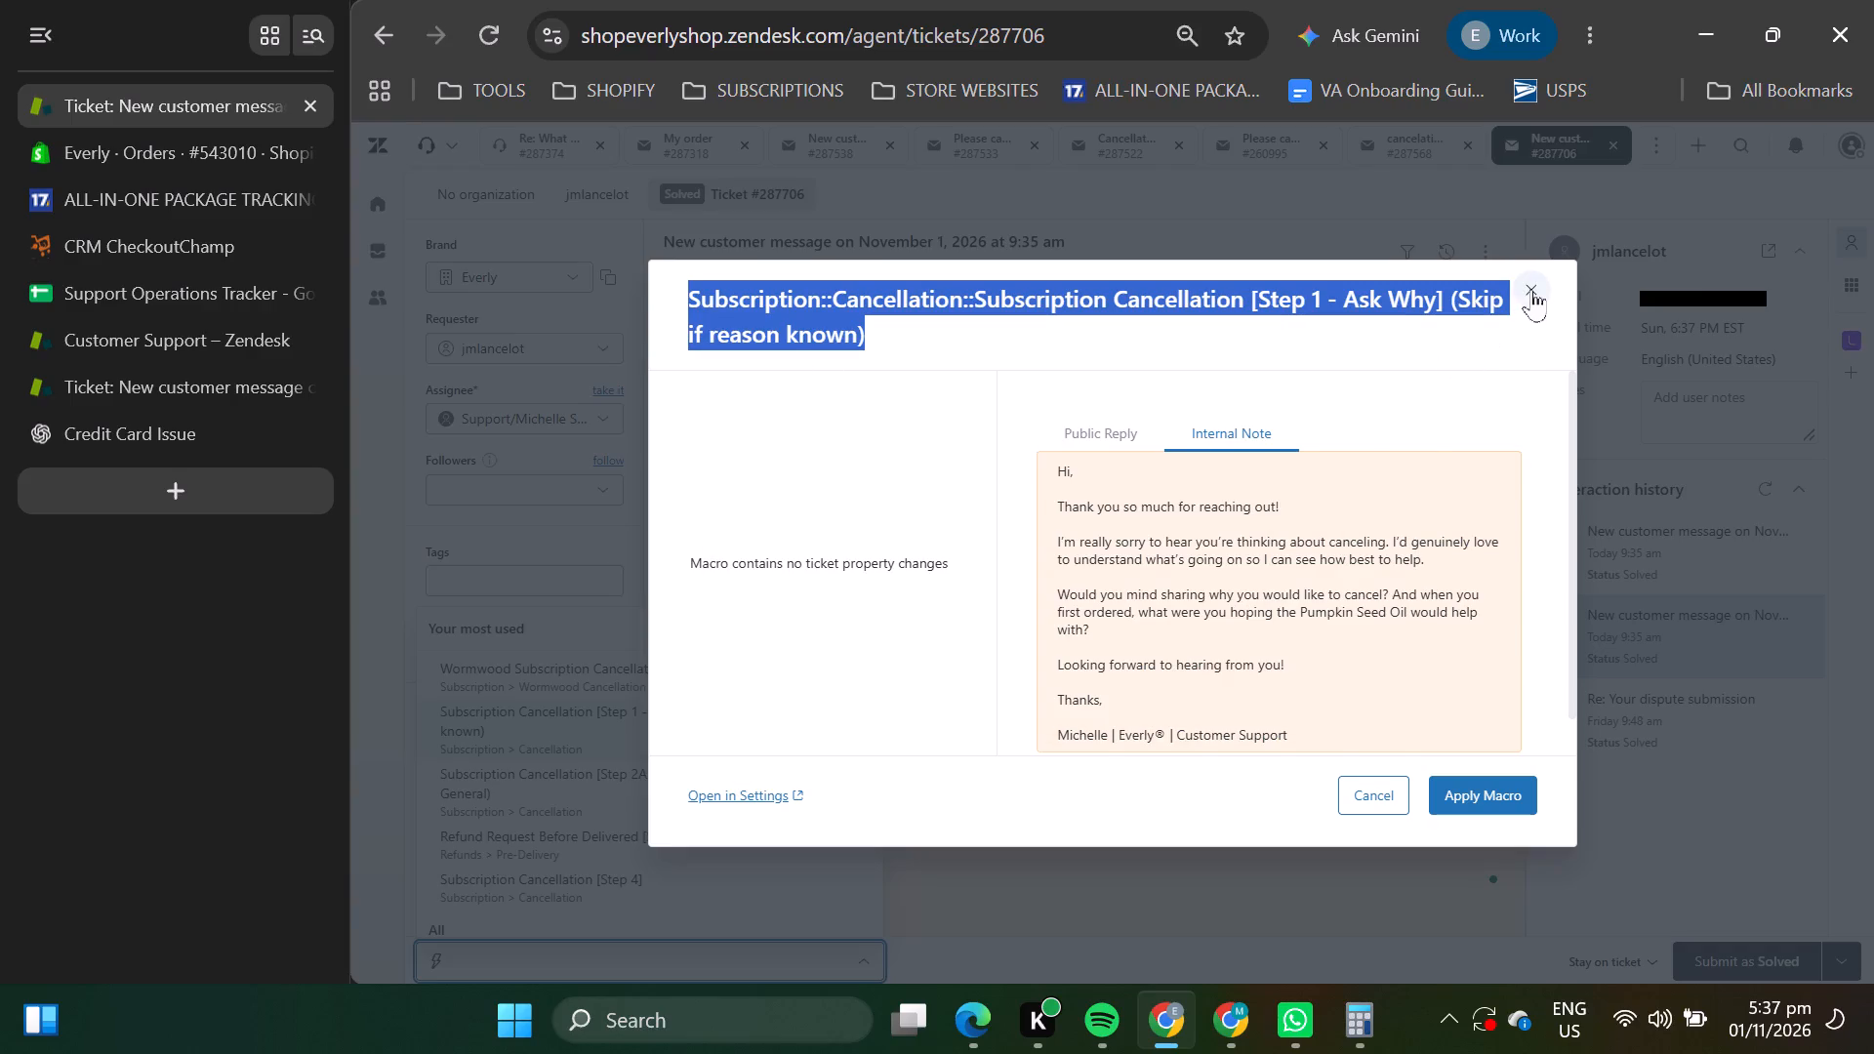
click(1531, 289)
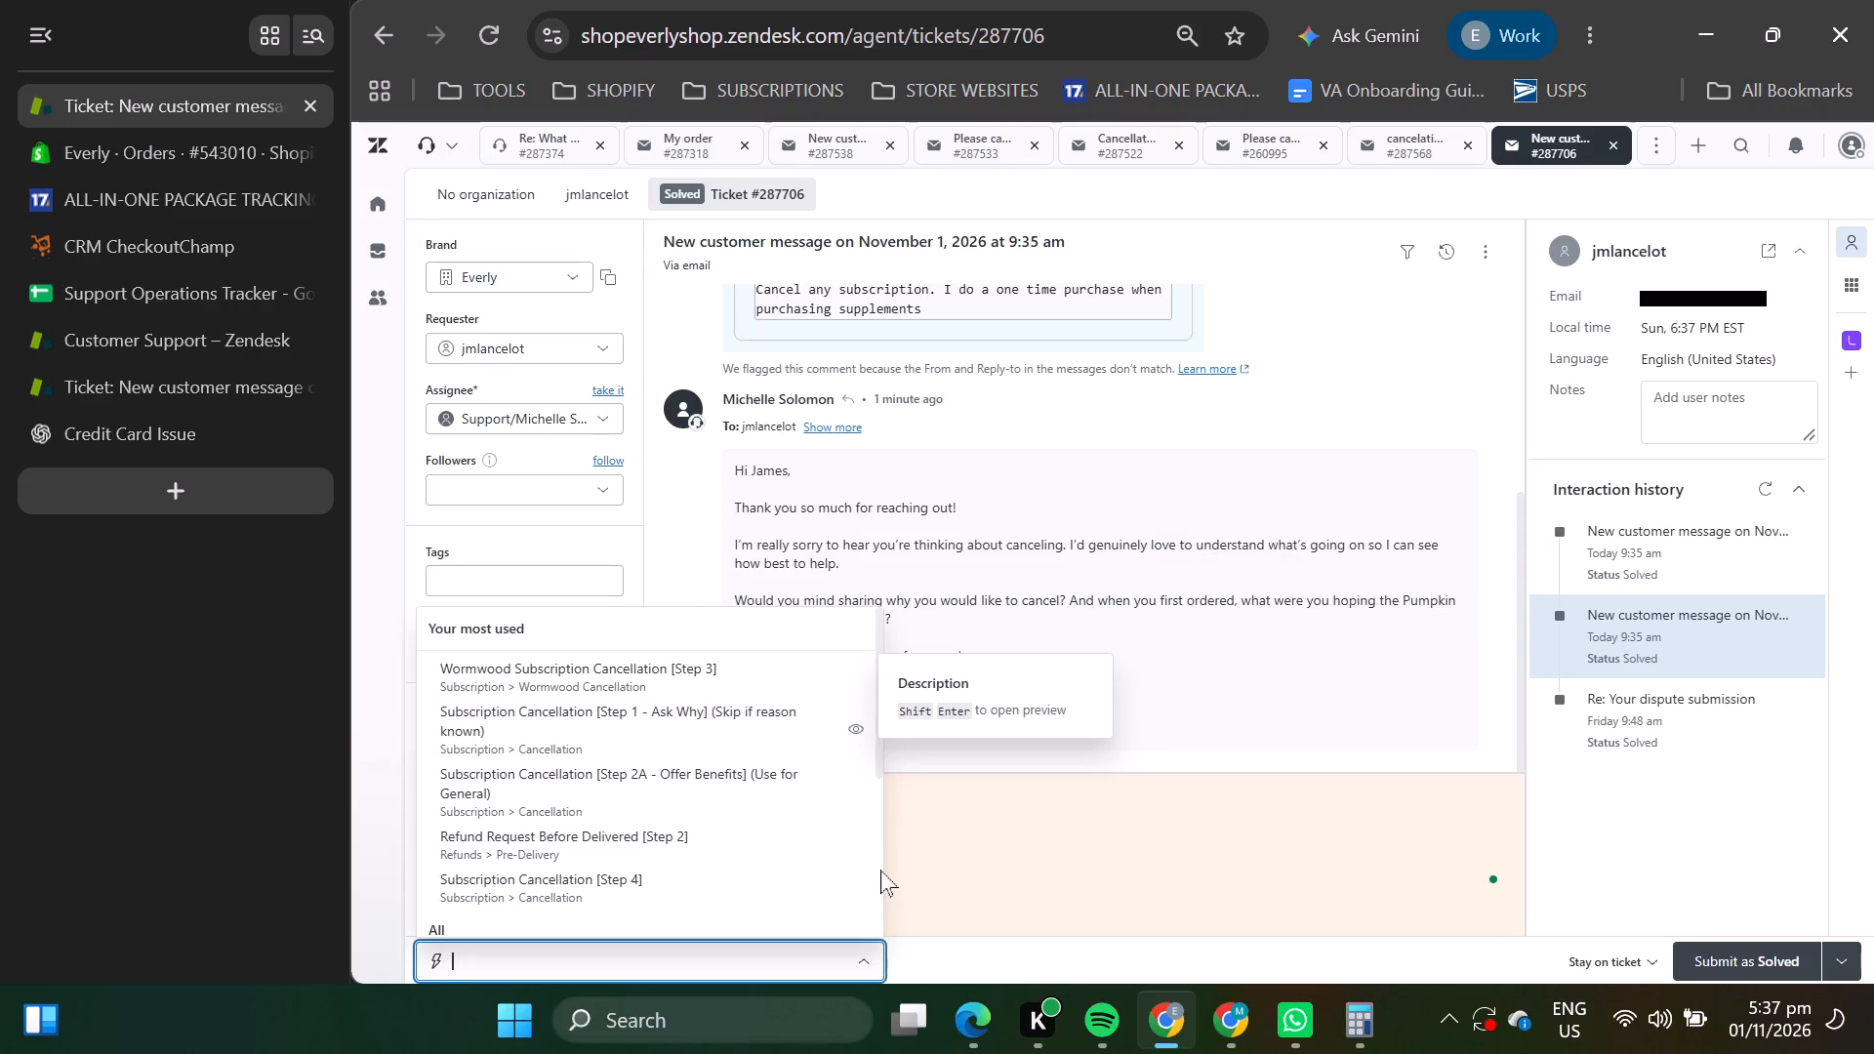
click(946, 838)
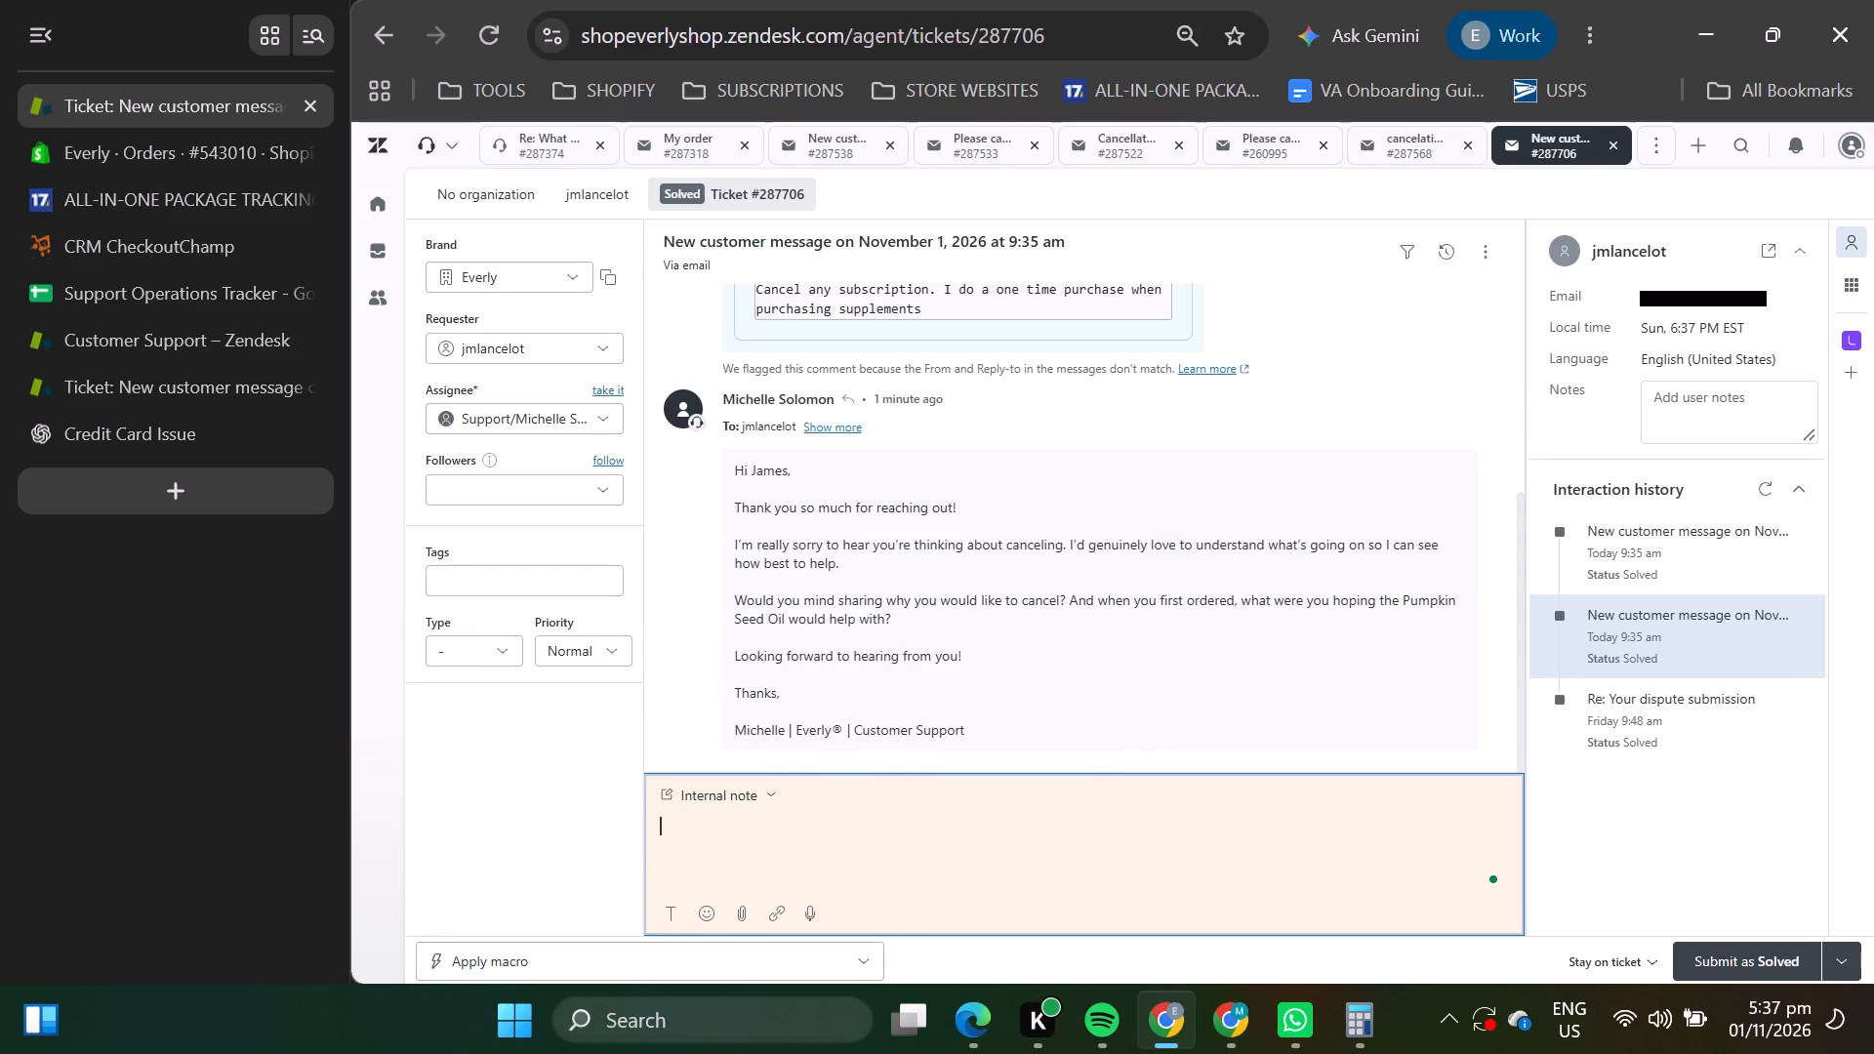
right_click(741, 858)
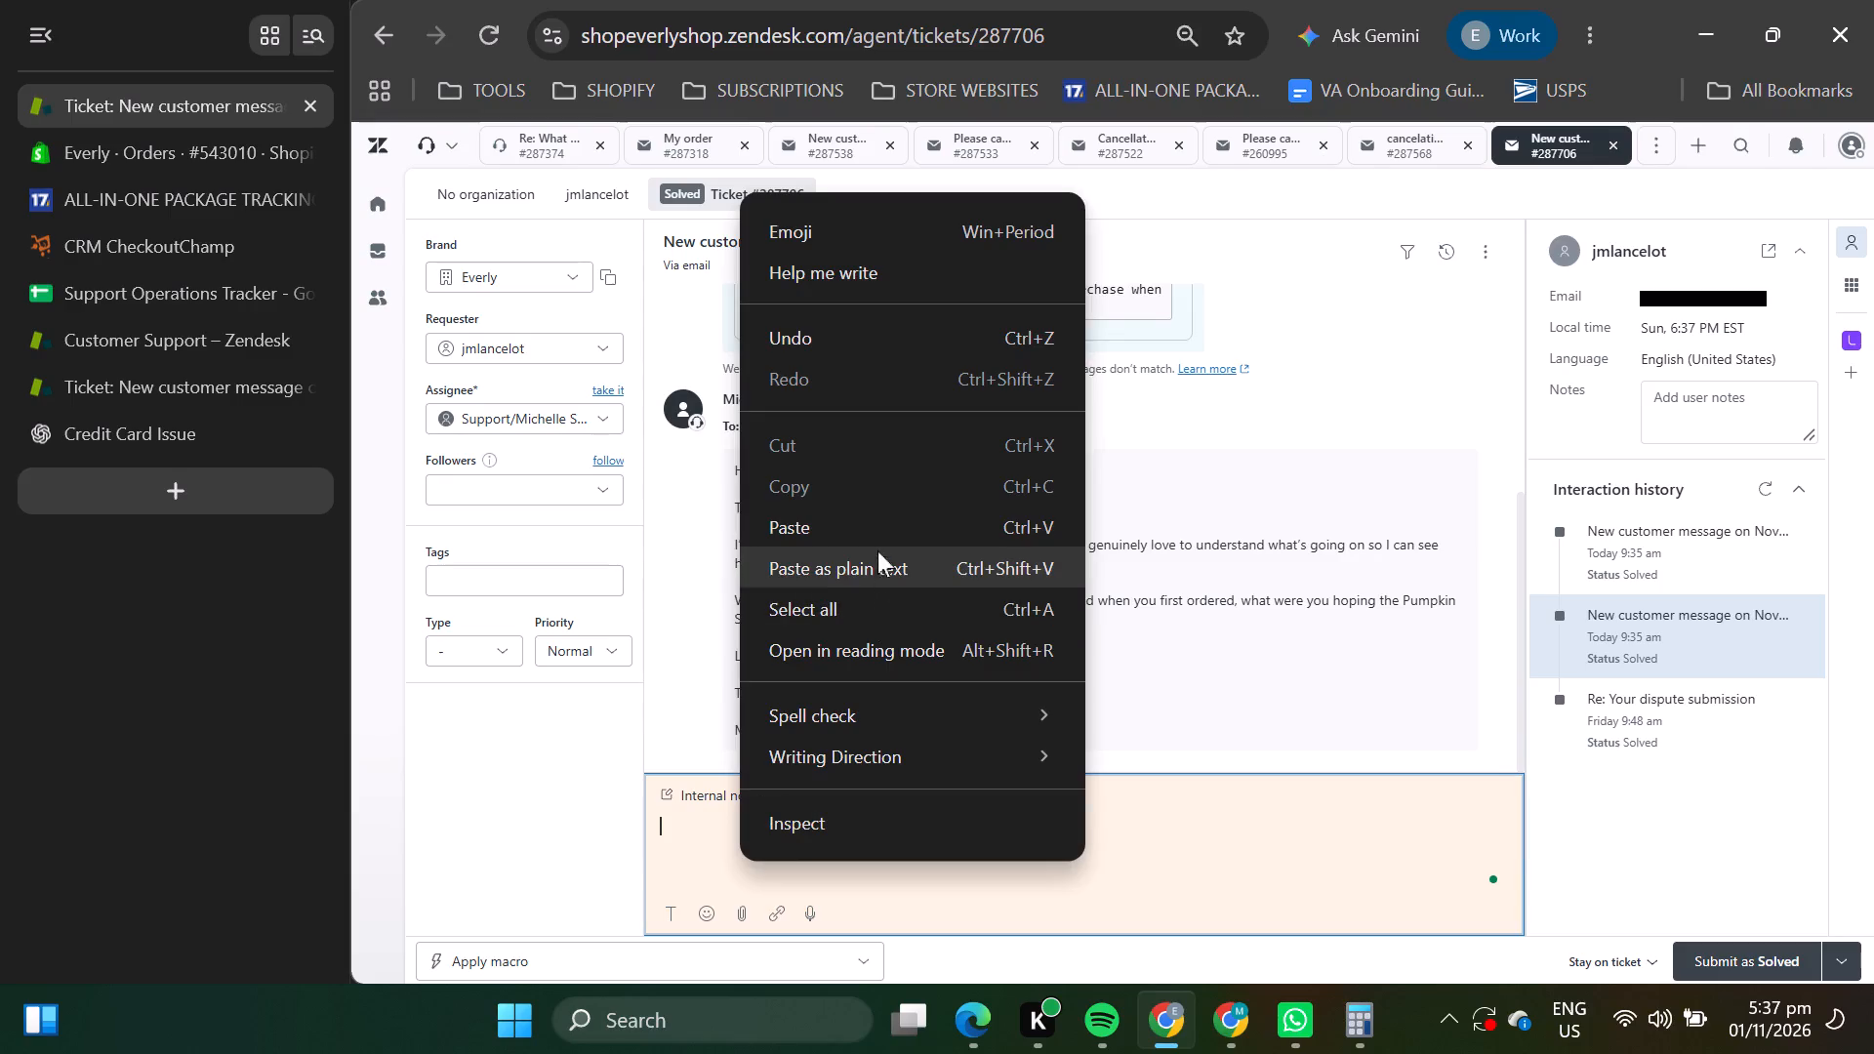
click(875, 530)
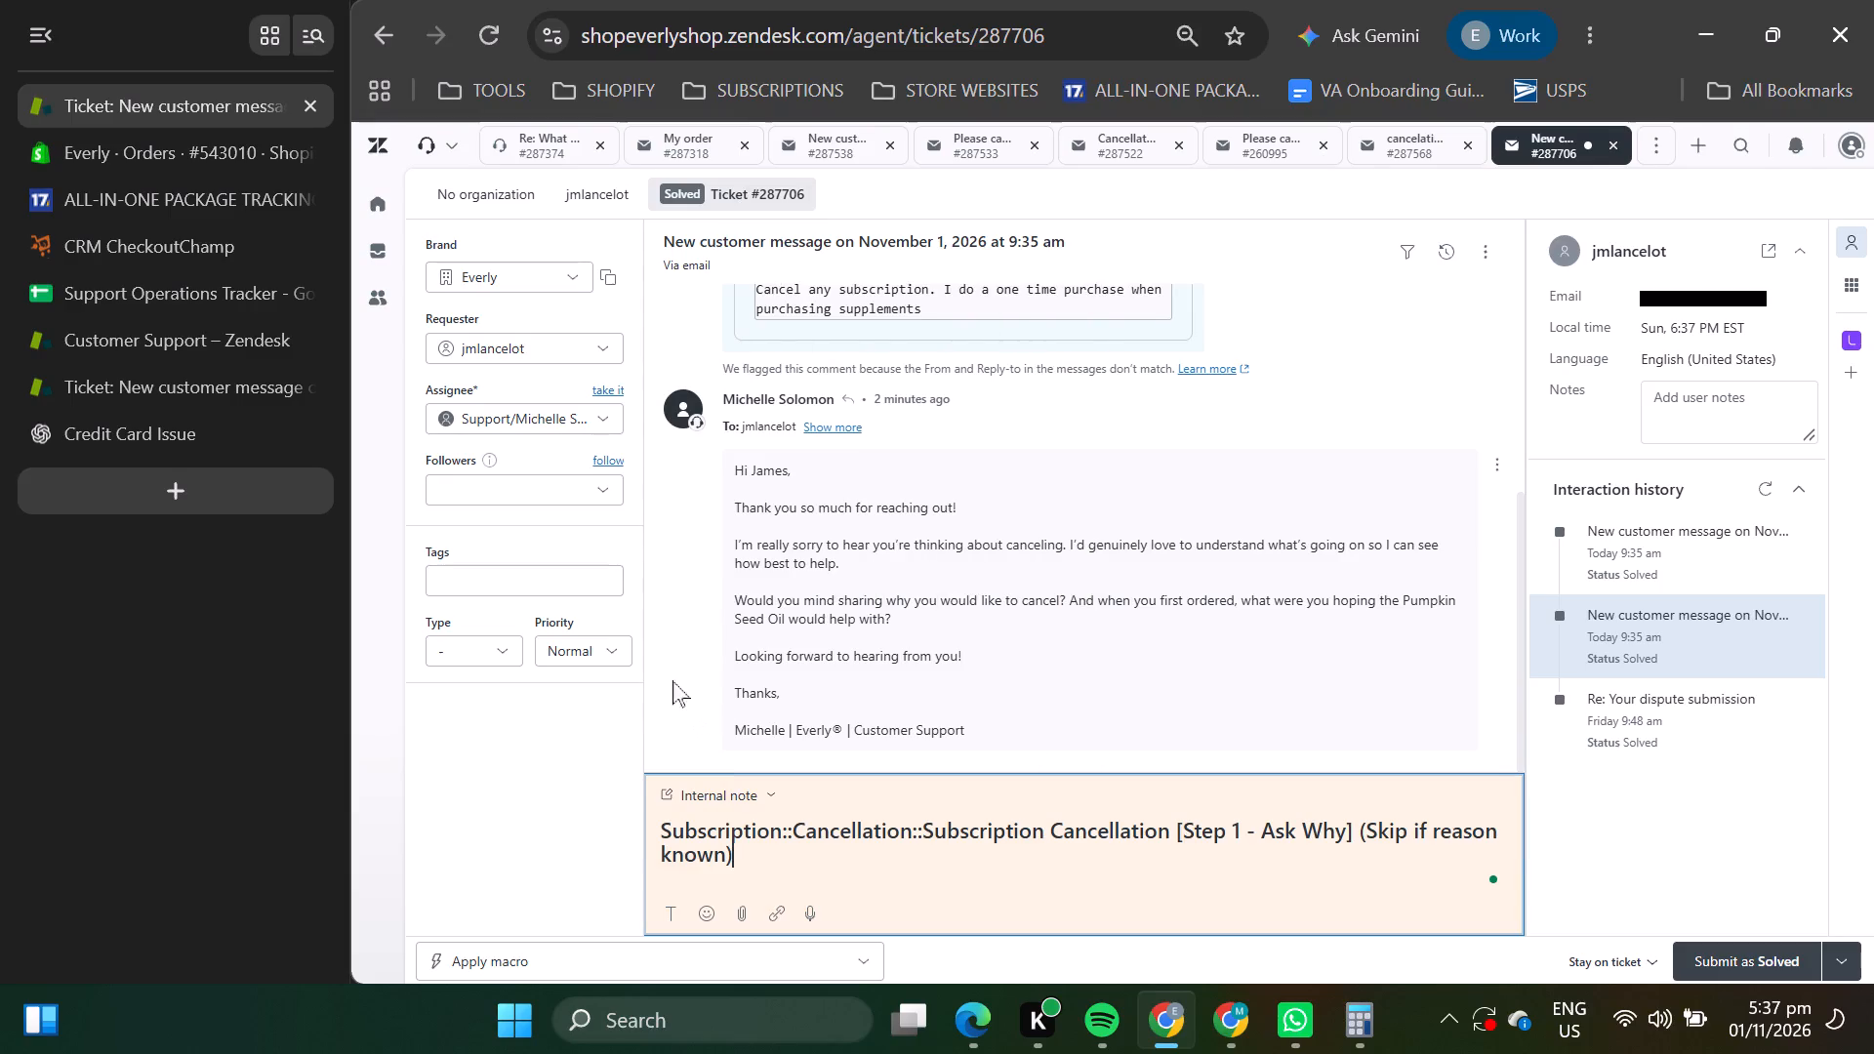
Take ticket #287706 as assignee and submit the internal note with status Solved.
click(618, 390)
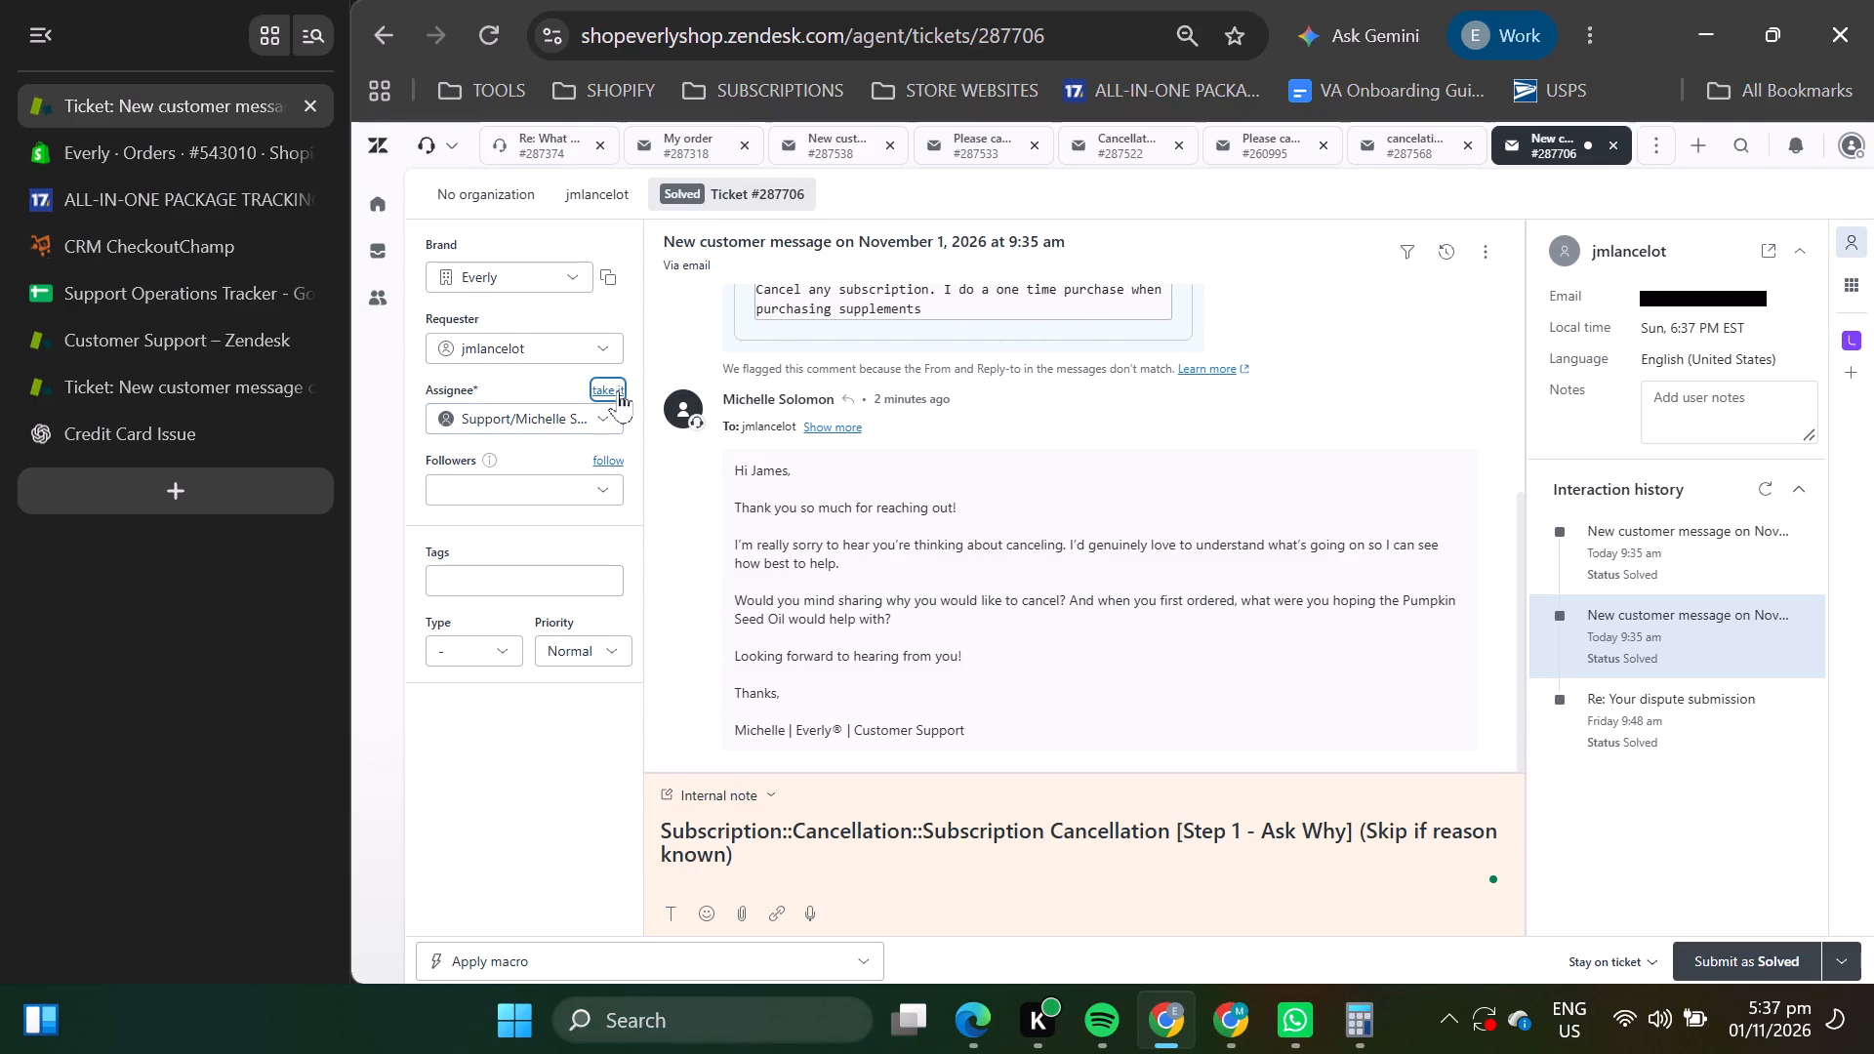
click(618, 390)
click(615, 384)
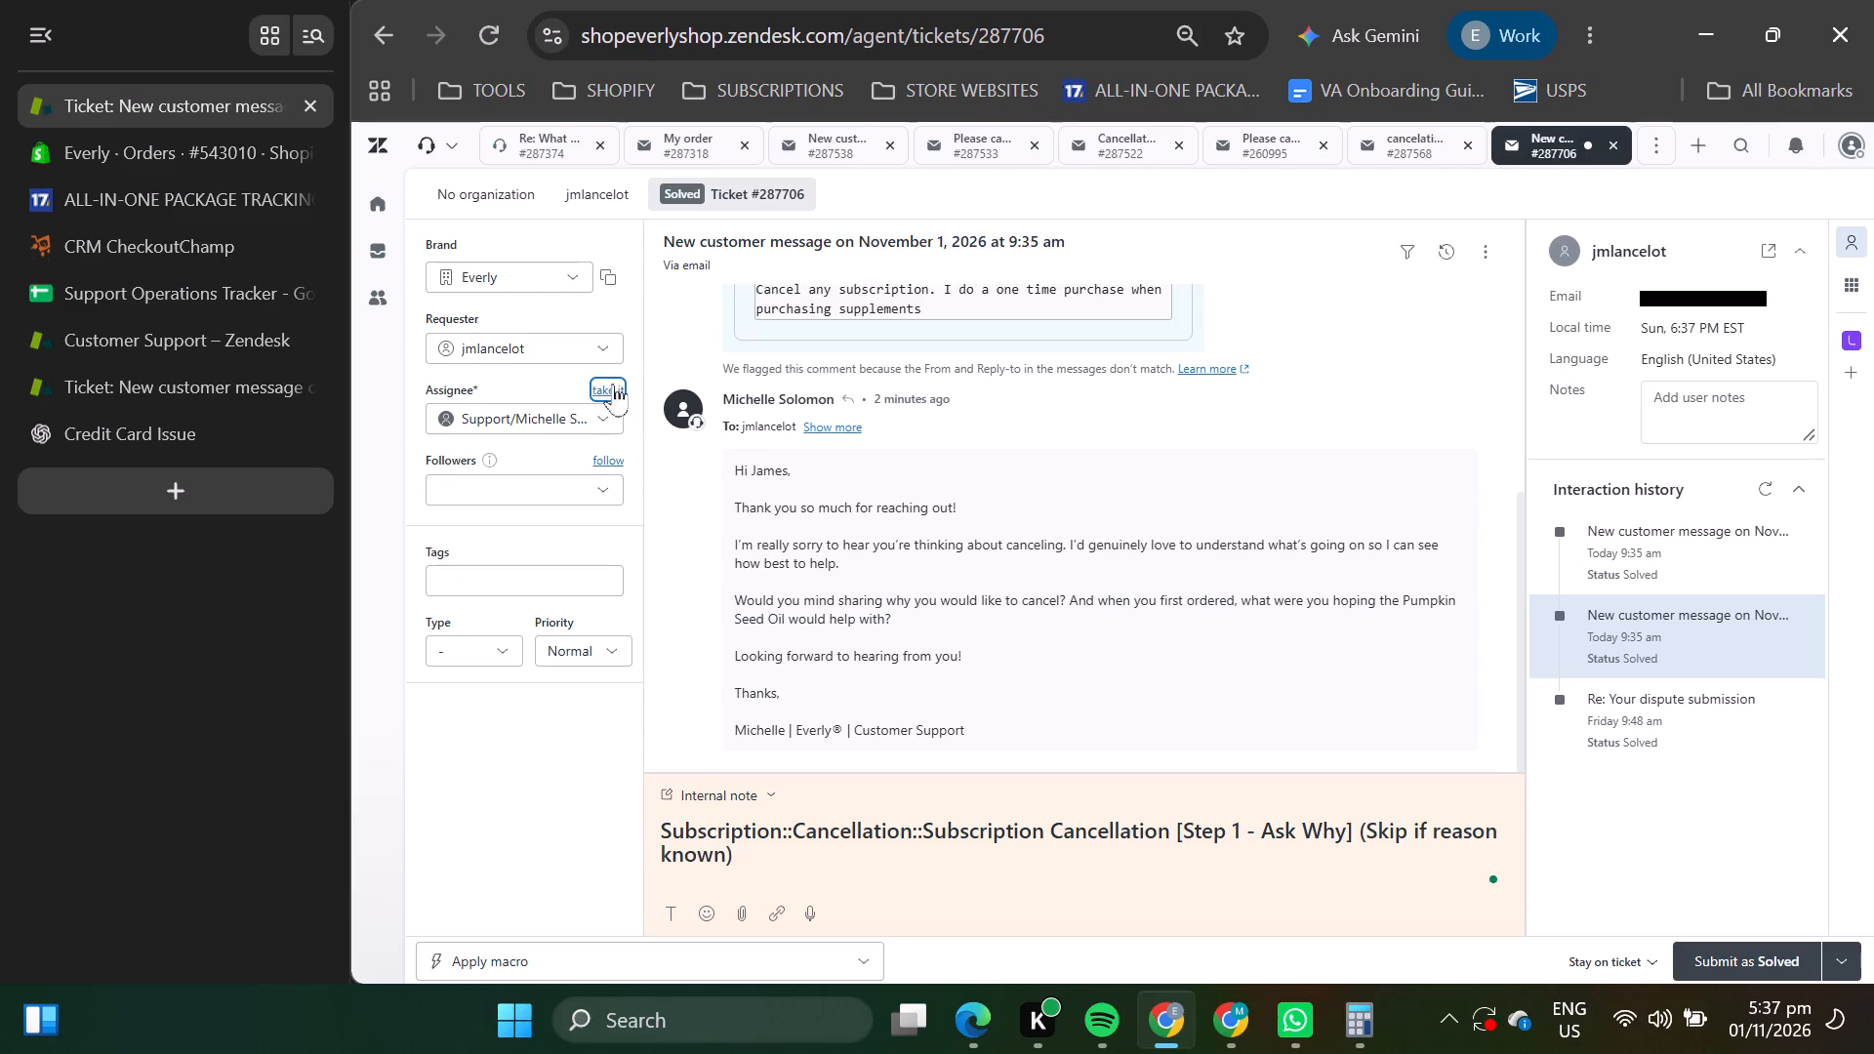
click(601, 388)
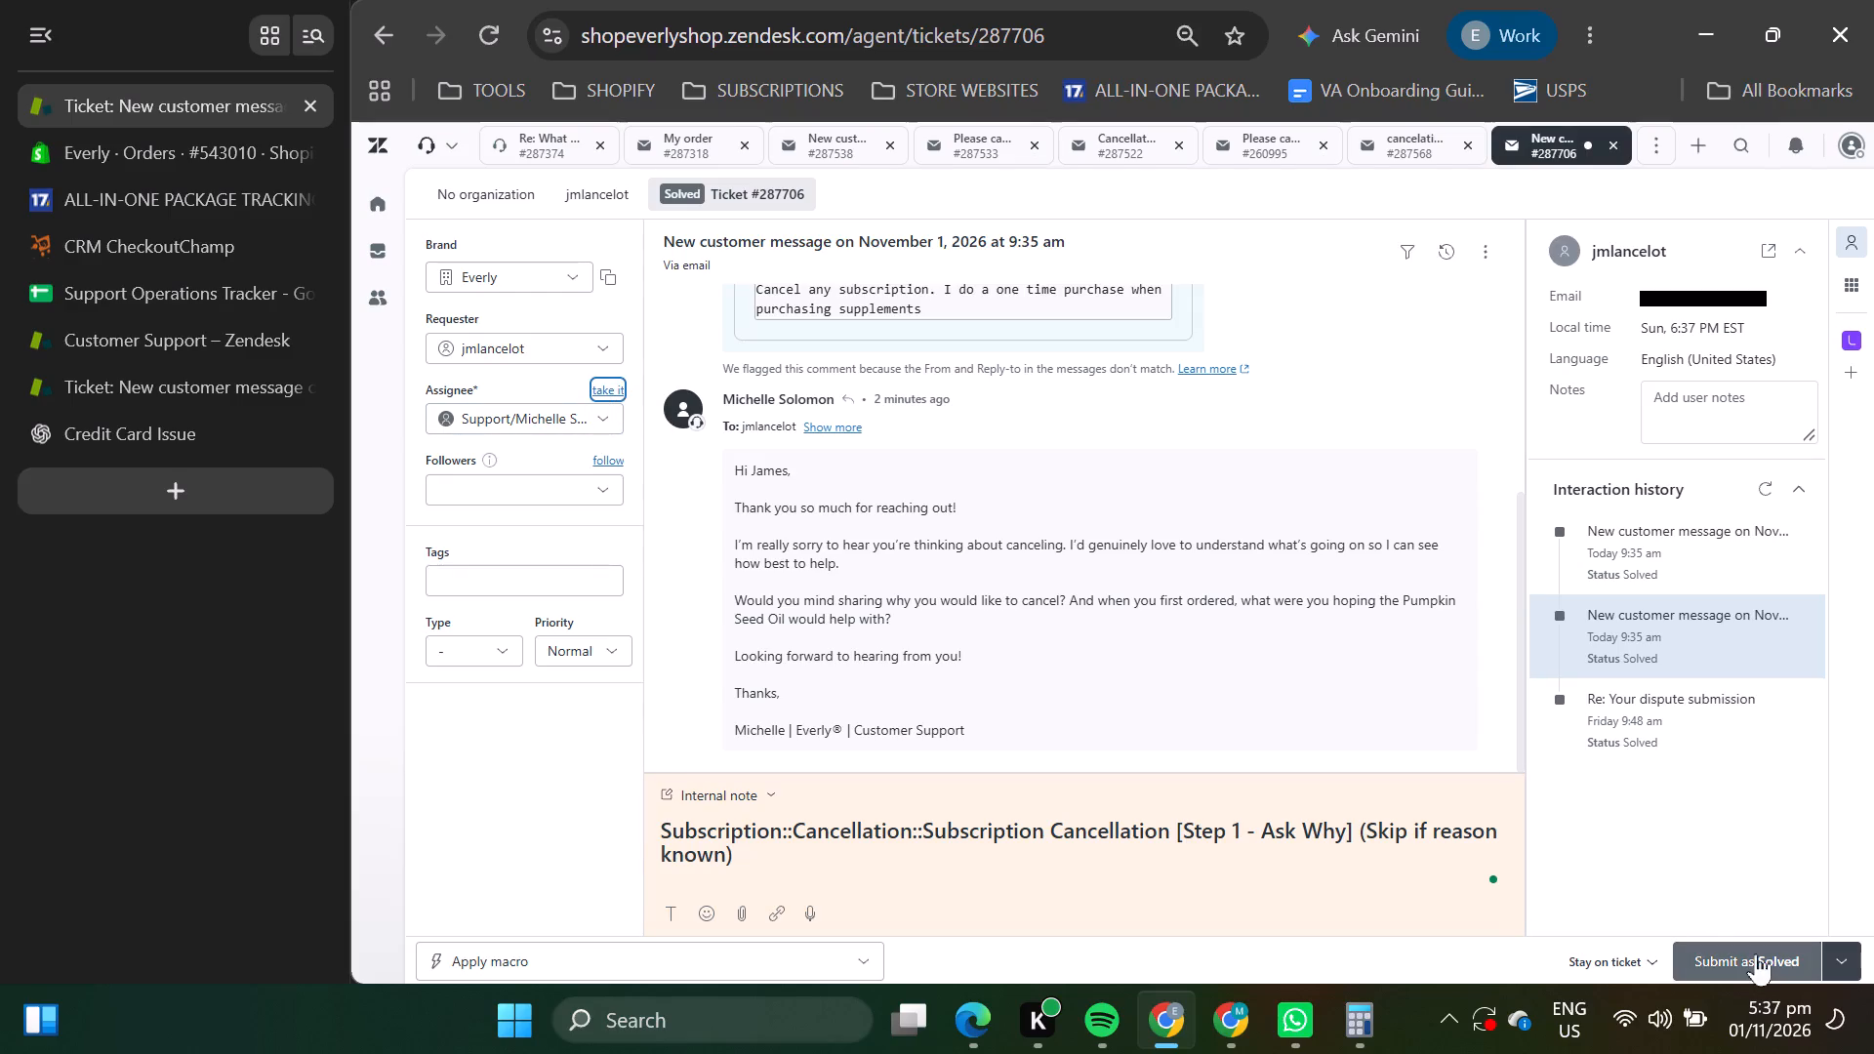
click(1756, 953)
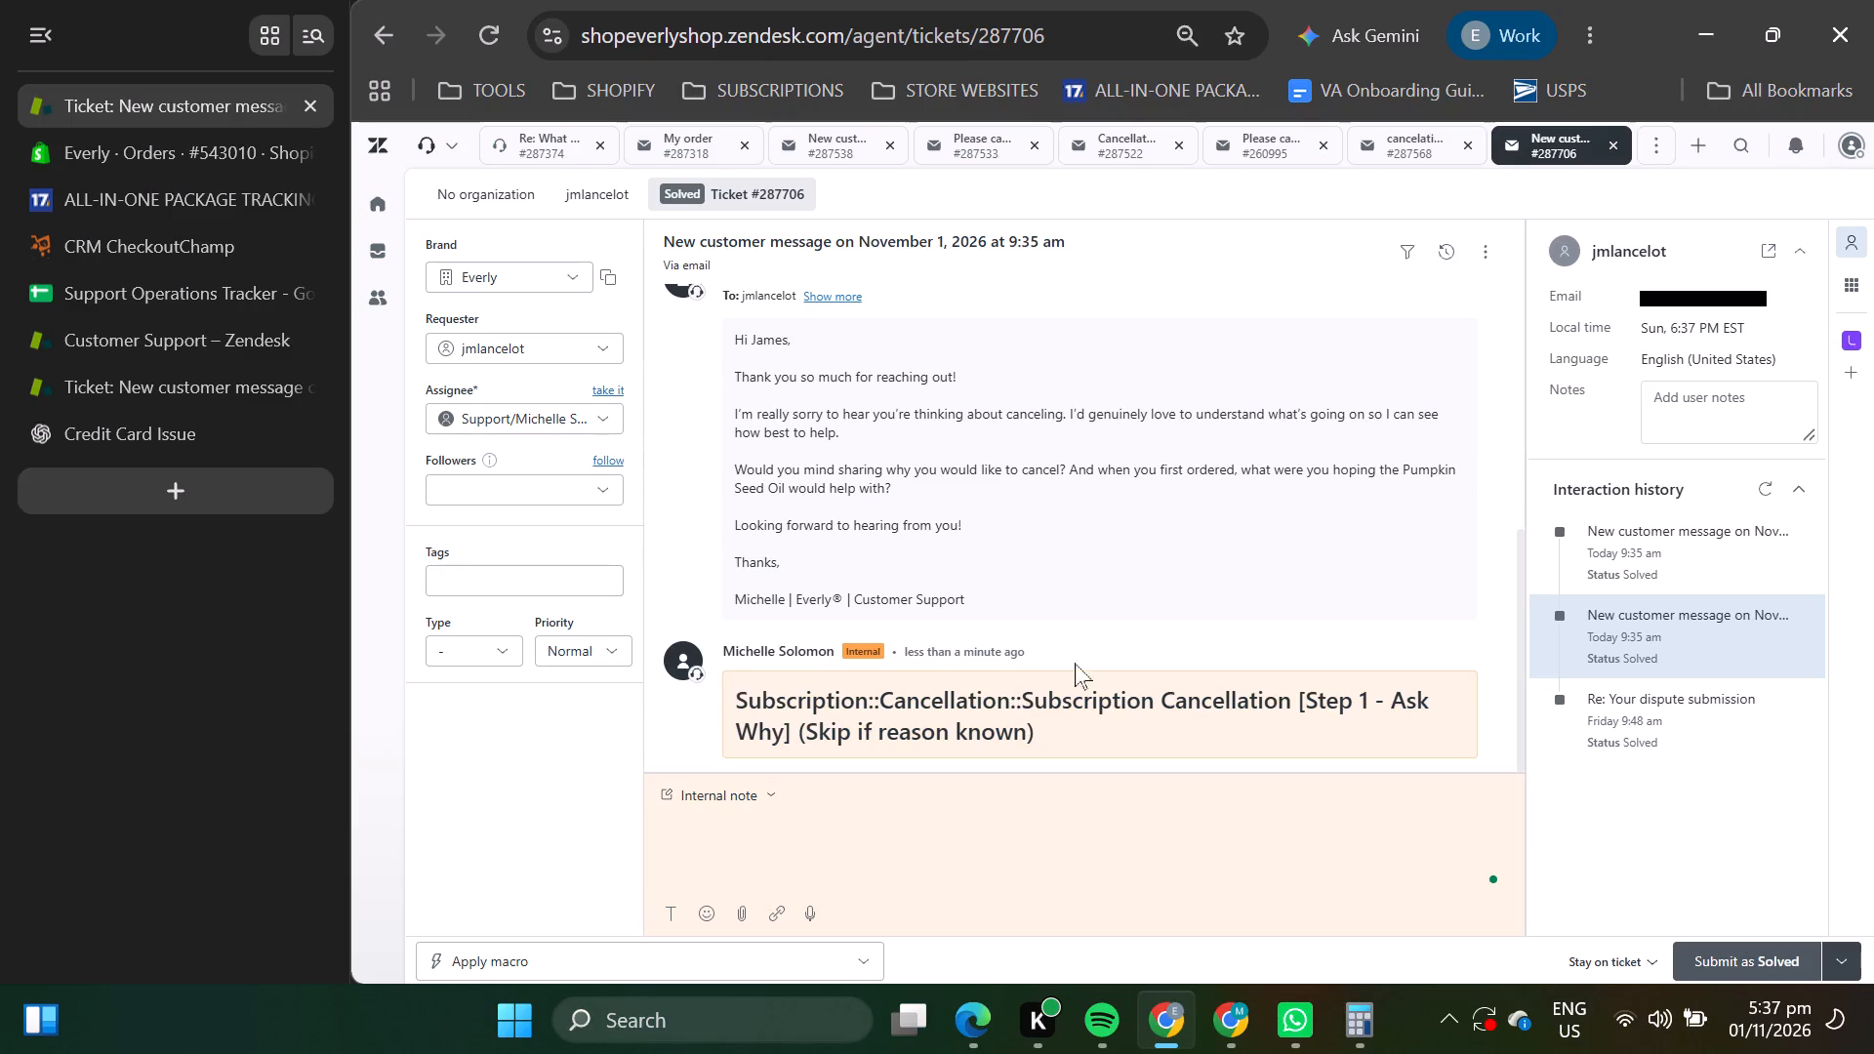
click(386, 255)
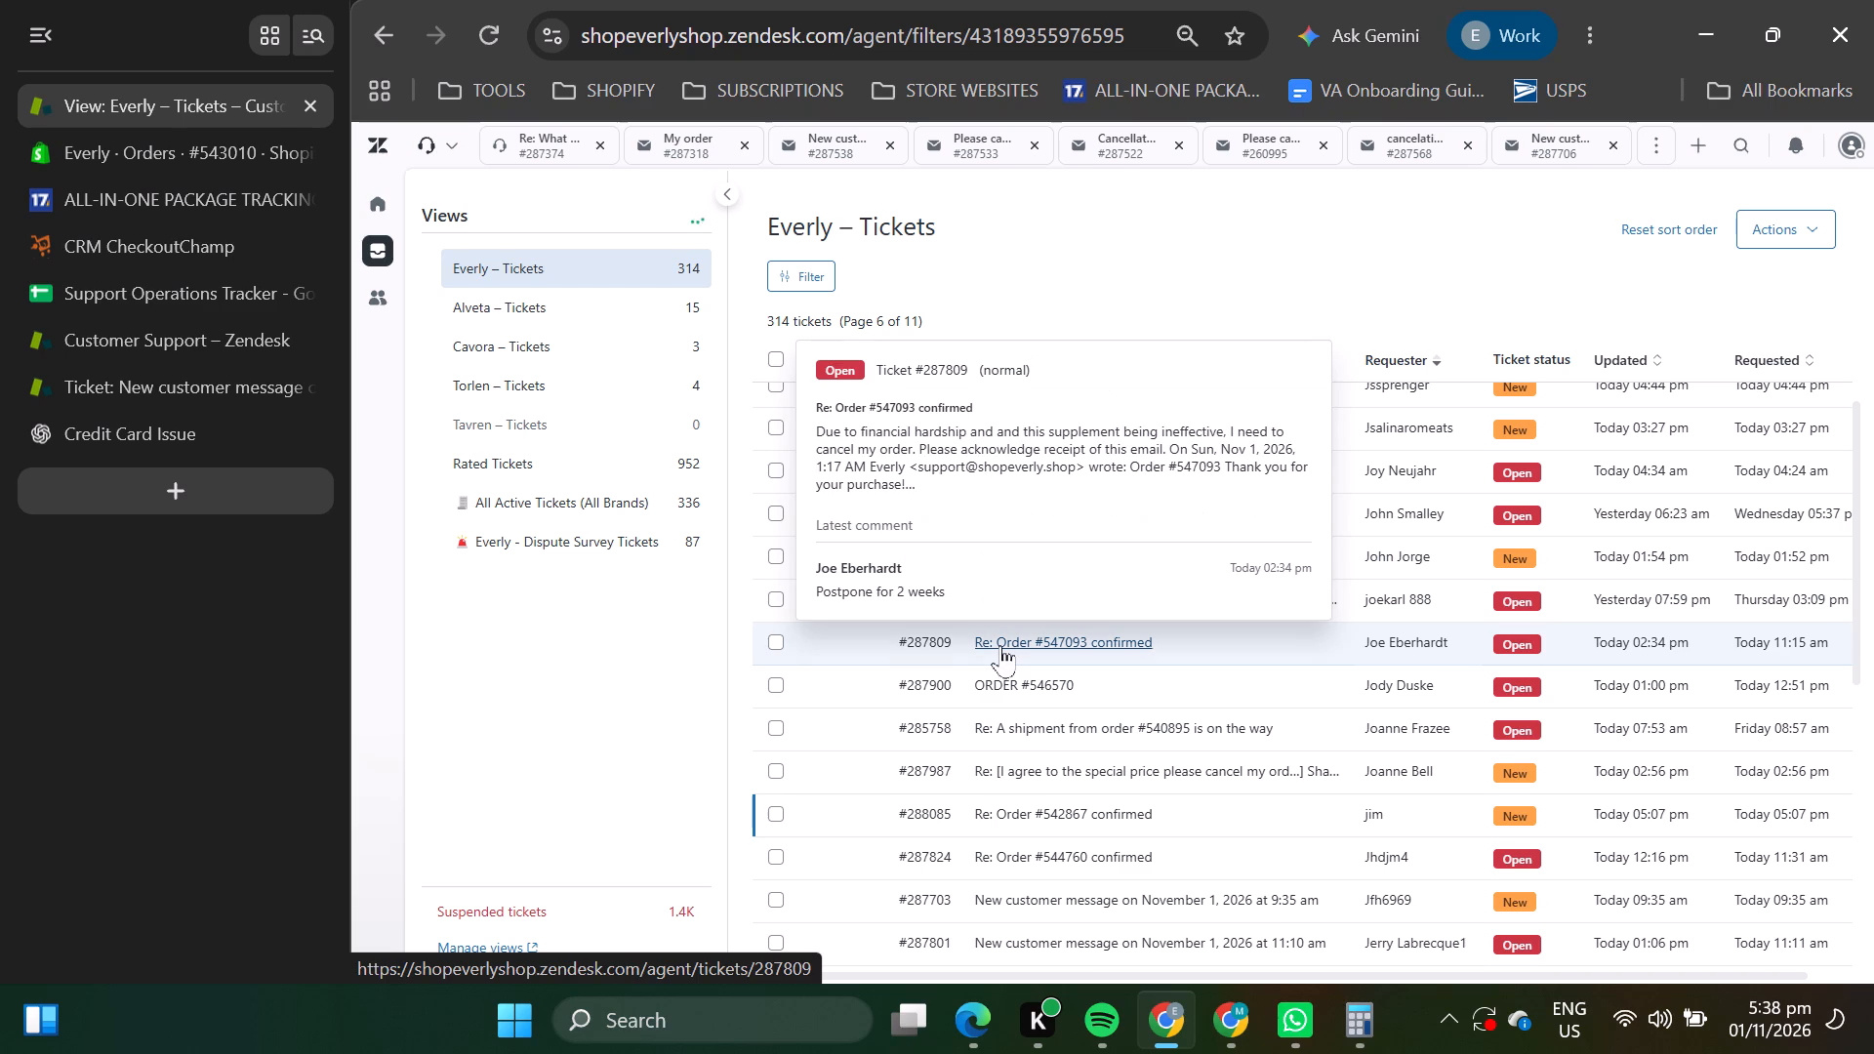
scroll(1146, 626, down, 1)
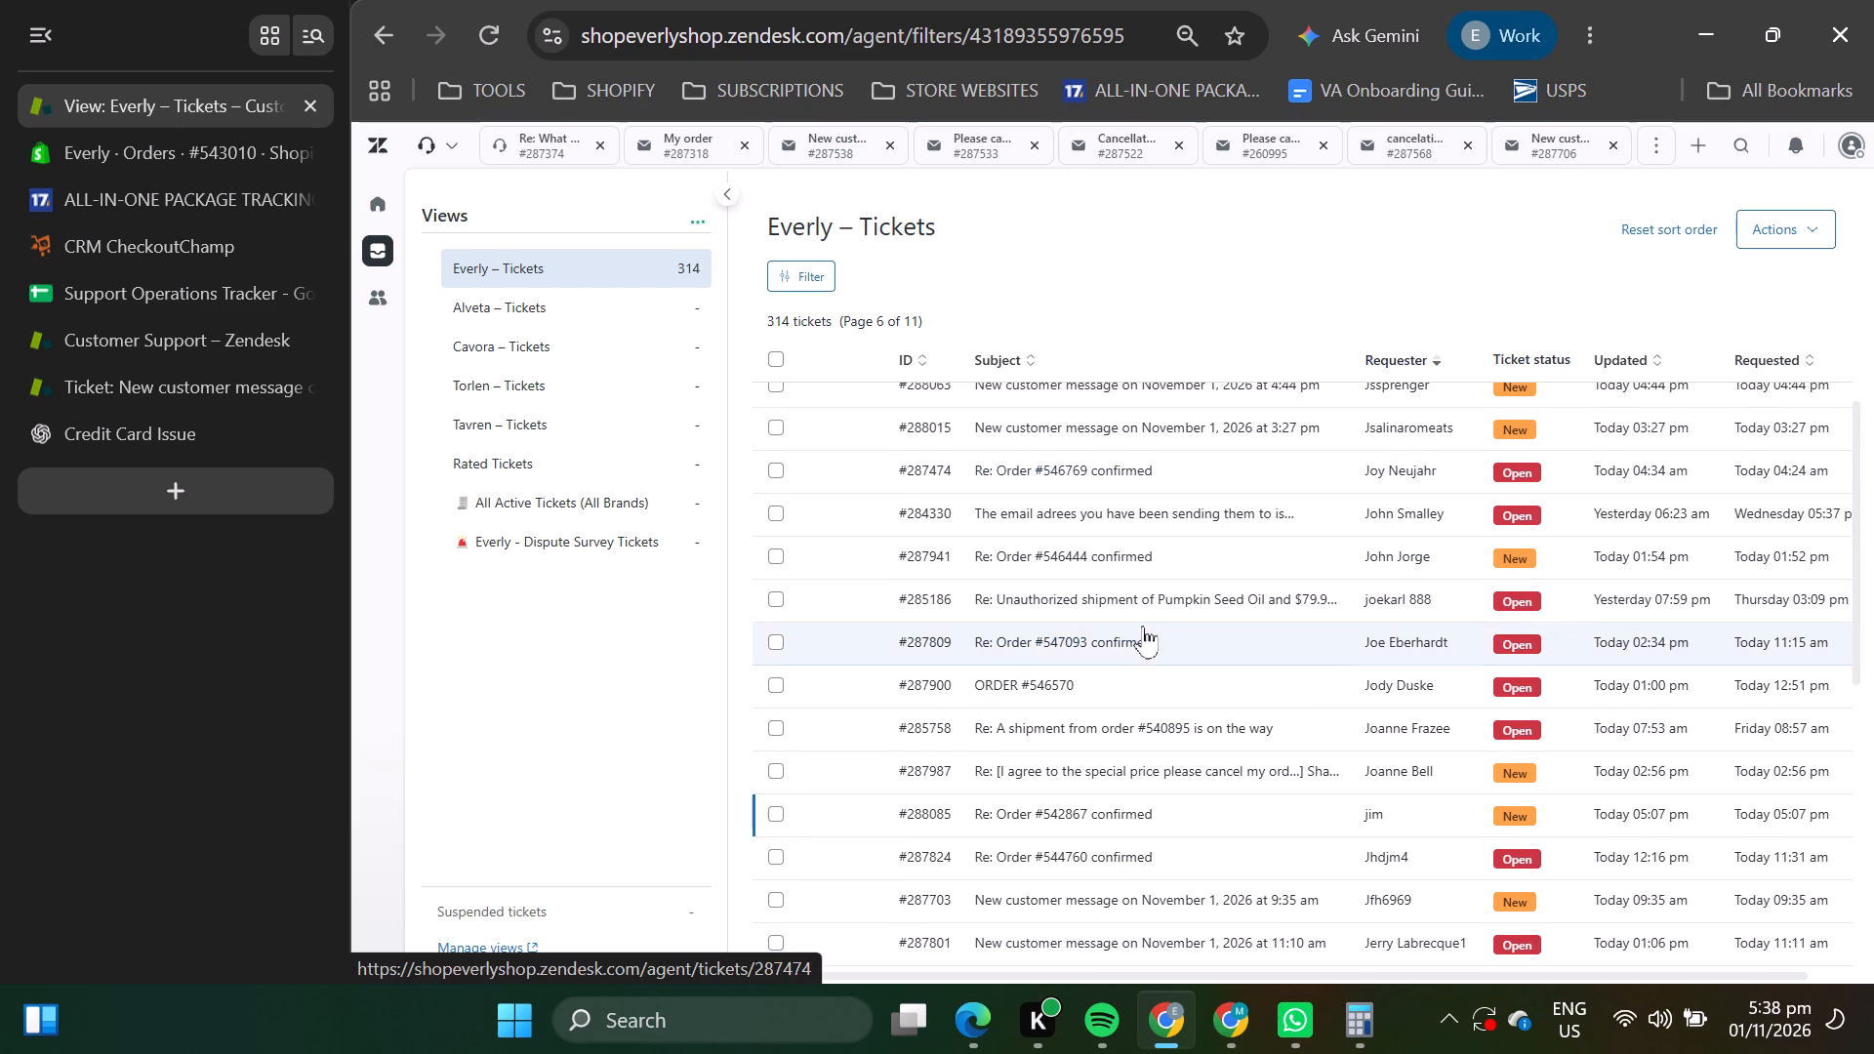
scroll(1143, 626, down, 3)
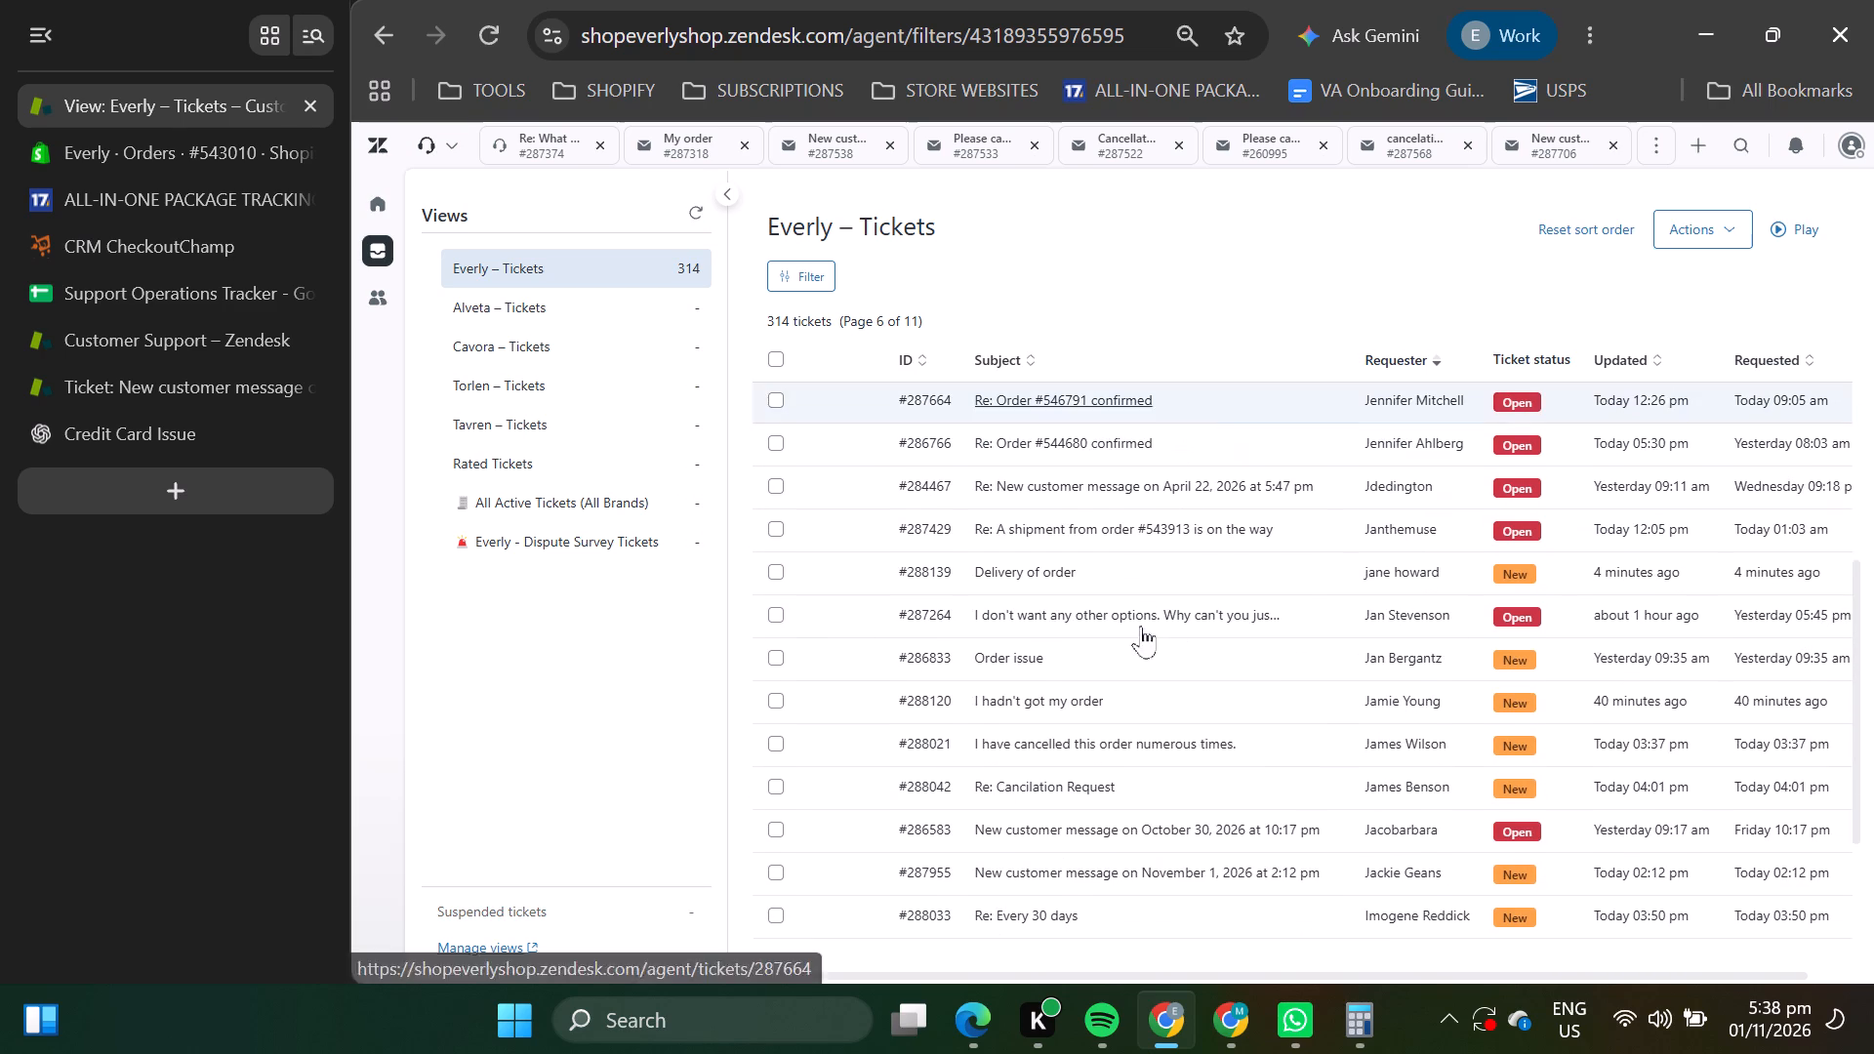
scroll(1141, 626, down, 2)
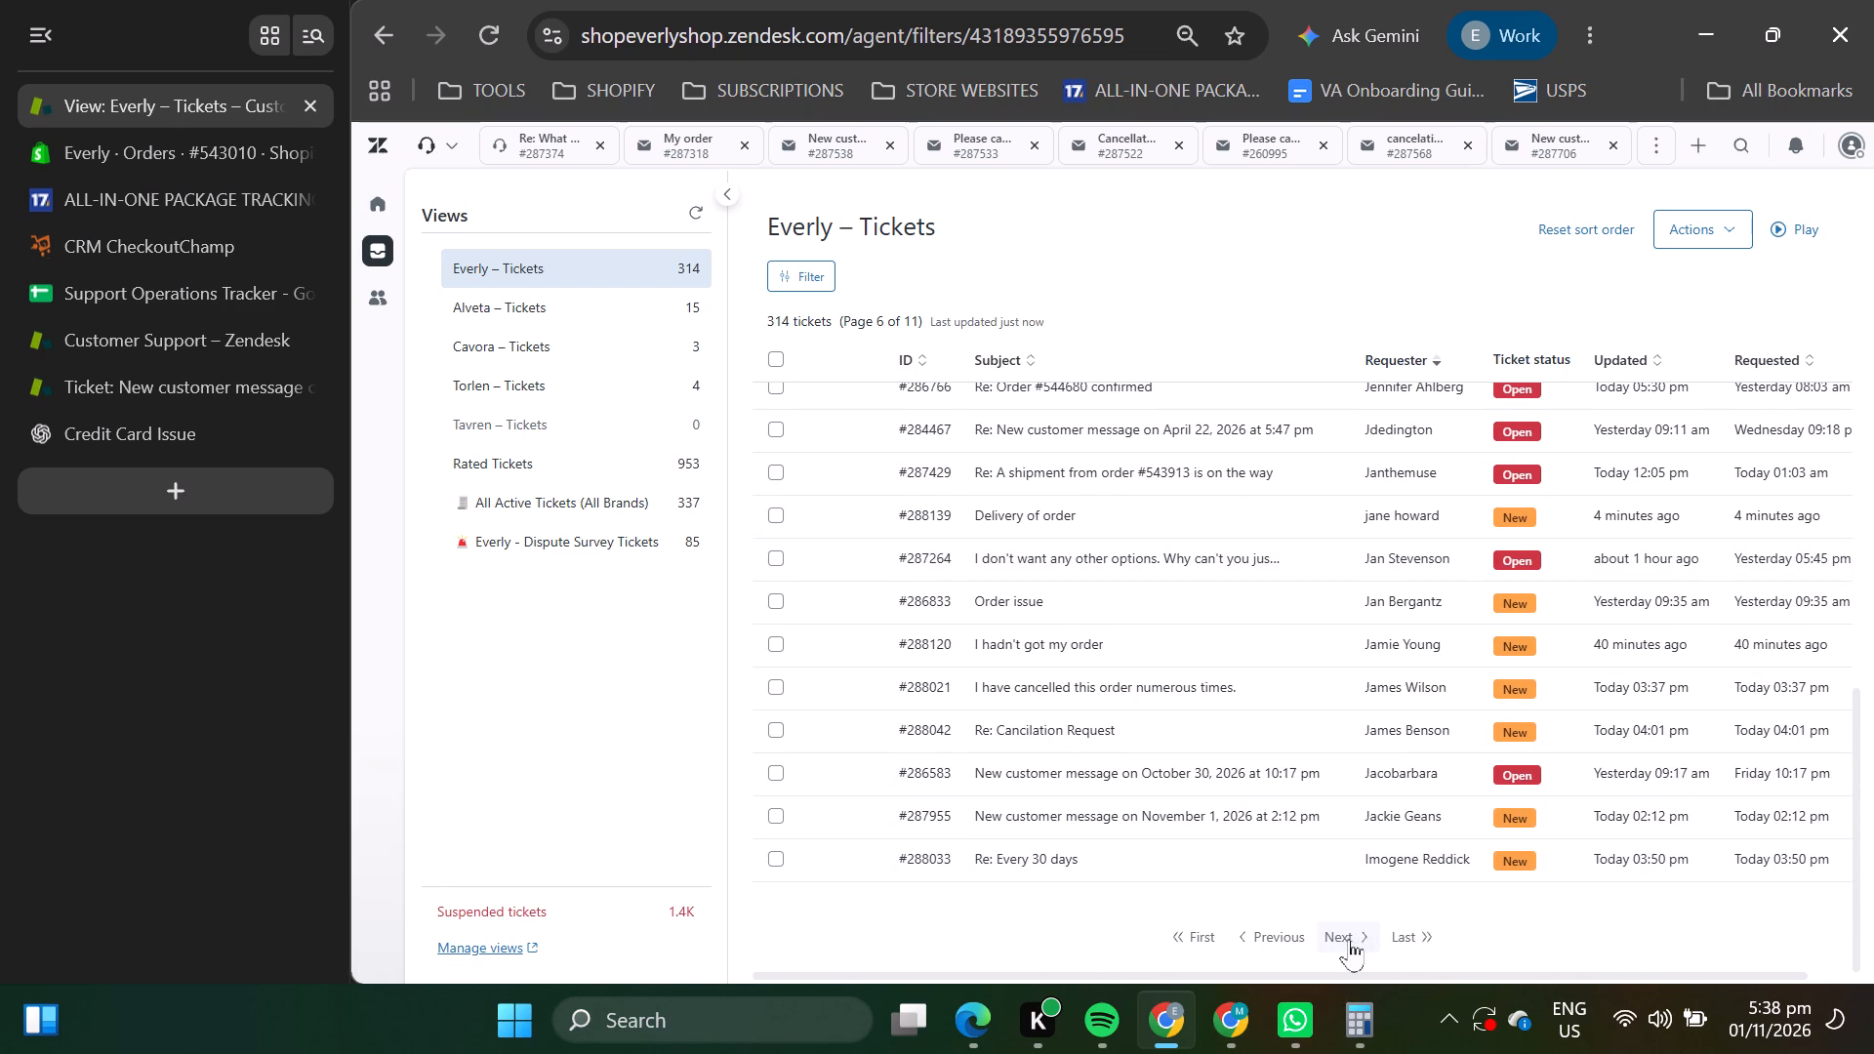
click(1341, 936)
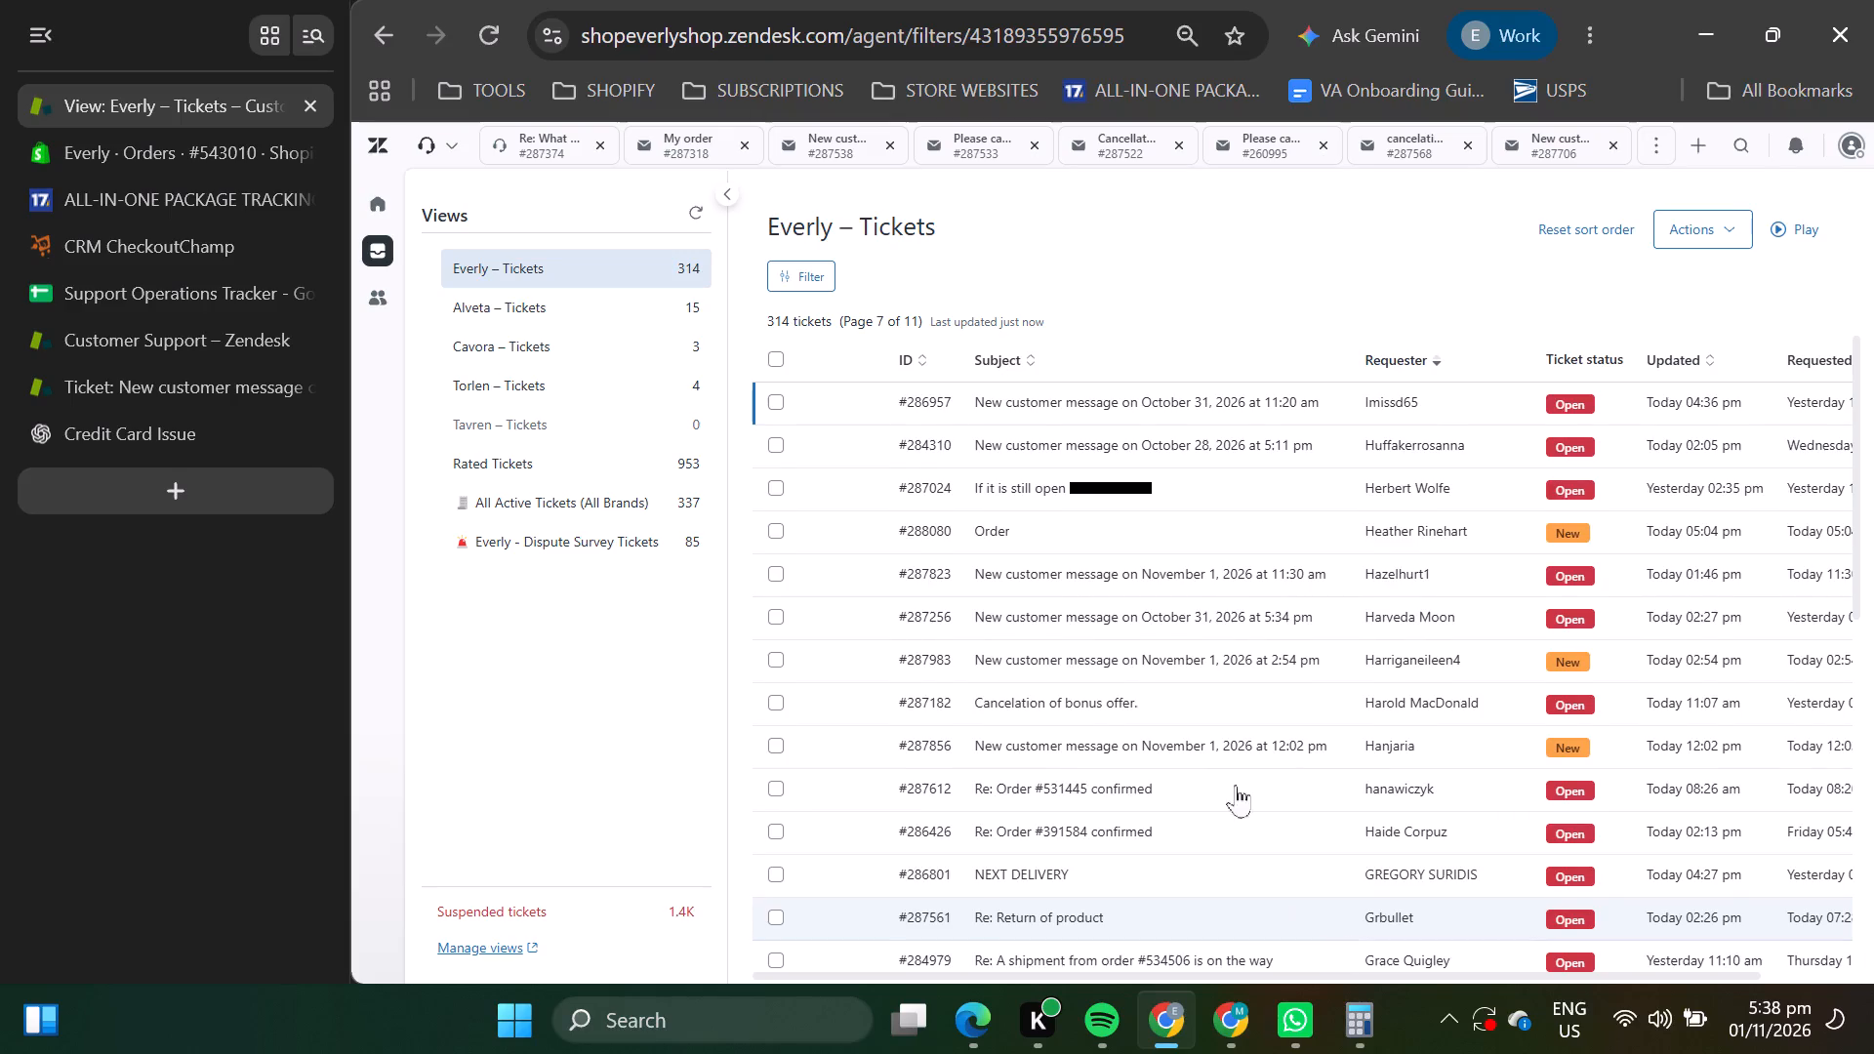
scroll(1228, 768, down, 3)
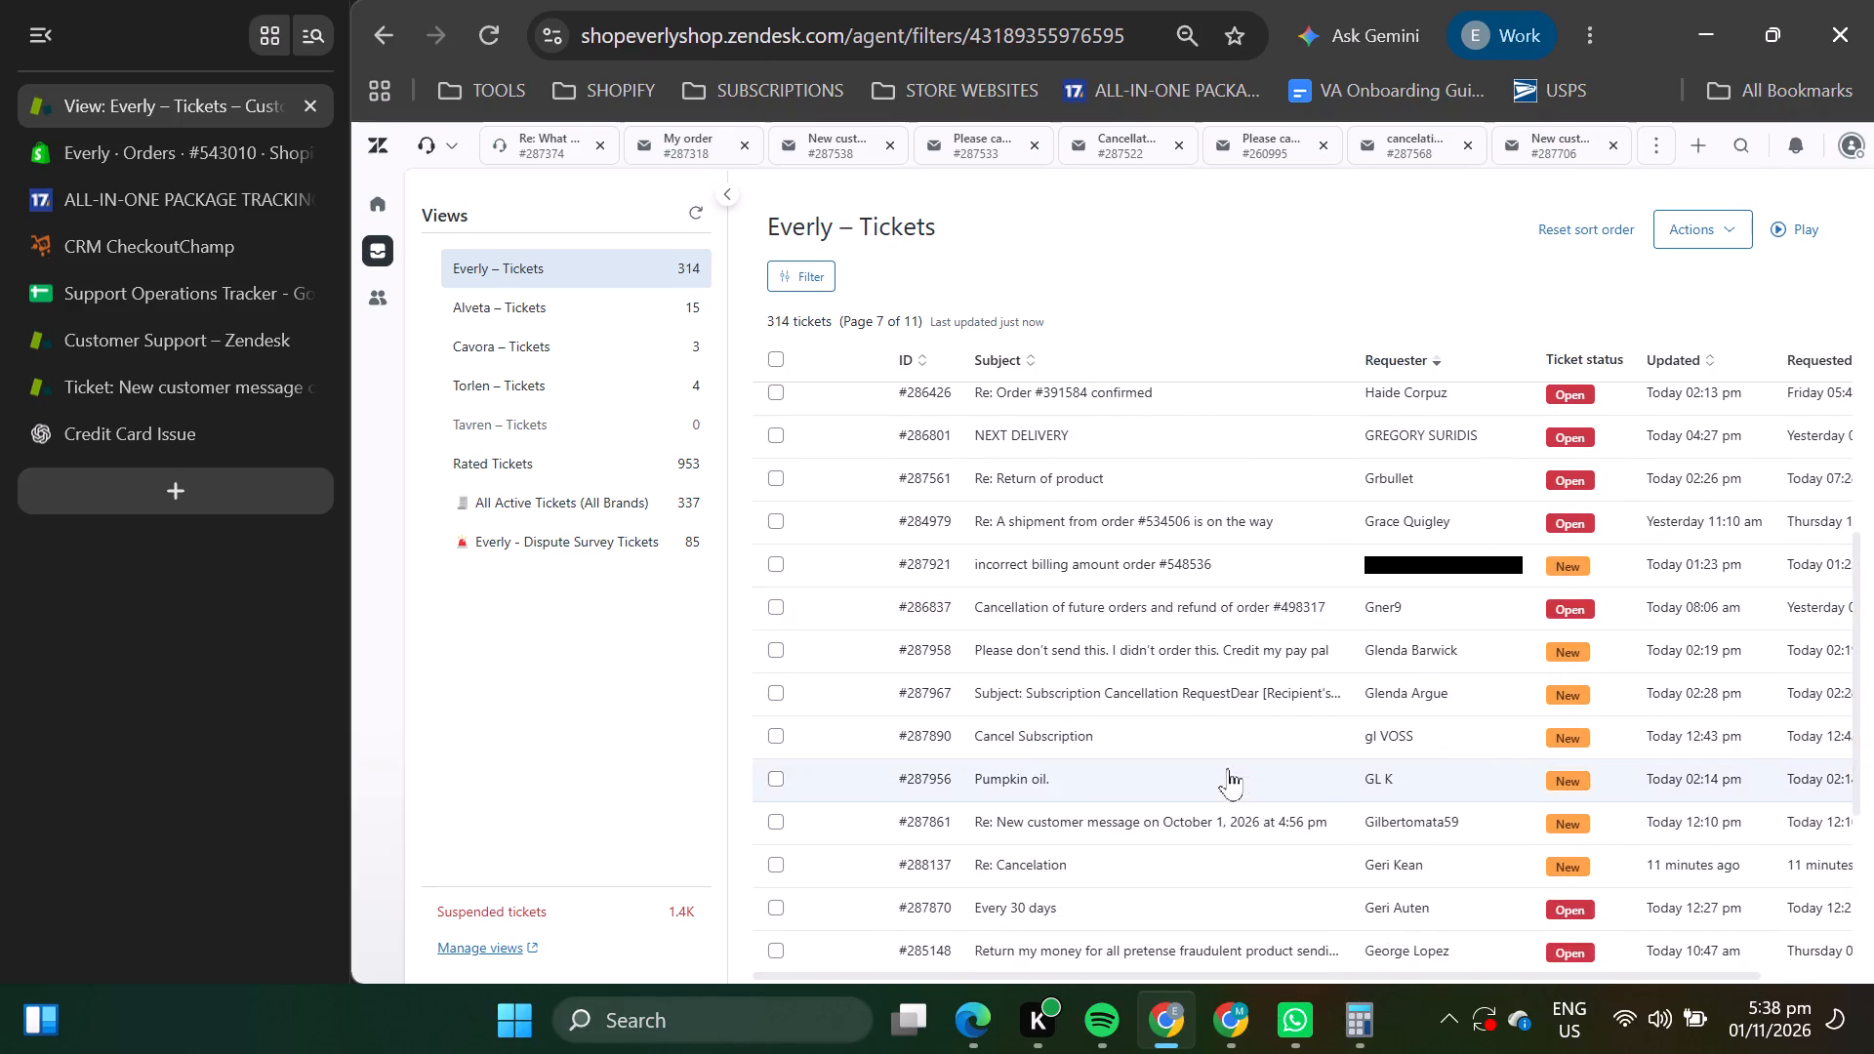
scroll(1228, 768, down, 2)
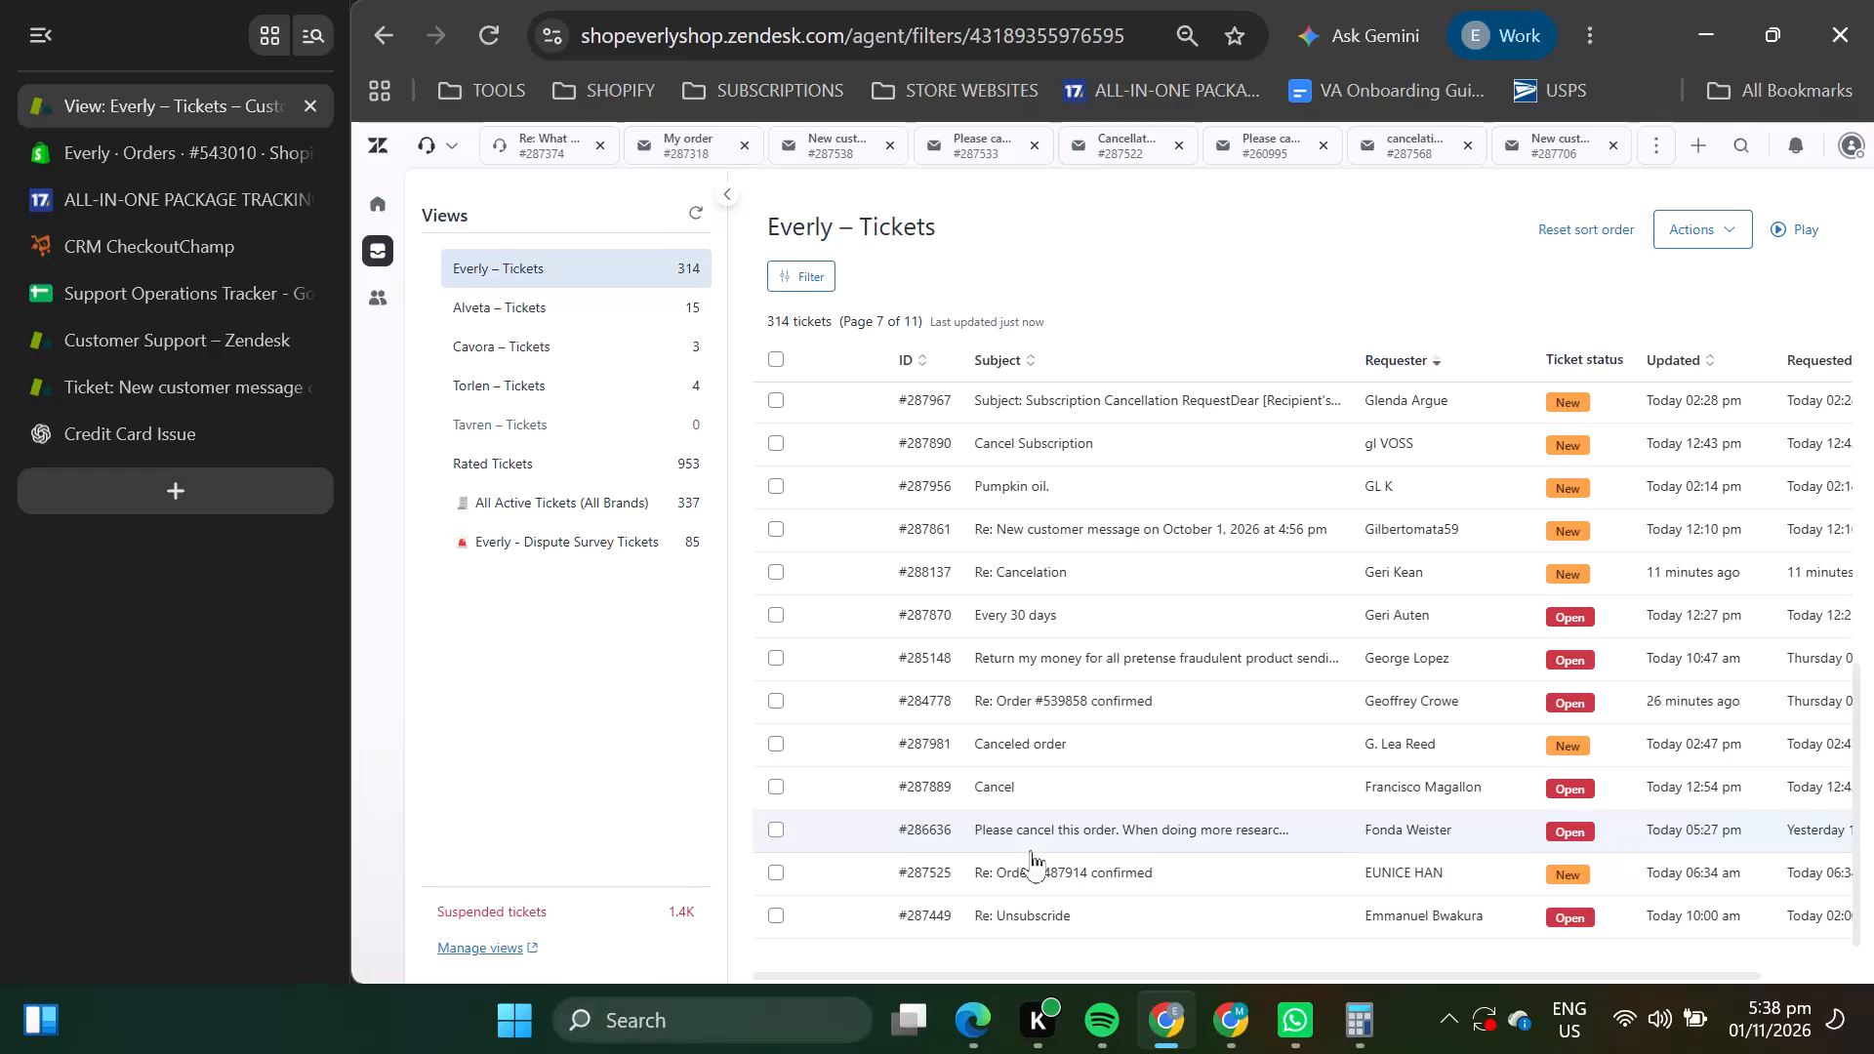
scroll(1036, 748, down, 3)
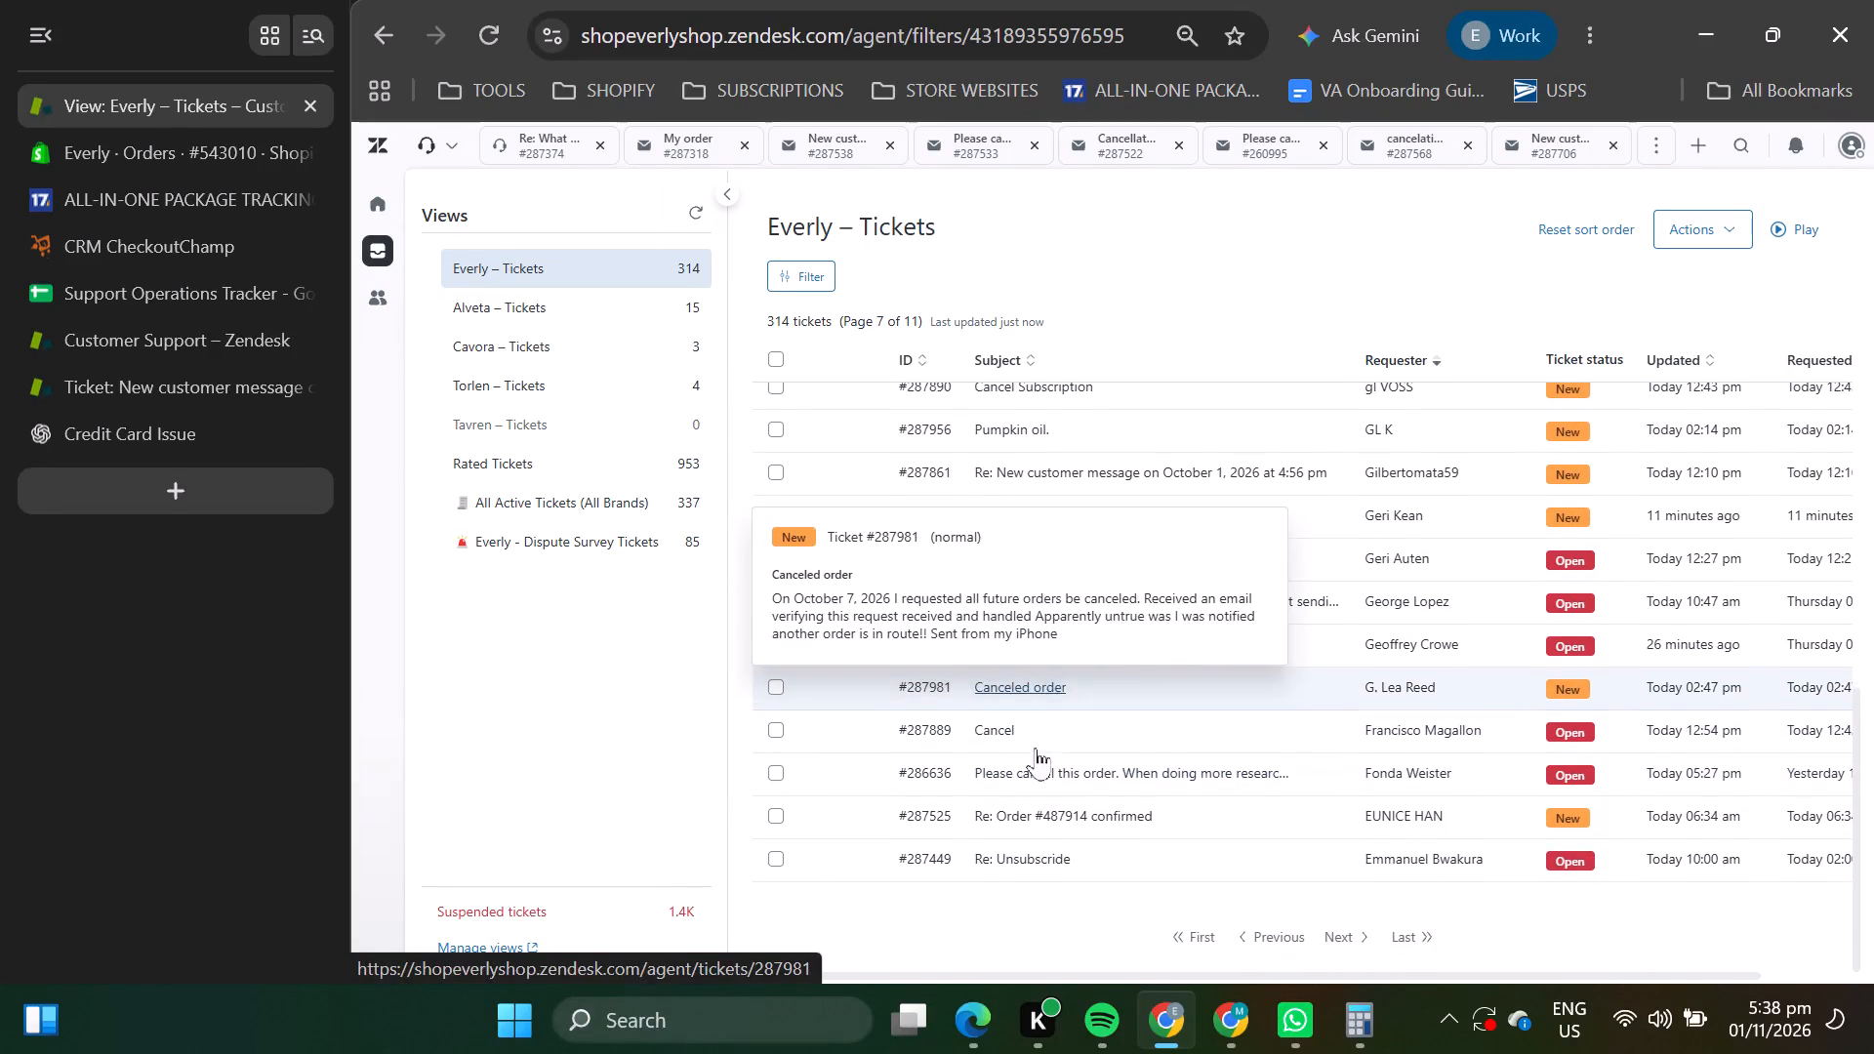
click(1325, 938)
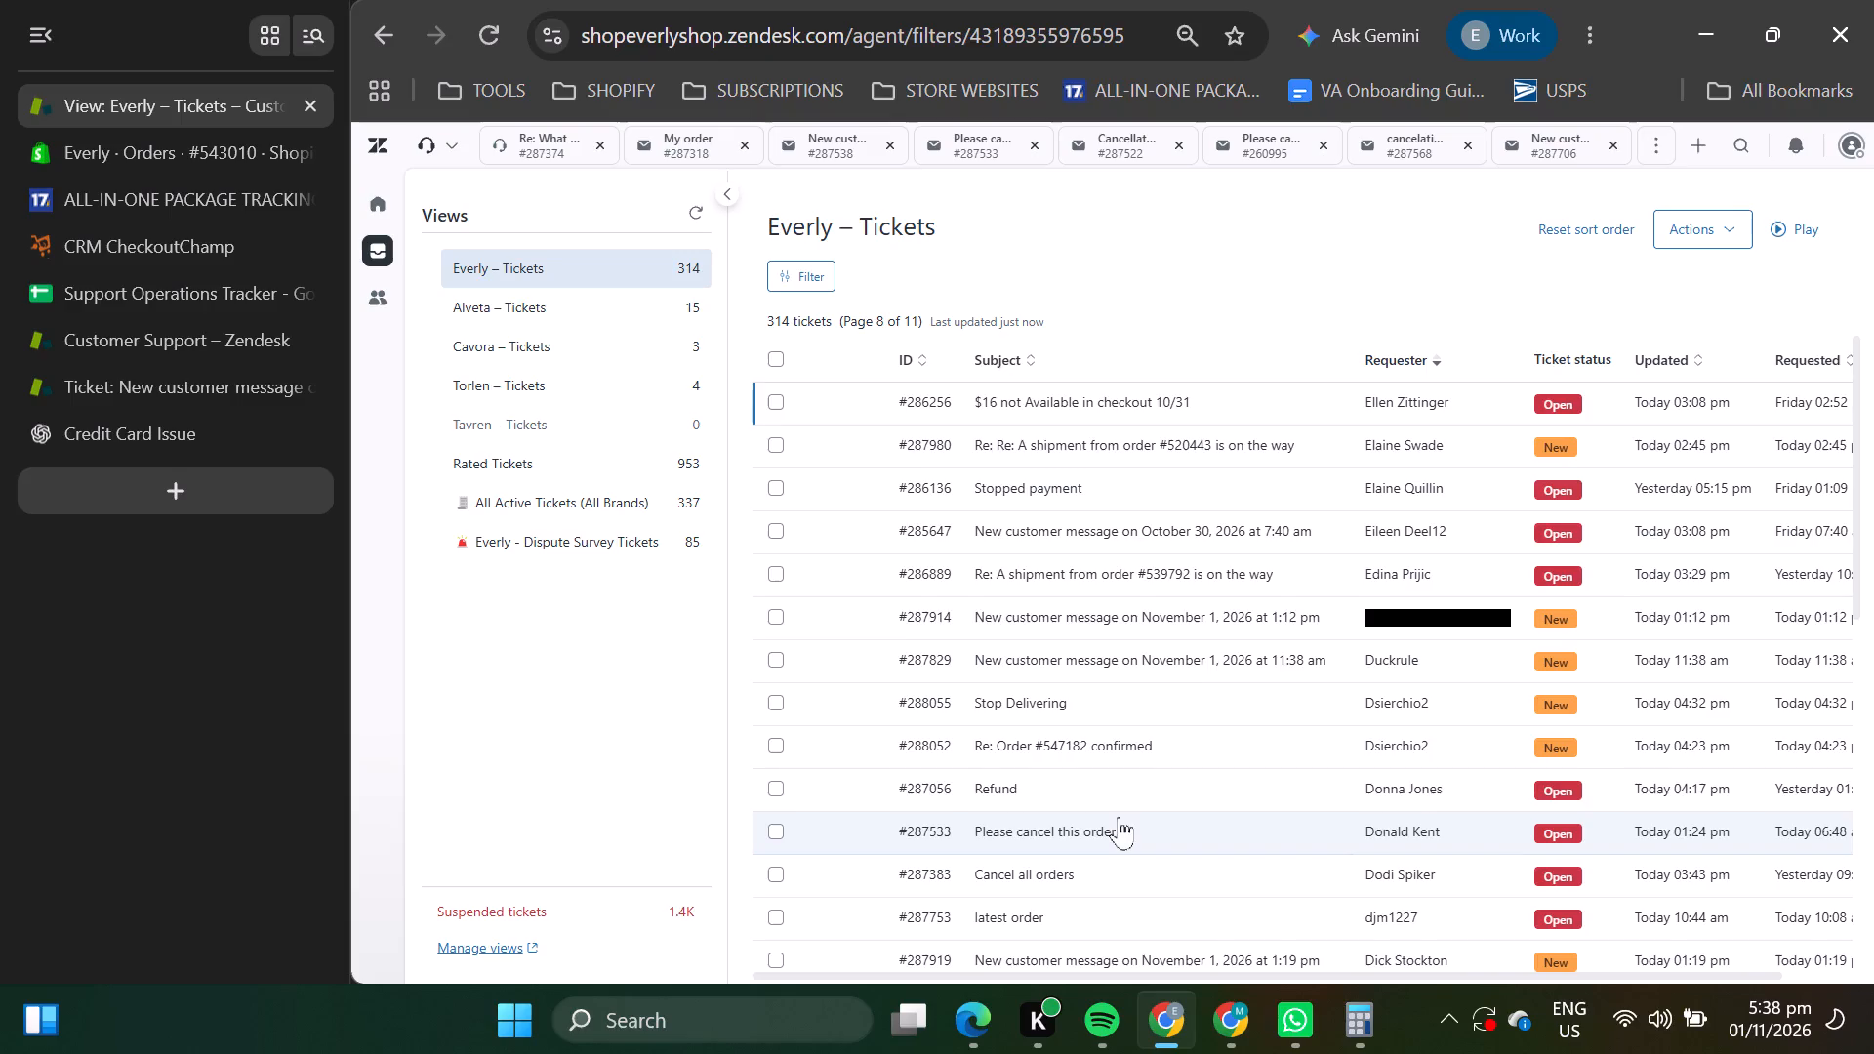
scroll(1039, 496, down, 2)
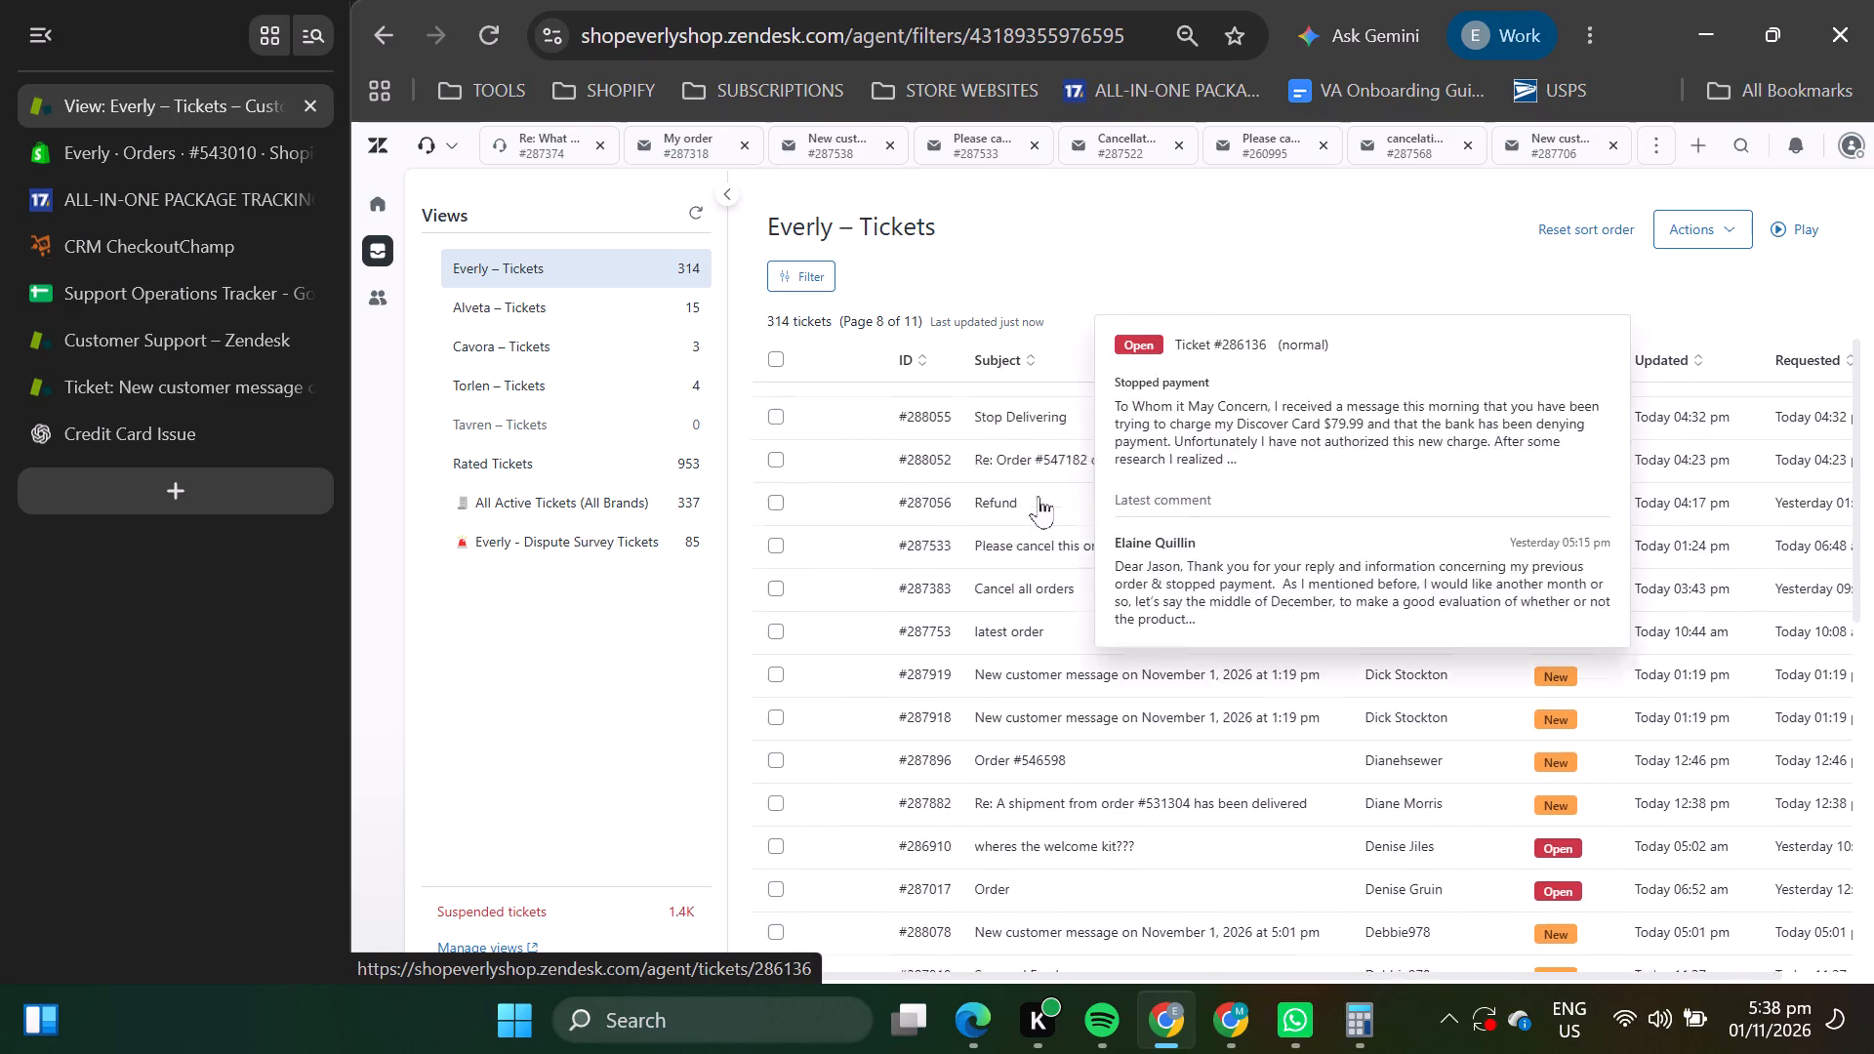
scroll(1035, 498, down, 3)
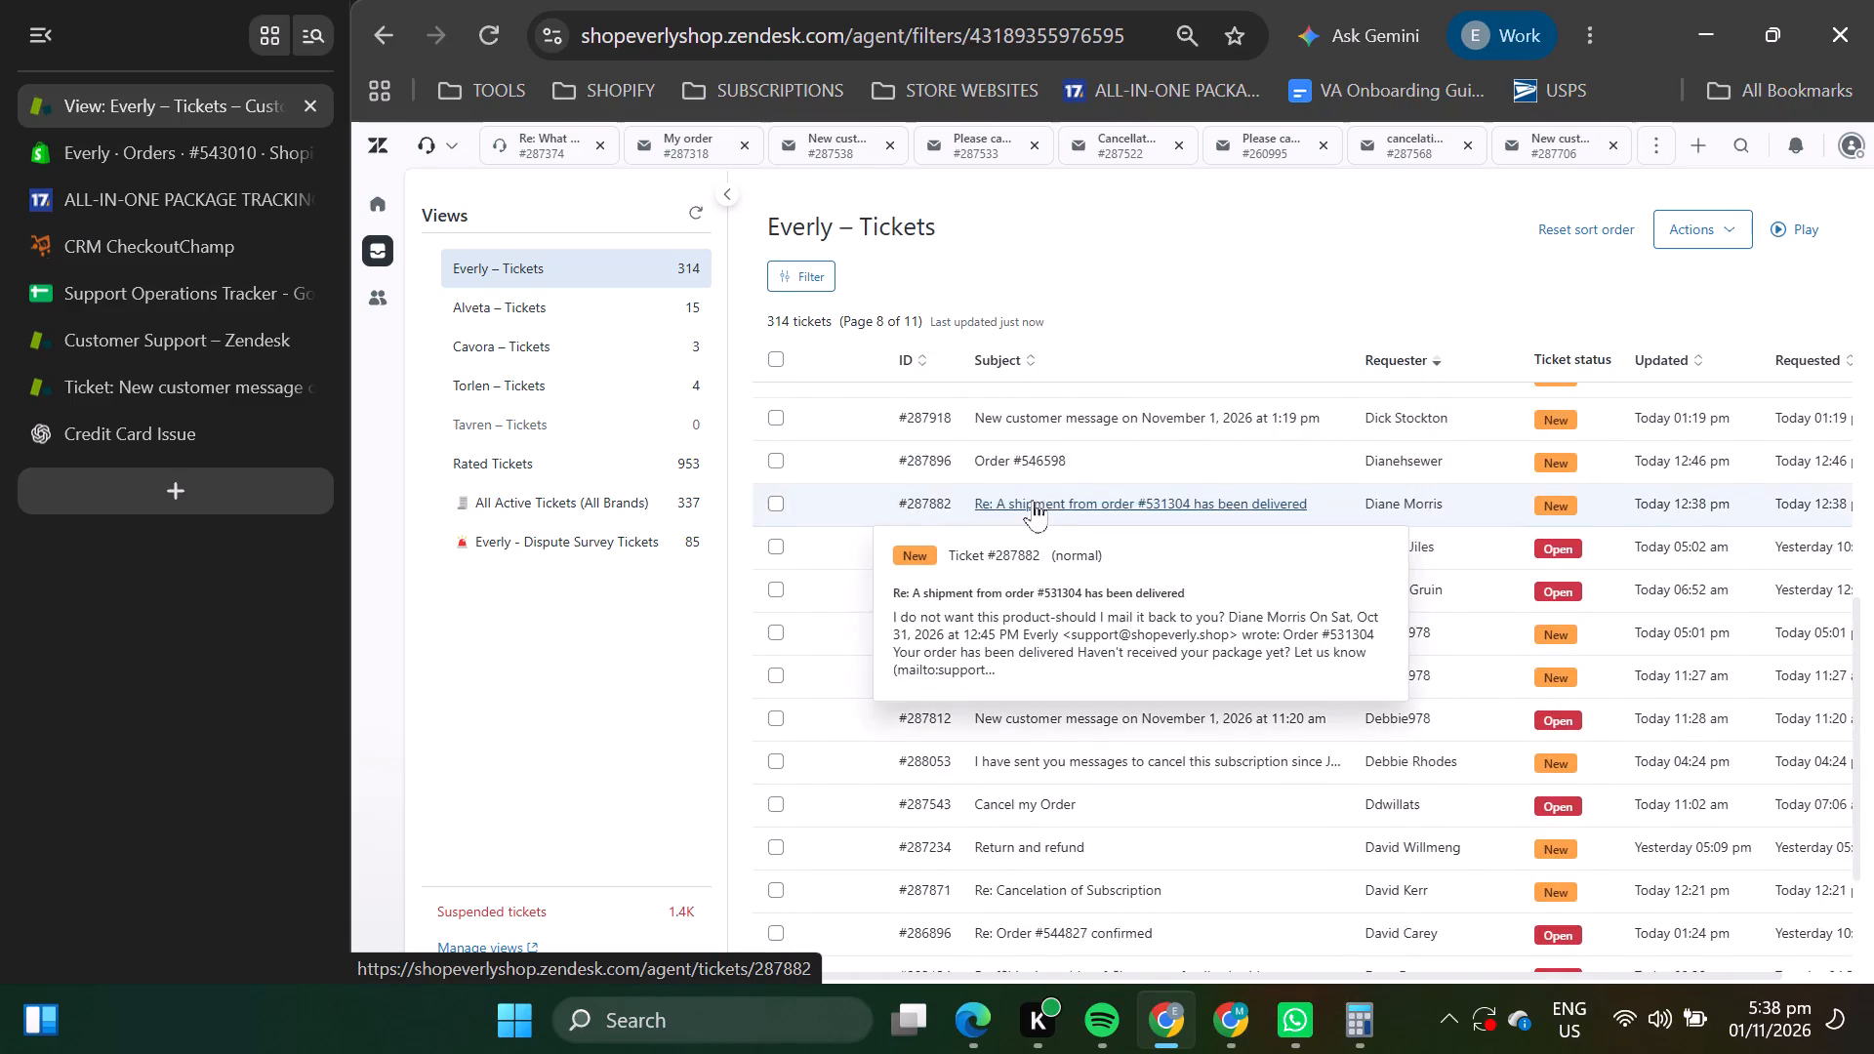
scroll(1033, 500, down, 1)
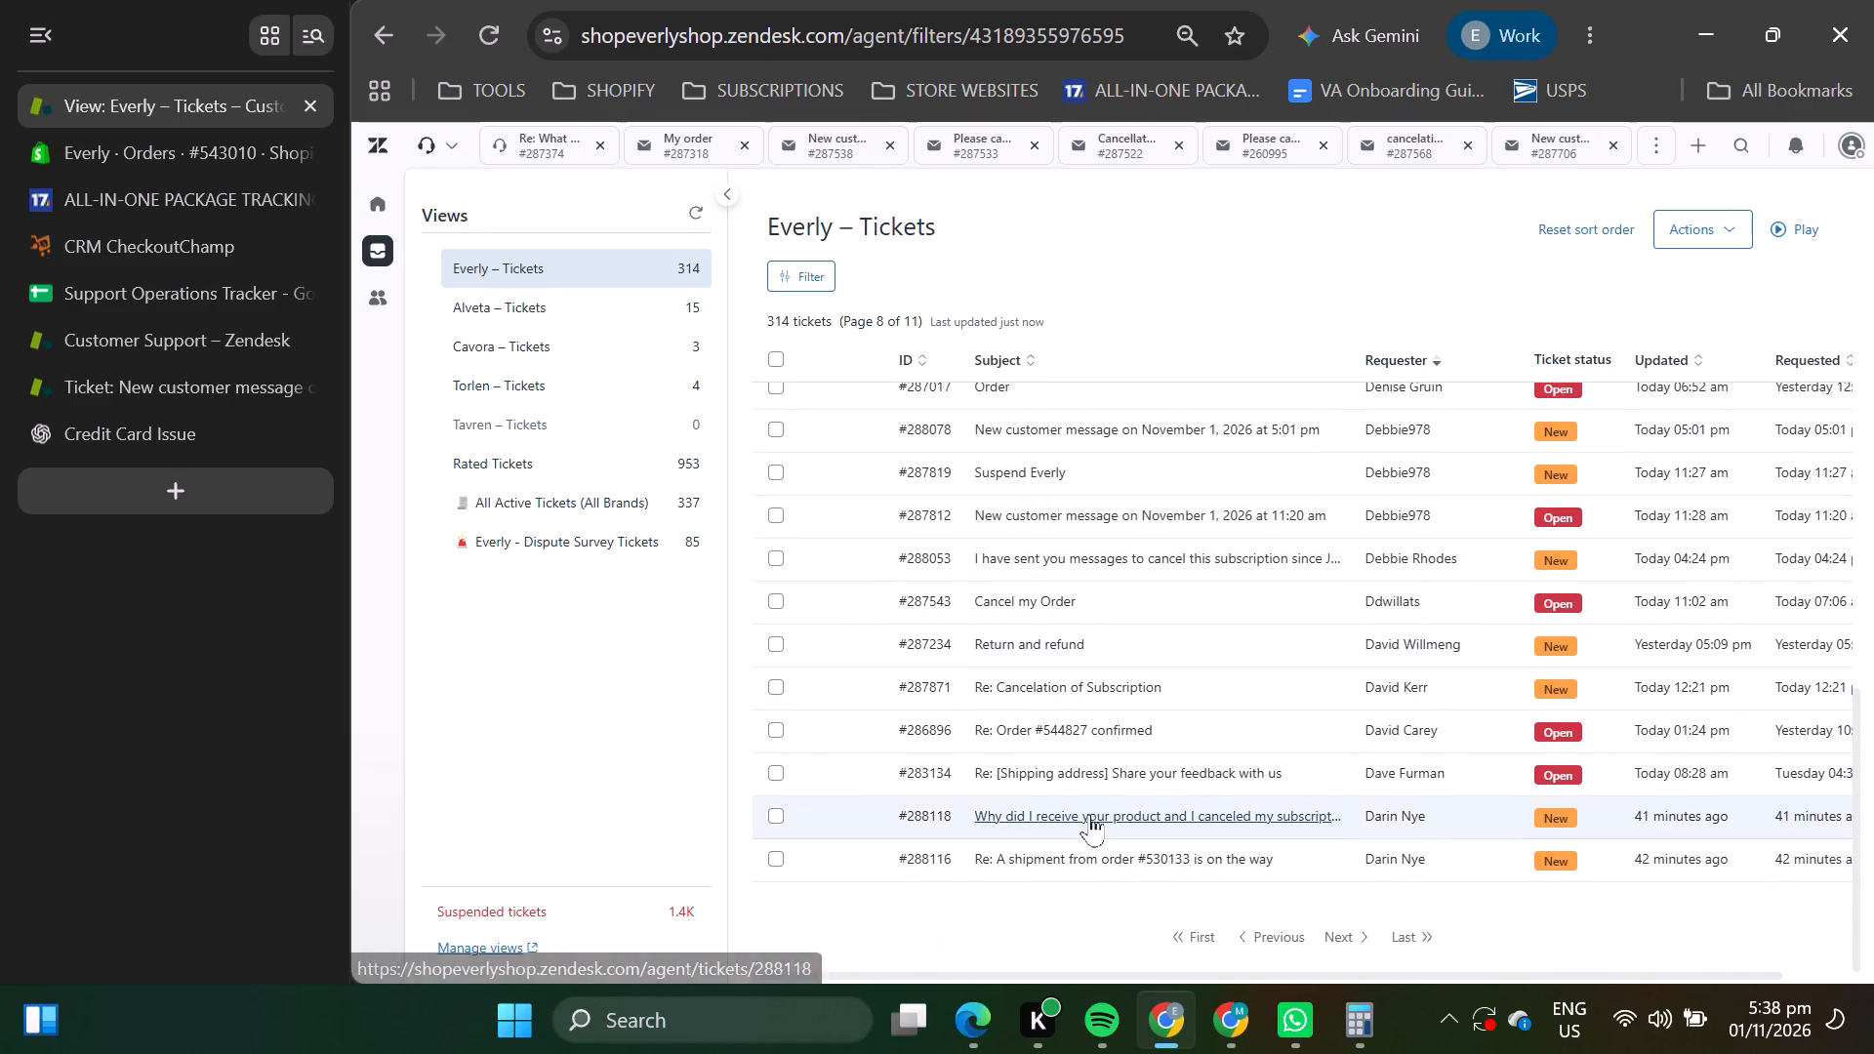
click(1089, 814)
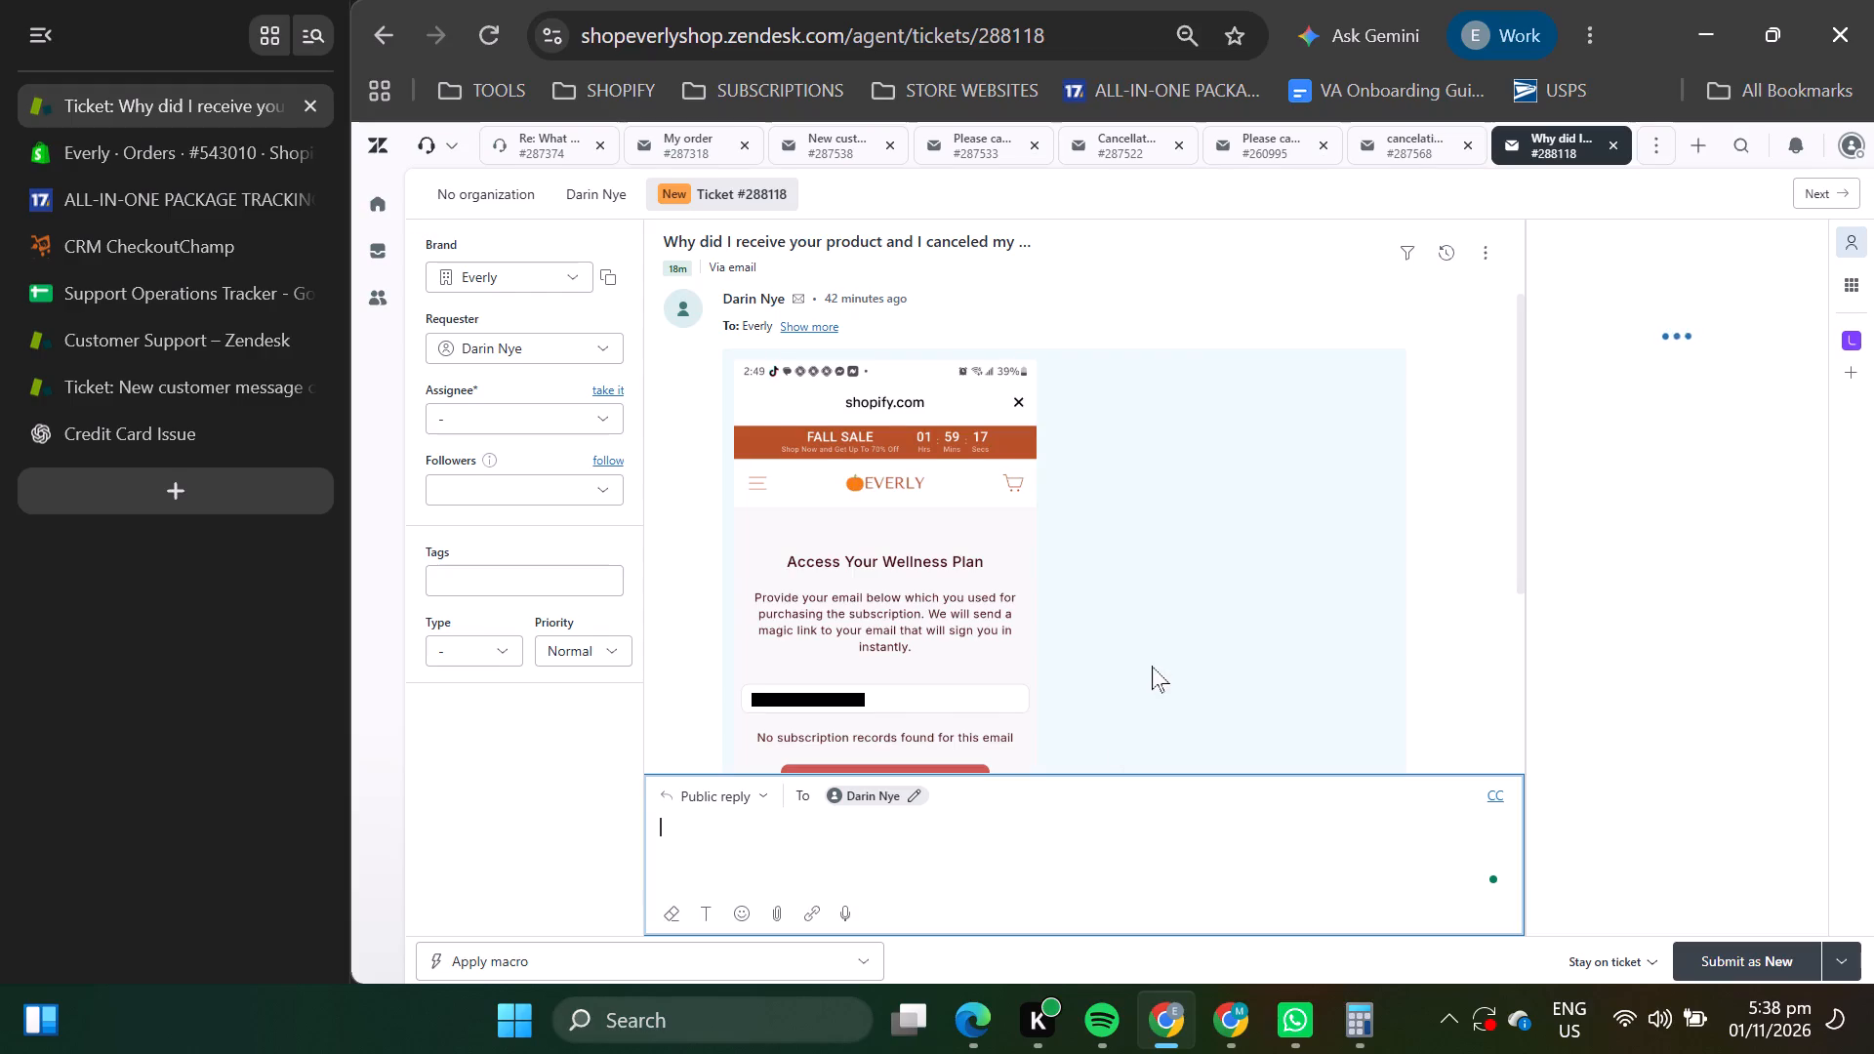
Read the refund request in ticket #288118, take it as assignee, switch the reply to an internal note and submit as Solved without a message.
scroll(1152, 666, up, 4)
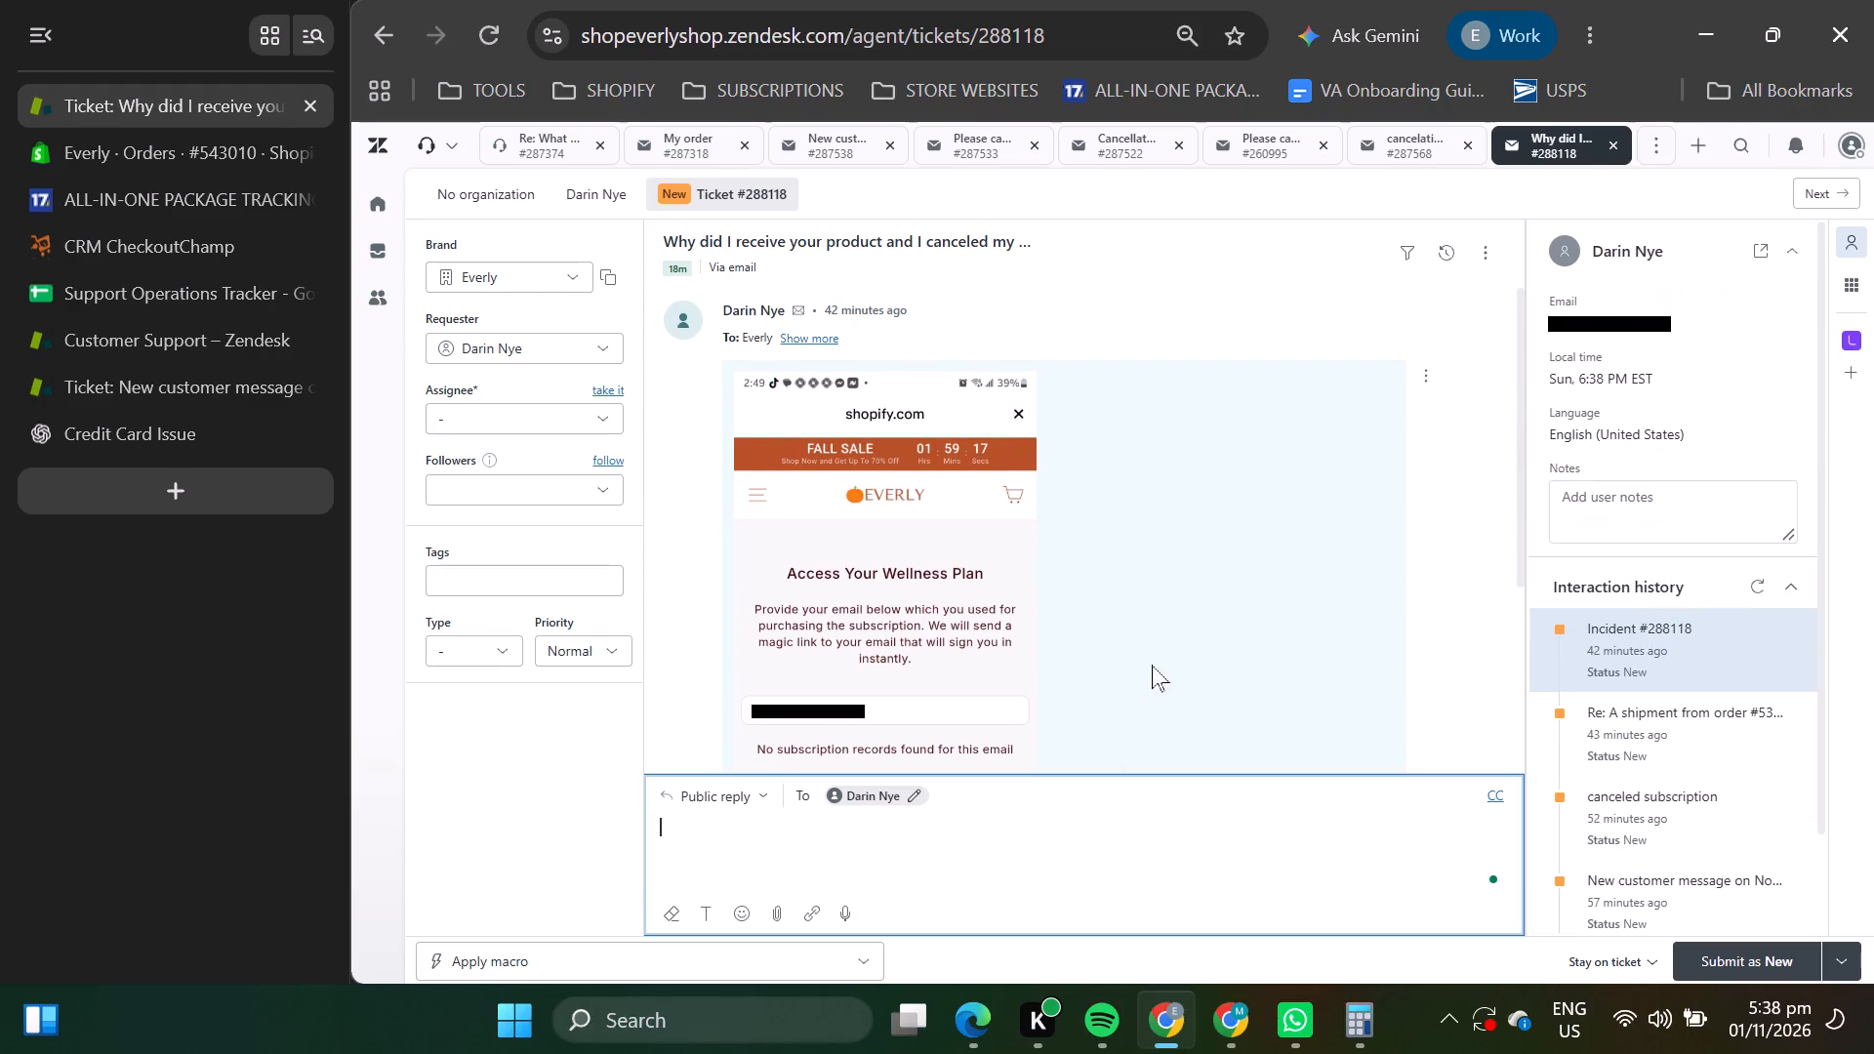
scroll(1152, 665, down, 2)
scroll(1151, 666, up, 2)
scroll(1149, 667, down, 4)
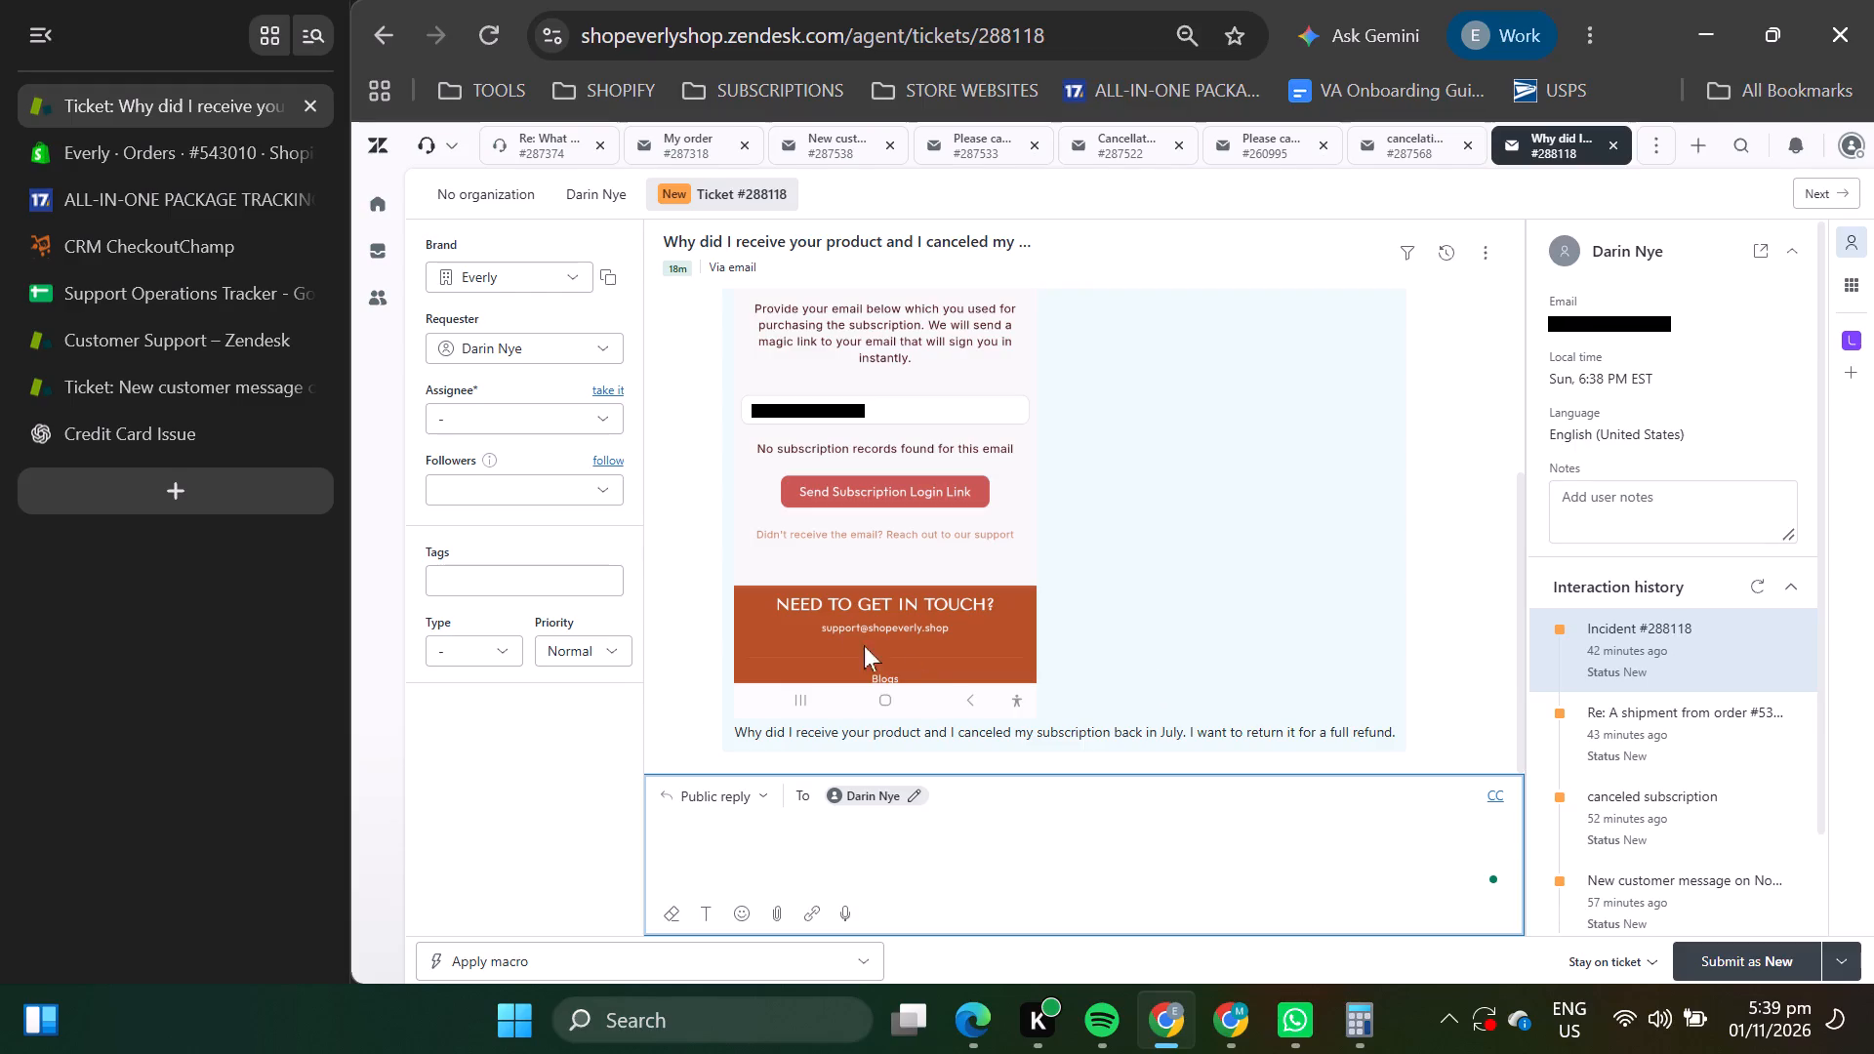
click(601, 377)
click(601, 388)
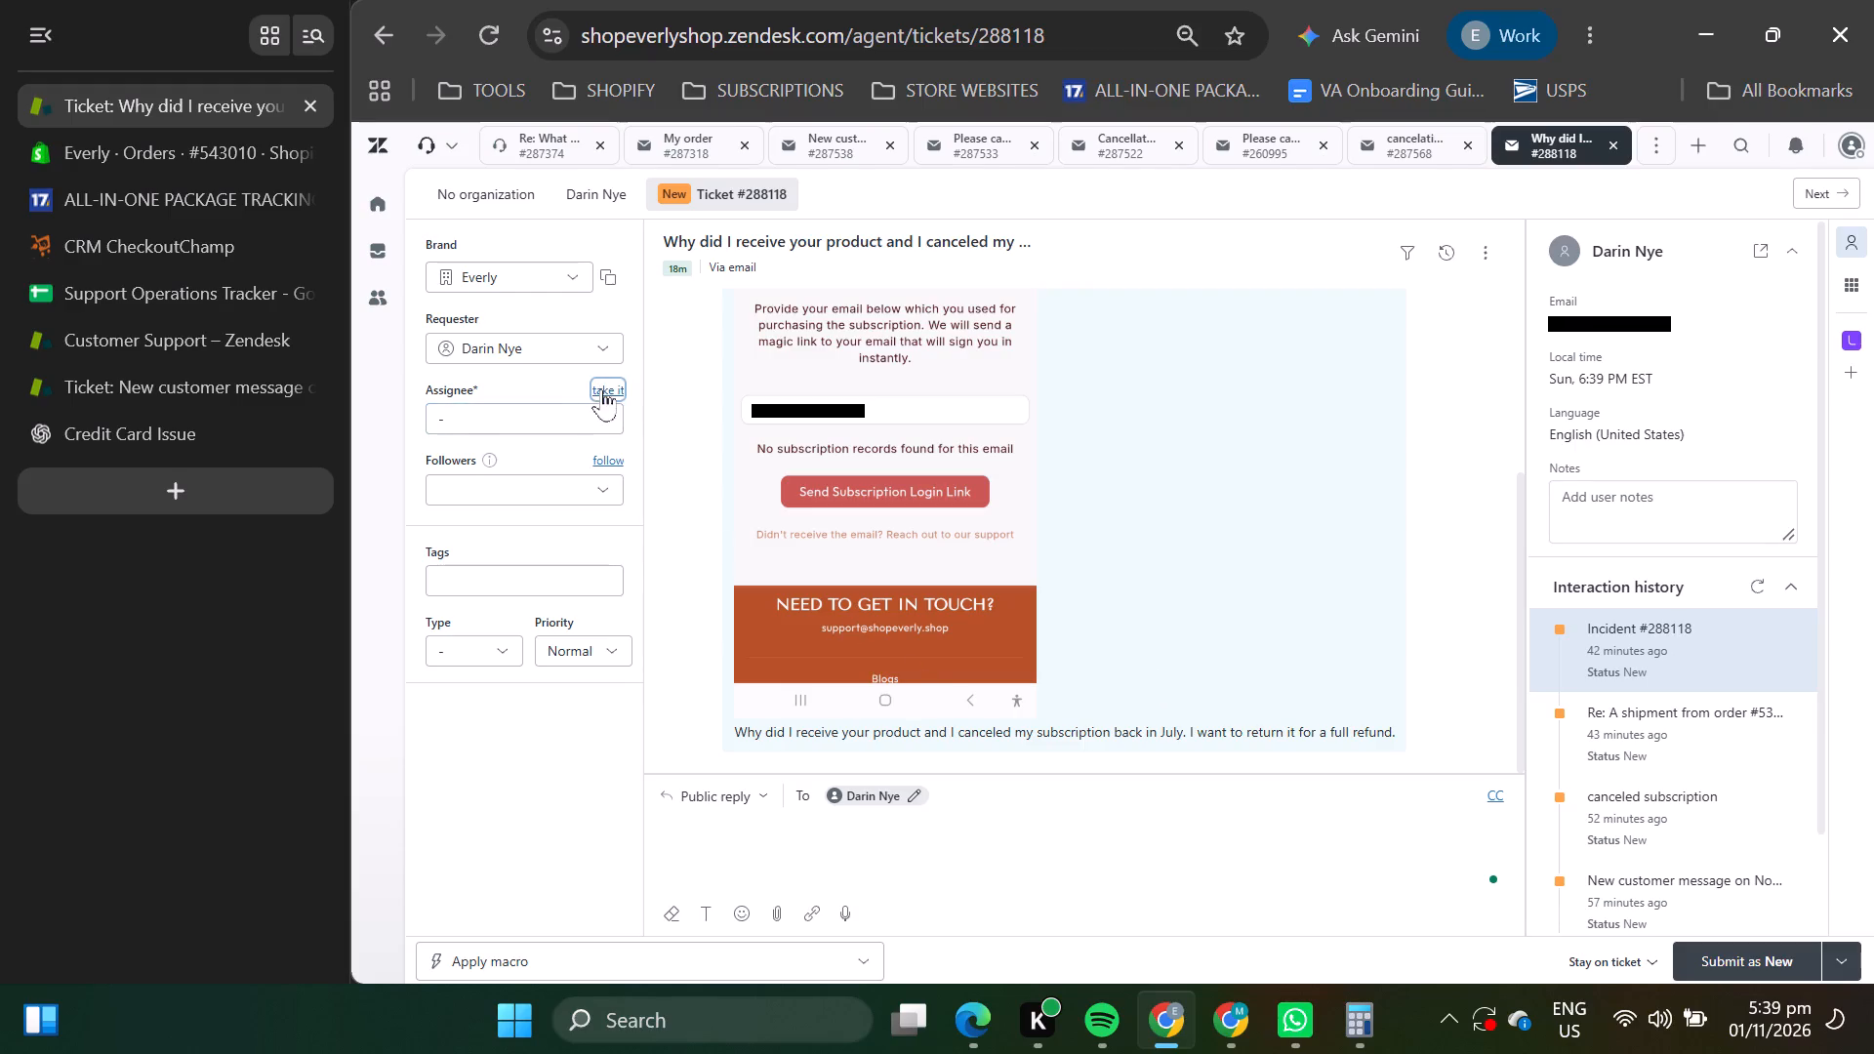
click(713, 790)
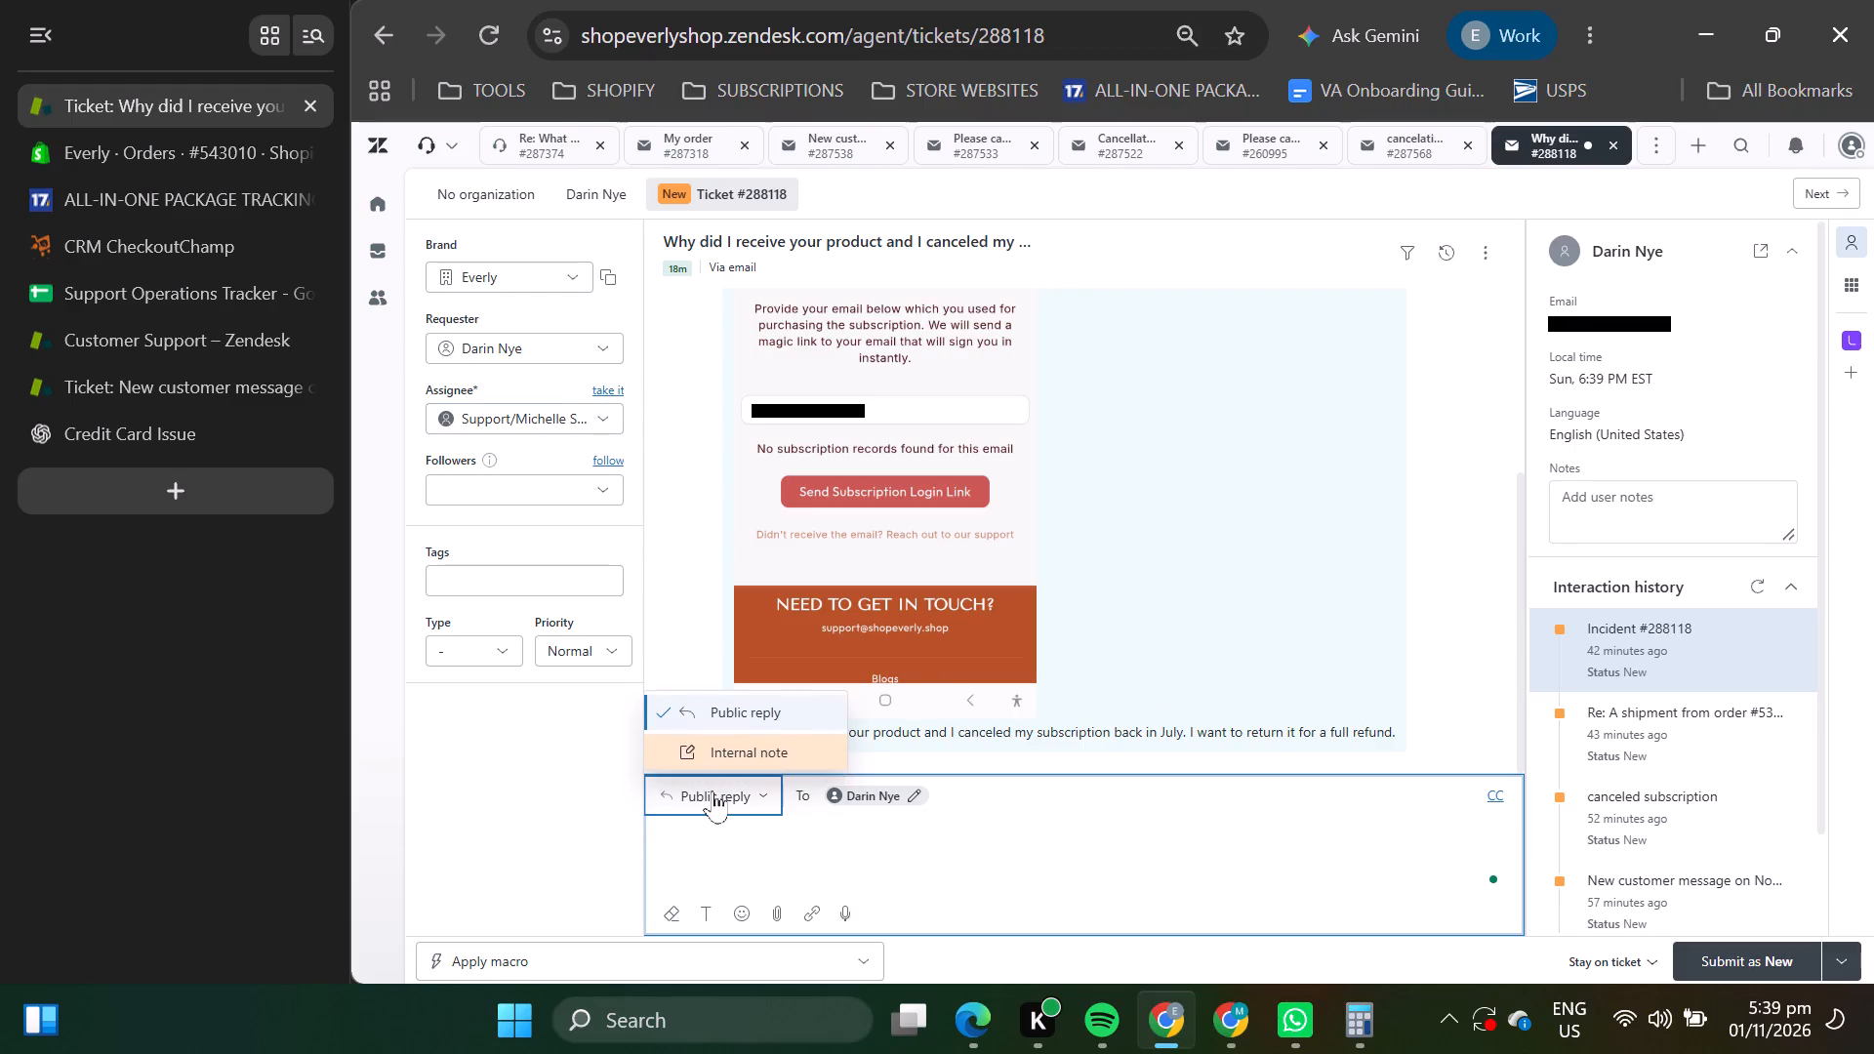
click(747, 747)
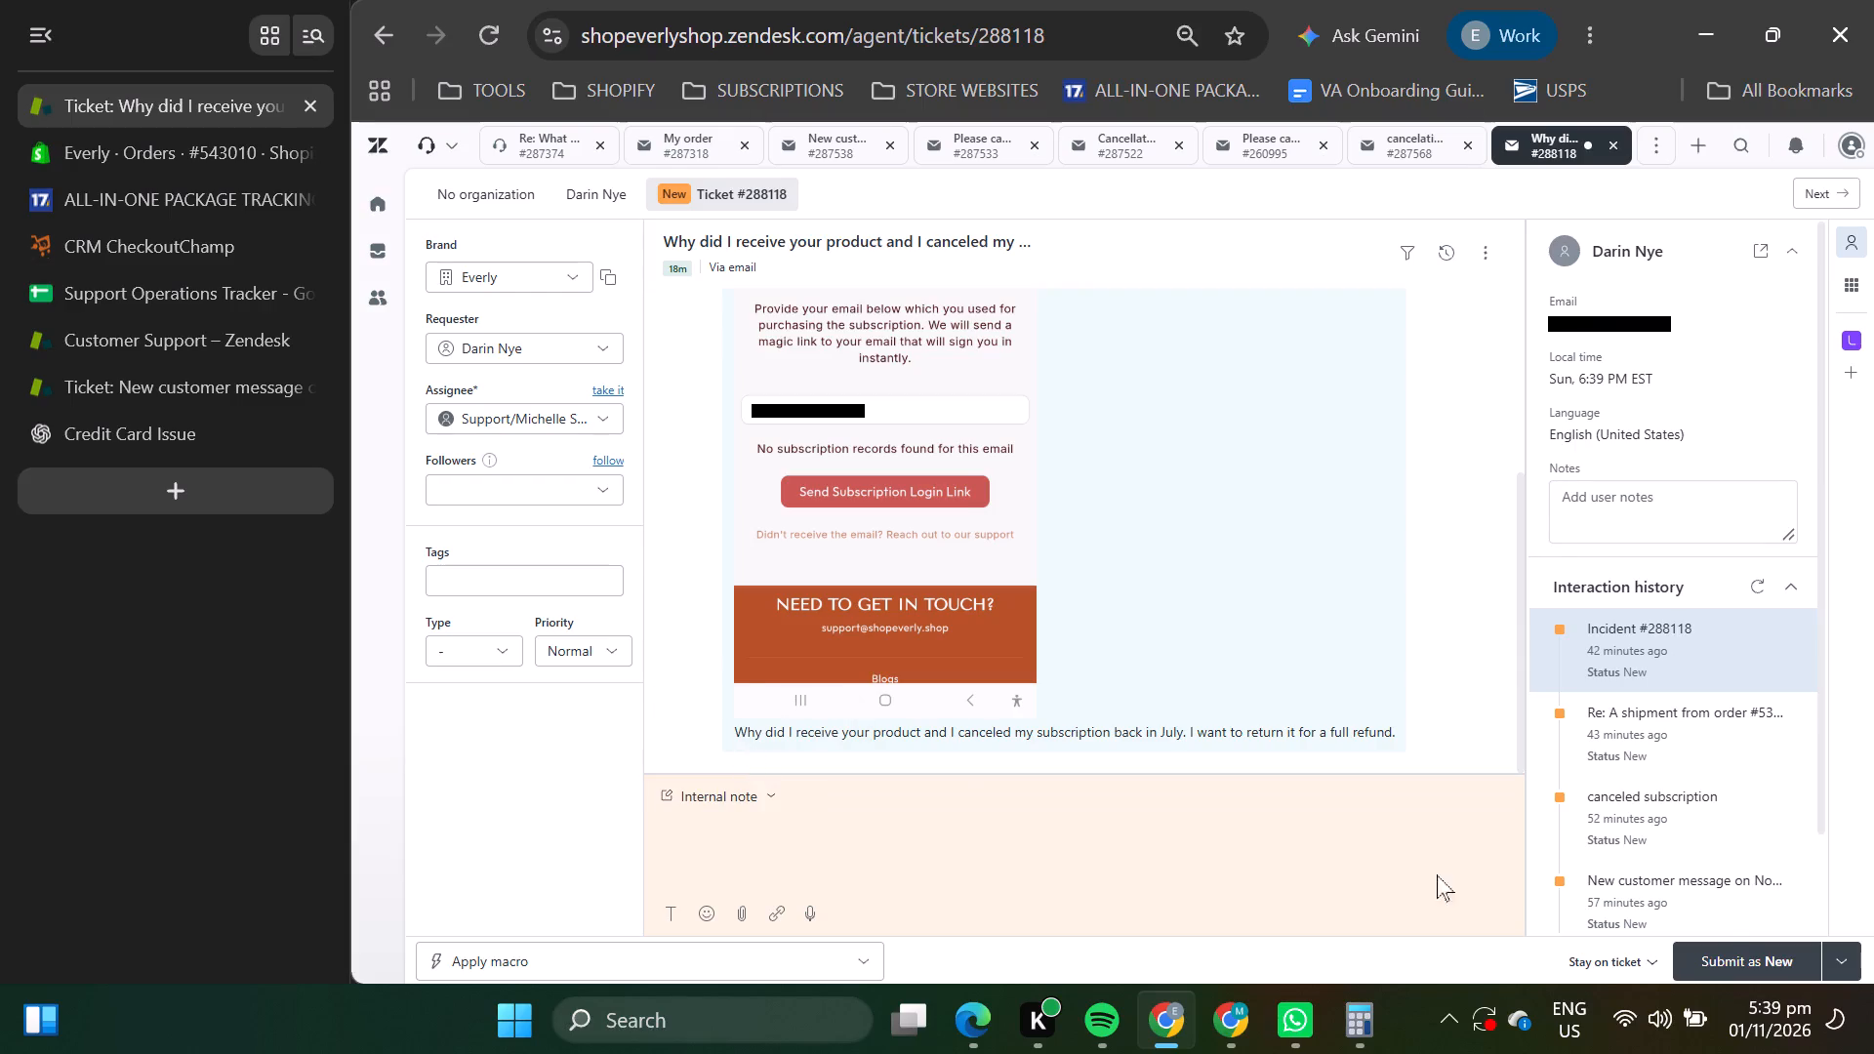
click(1852, 955)
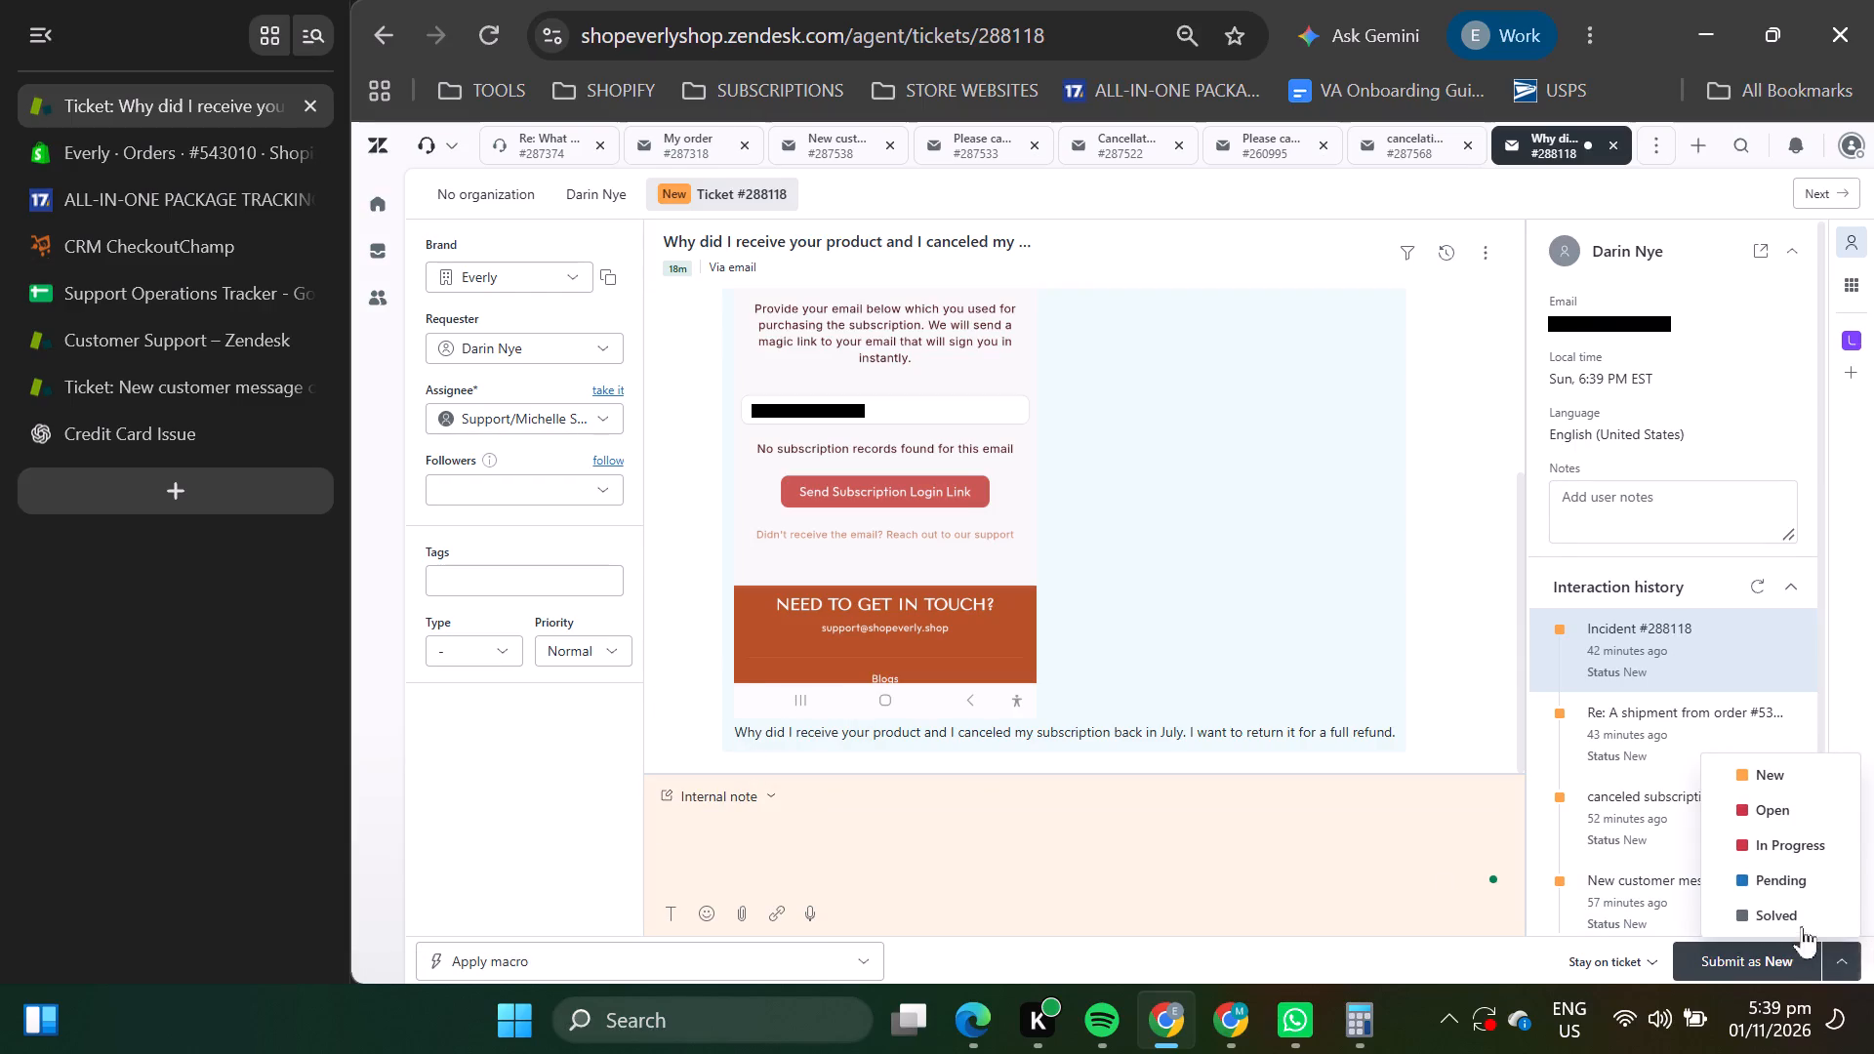
click(1789, 915)
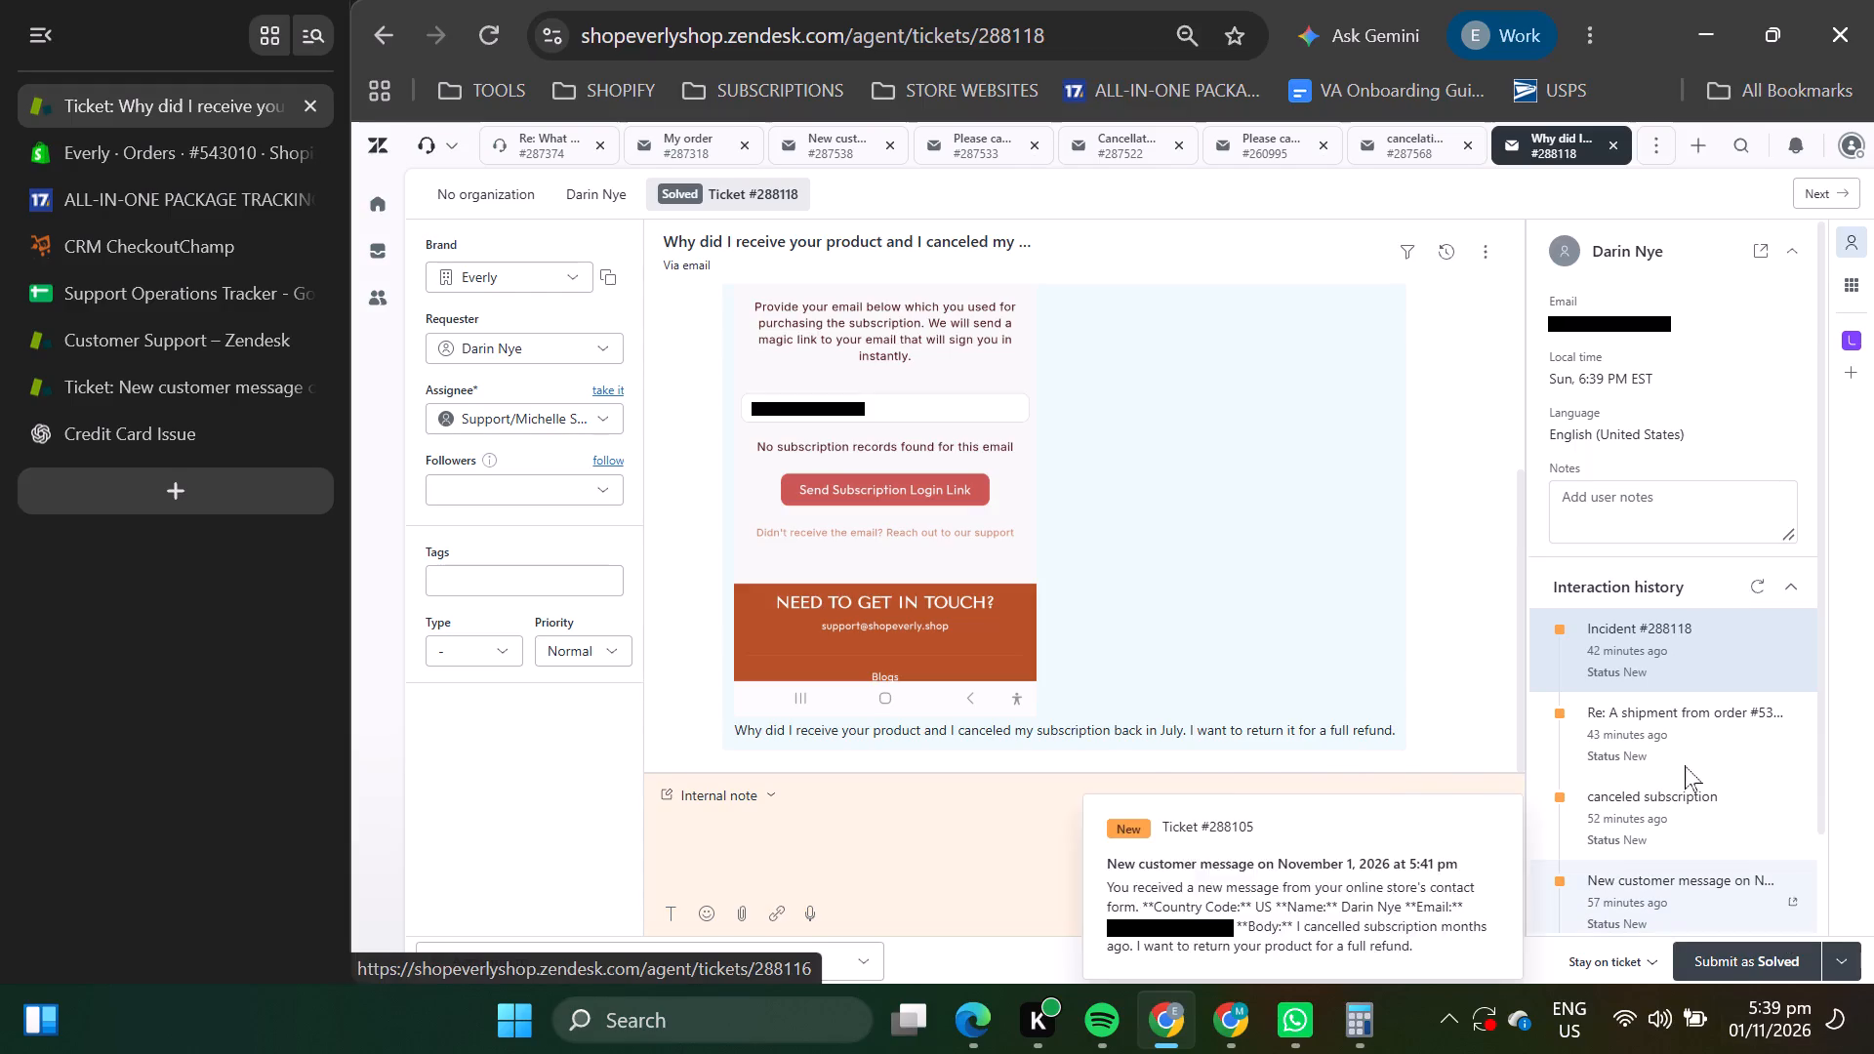
click(1650, 750)
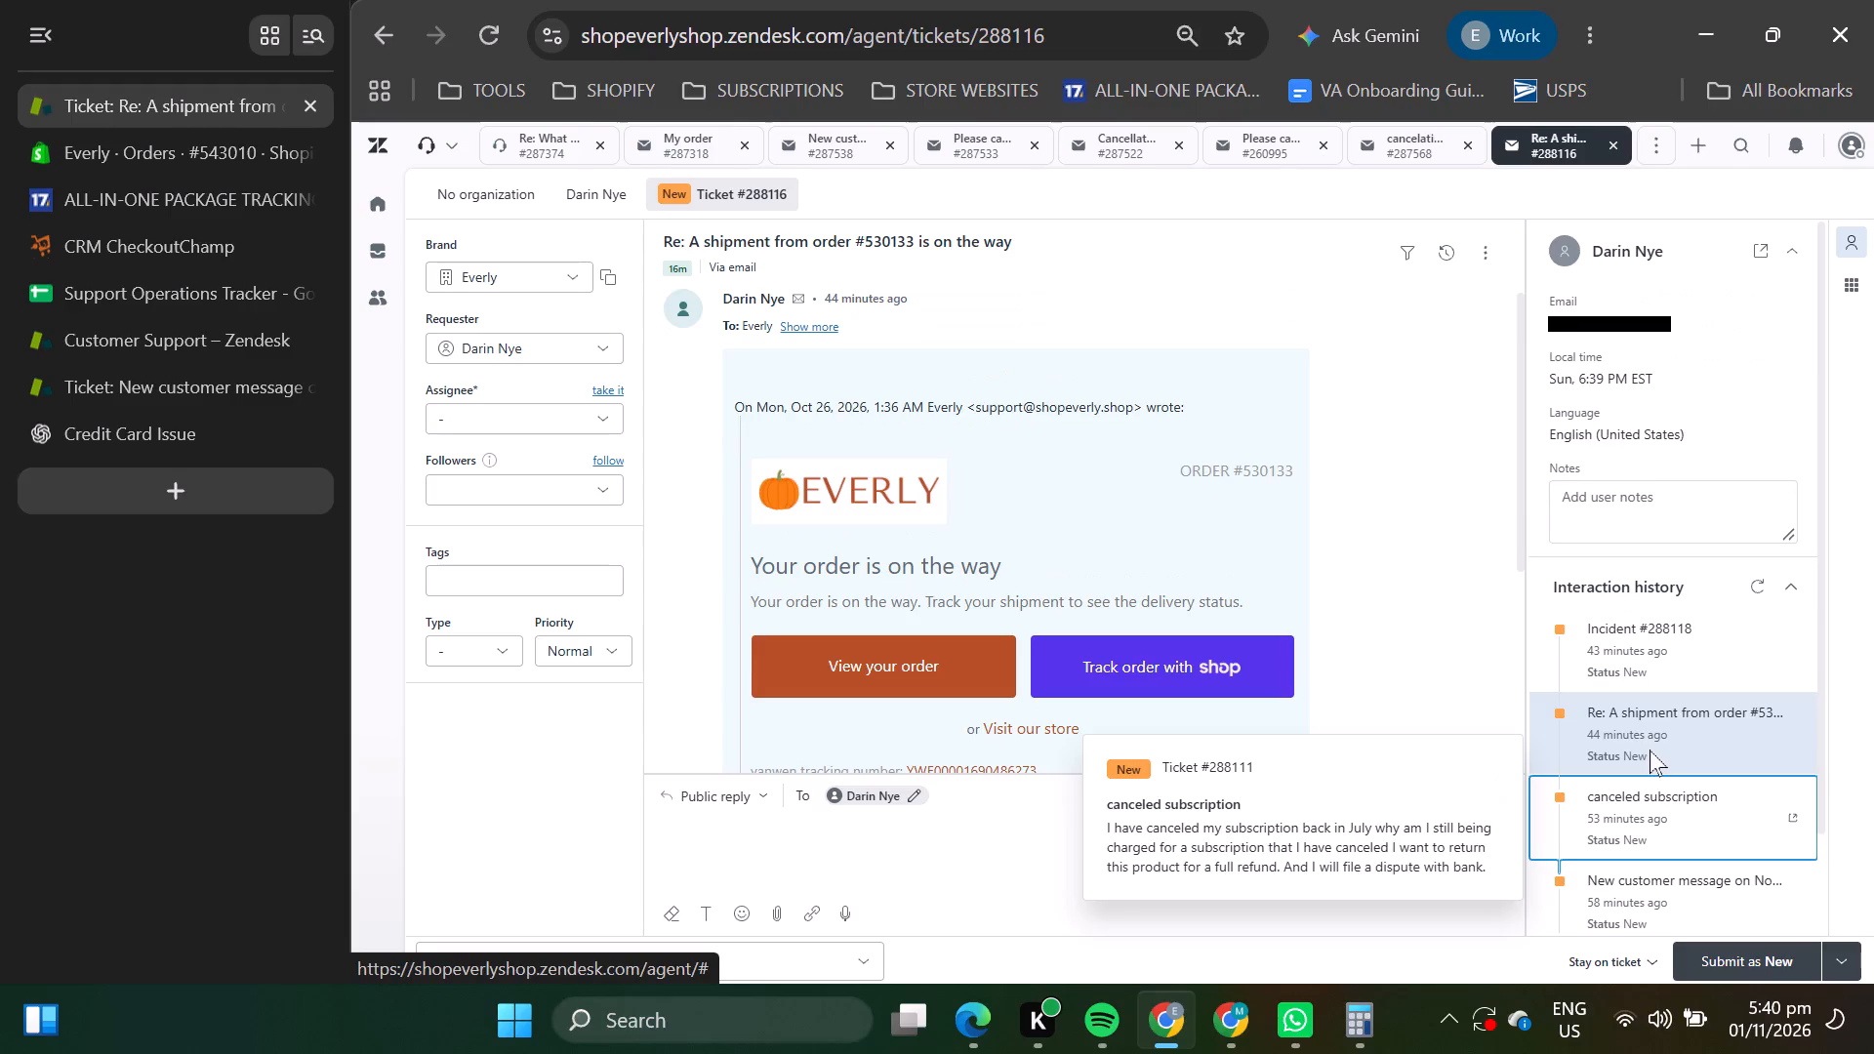
scroll(1040, 568, down, 4)
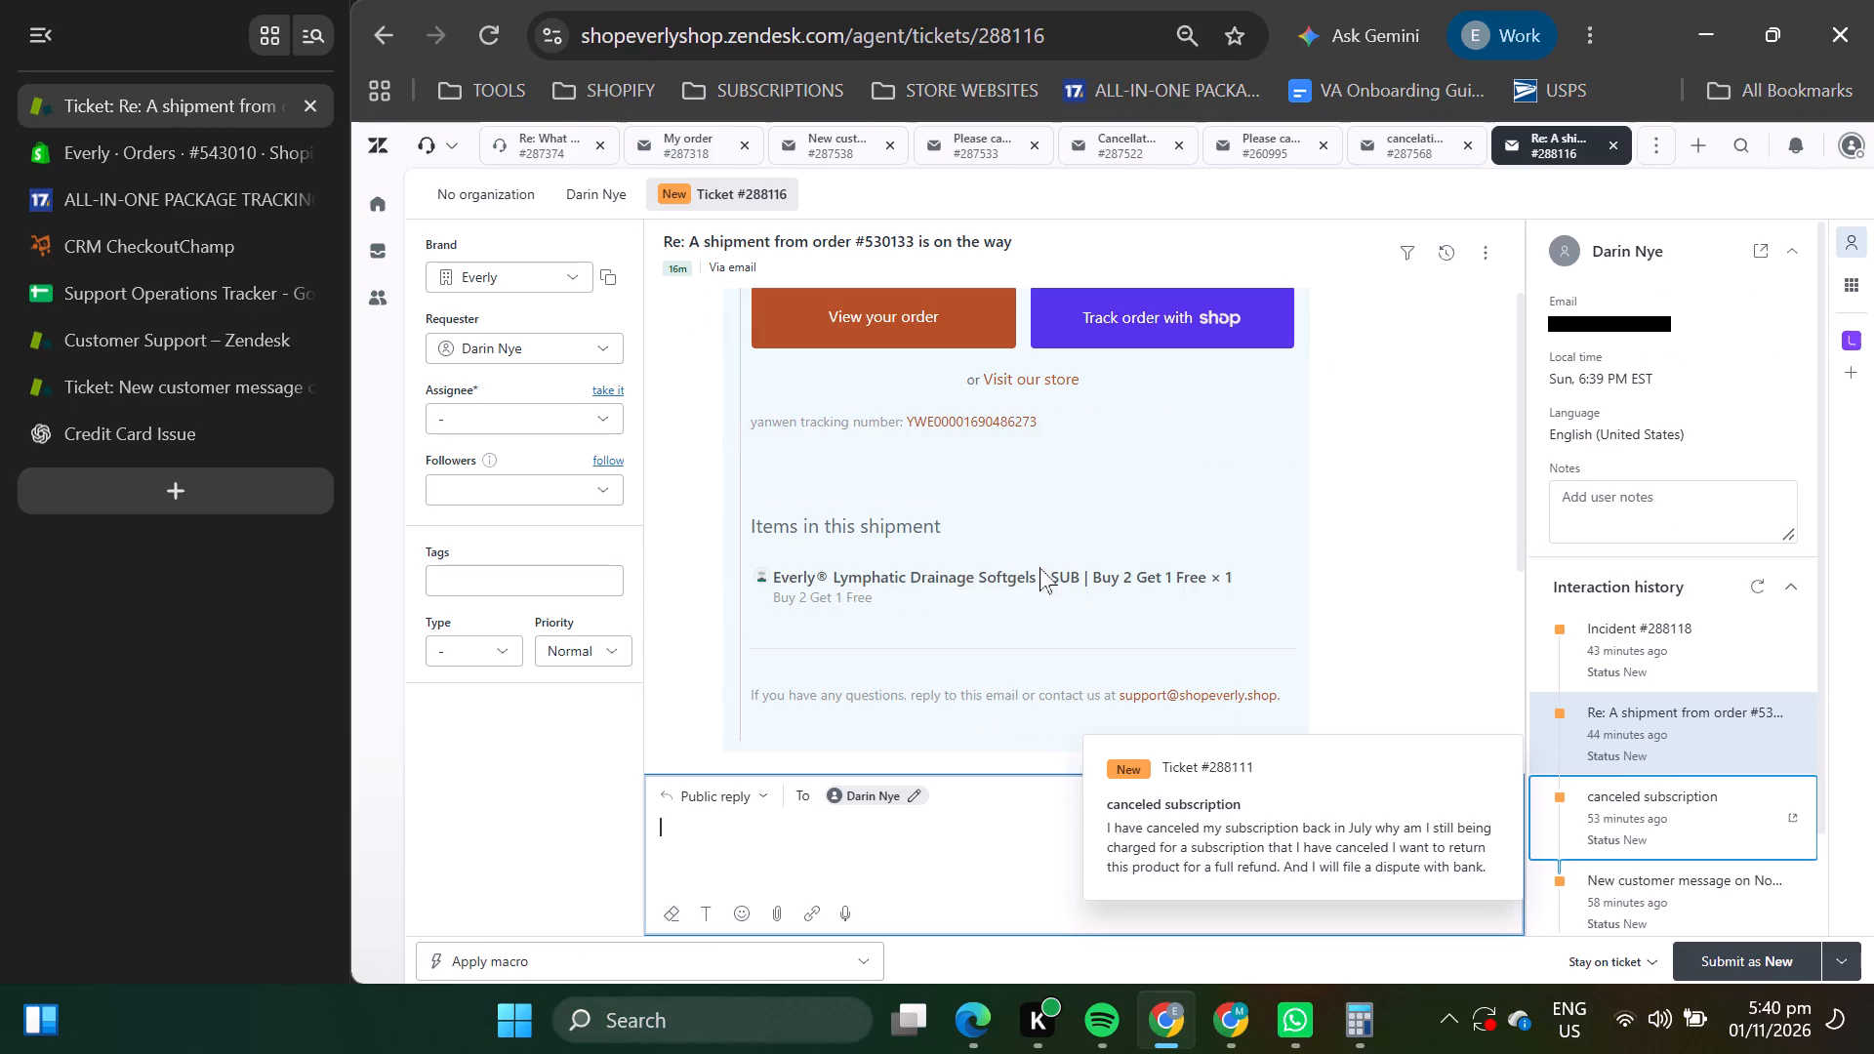
scroll(1039, 567, down, 2)
scroll(1039, 567, up, 3)
scroll(1039, 567, down, 1)
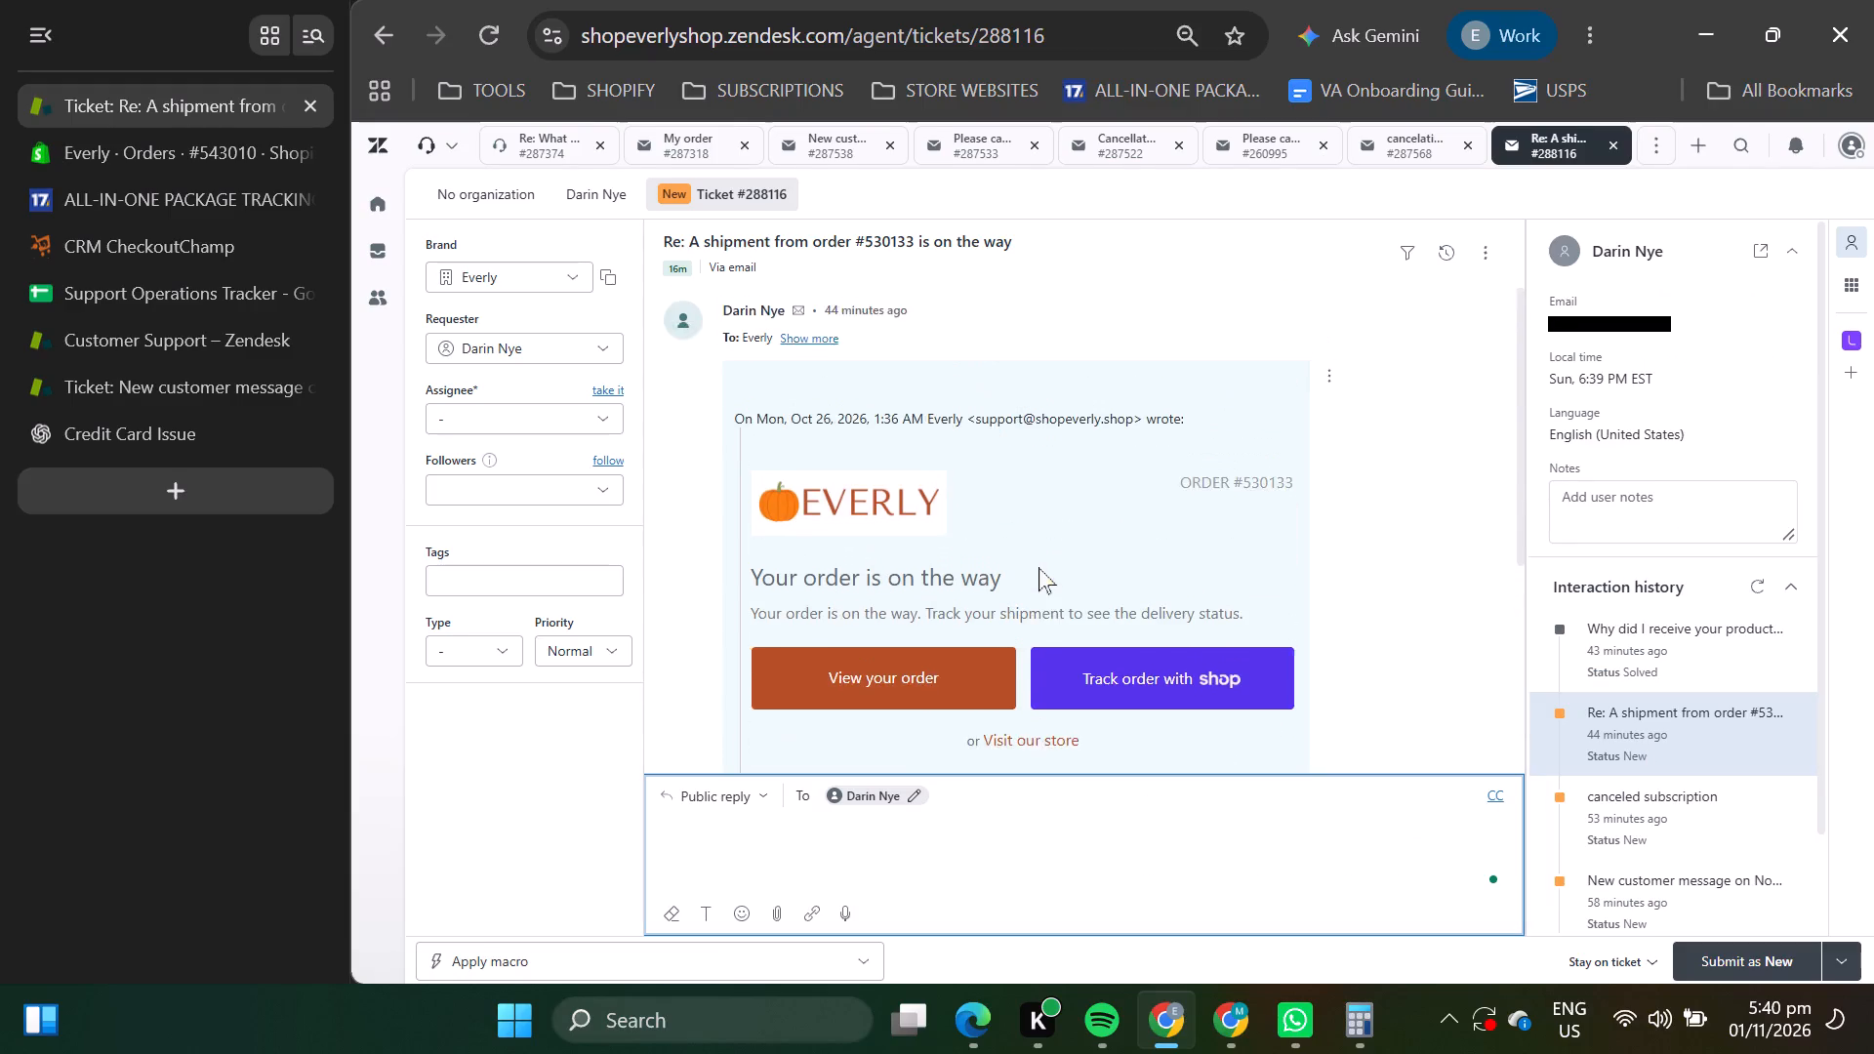
scroll(1039, 567, down, 2)
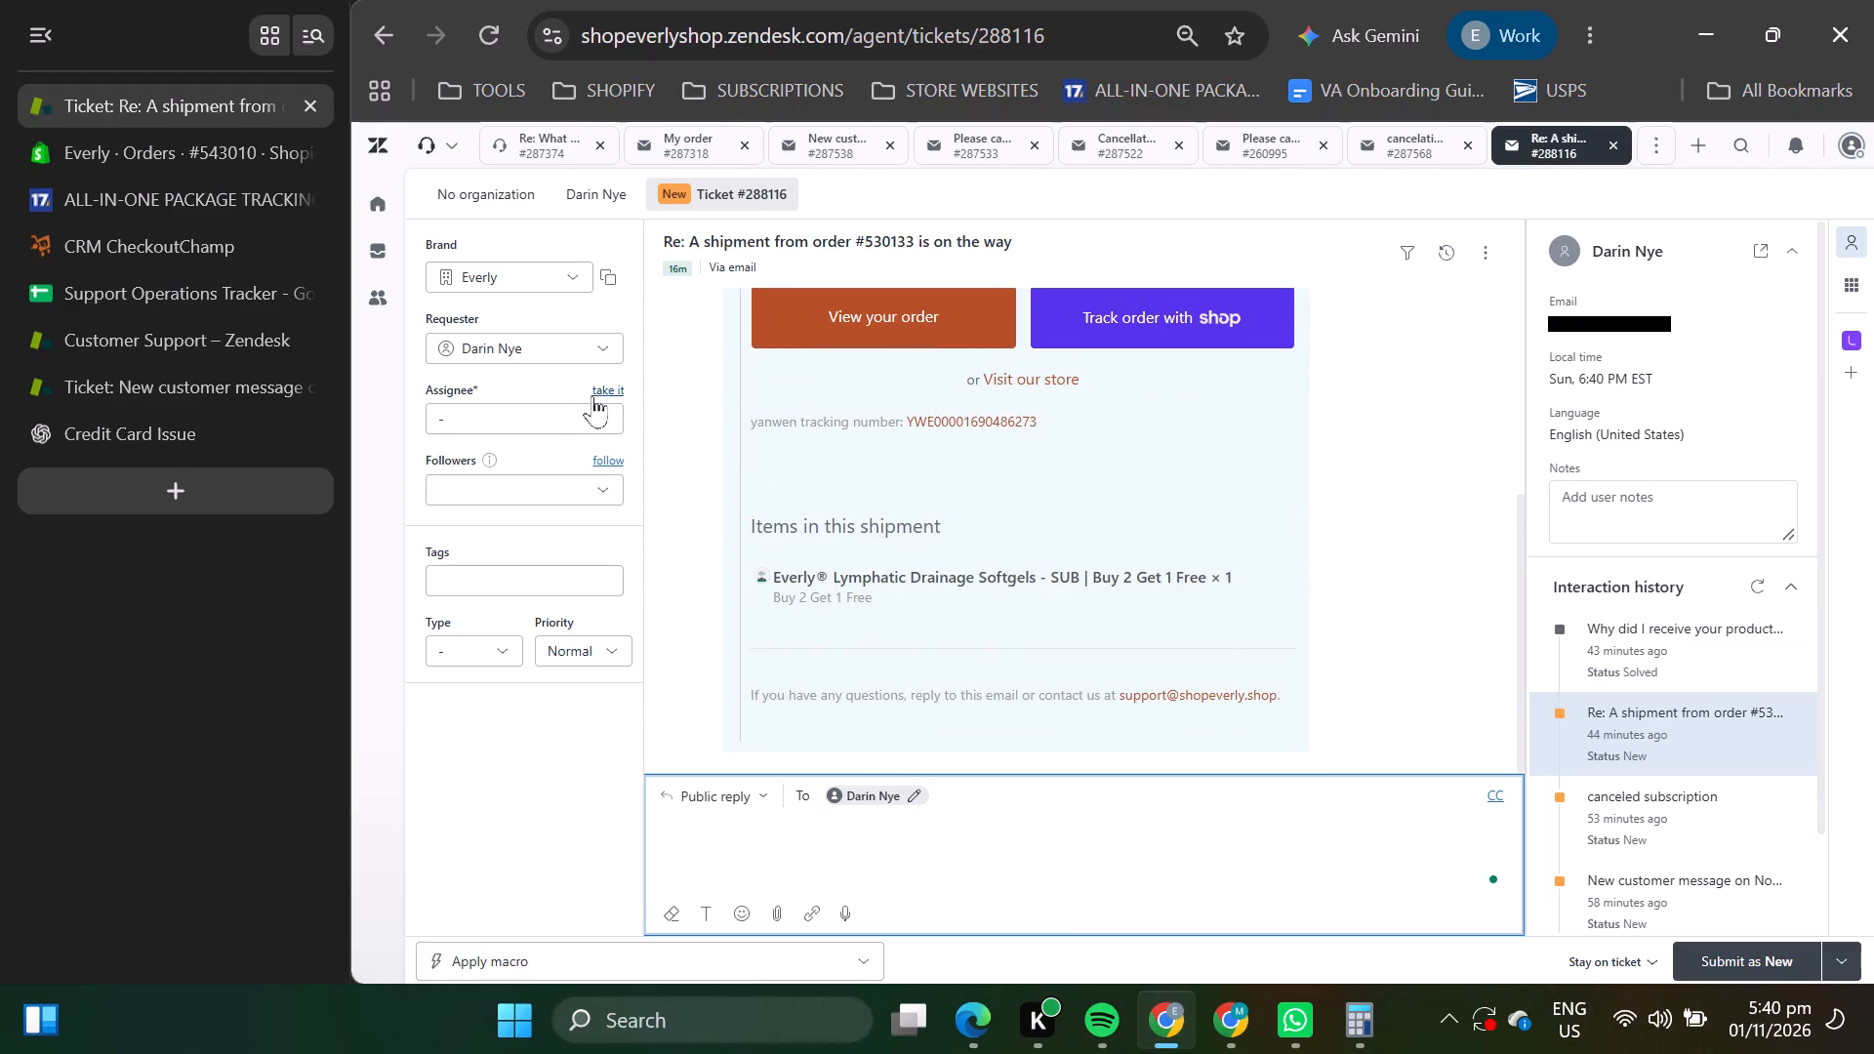
click(594, 394)
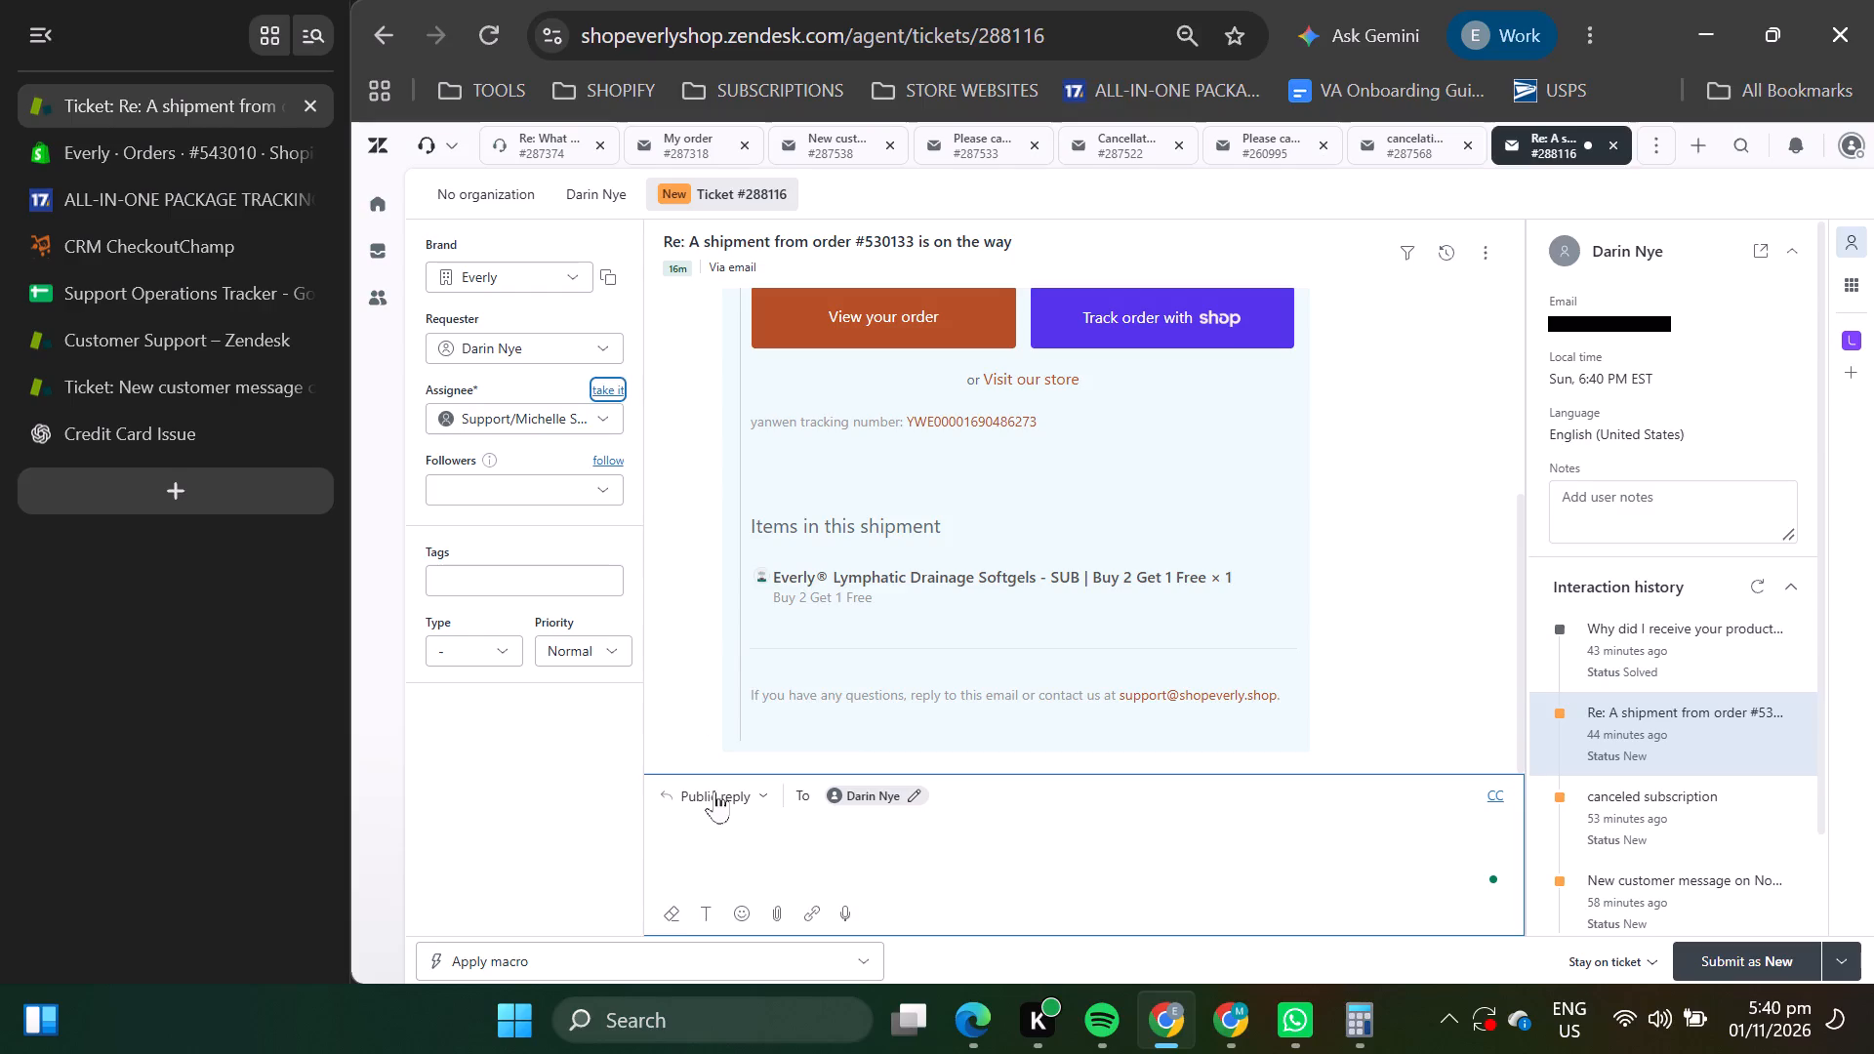
click(714, 790)
click(731, 751)
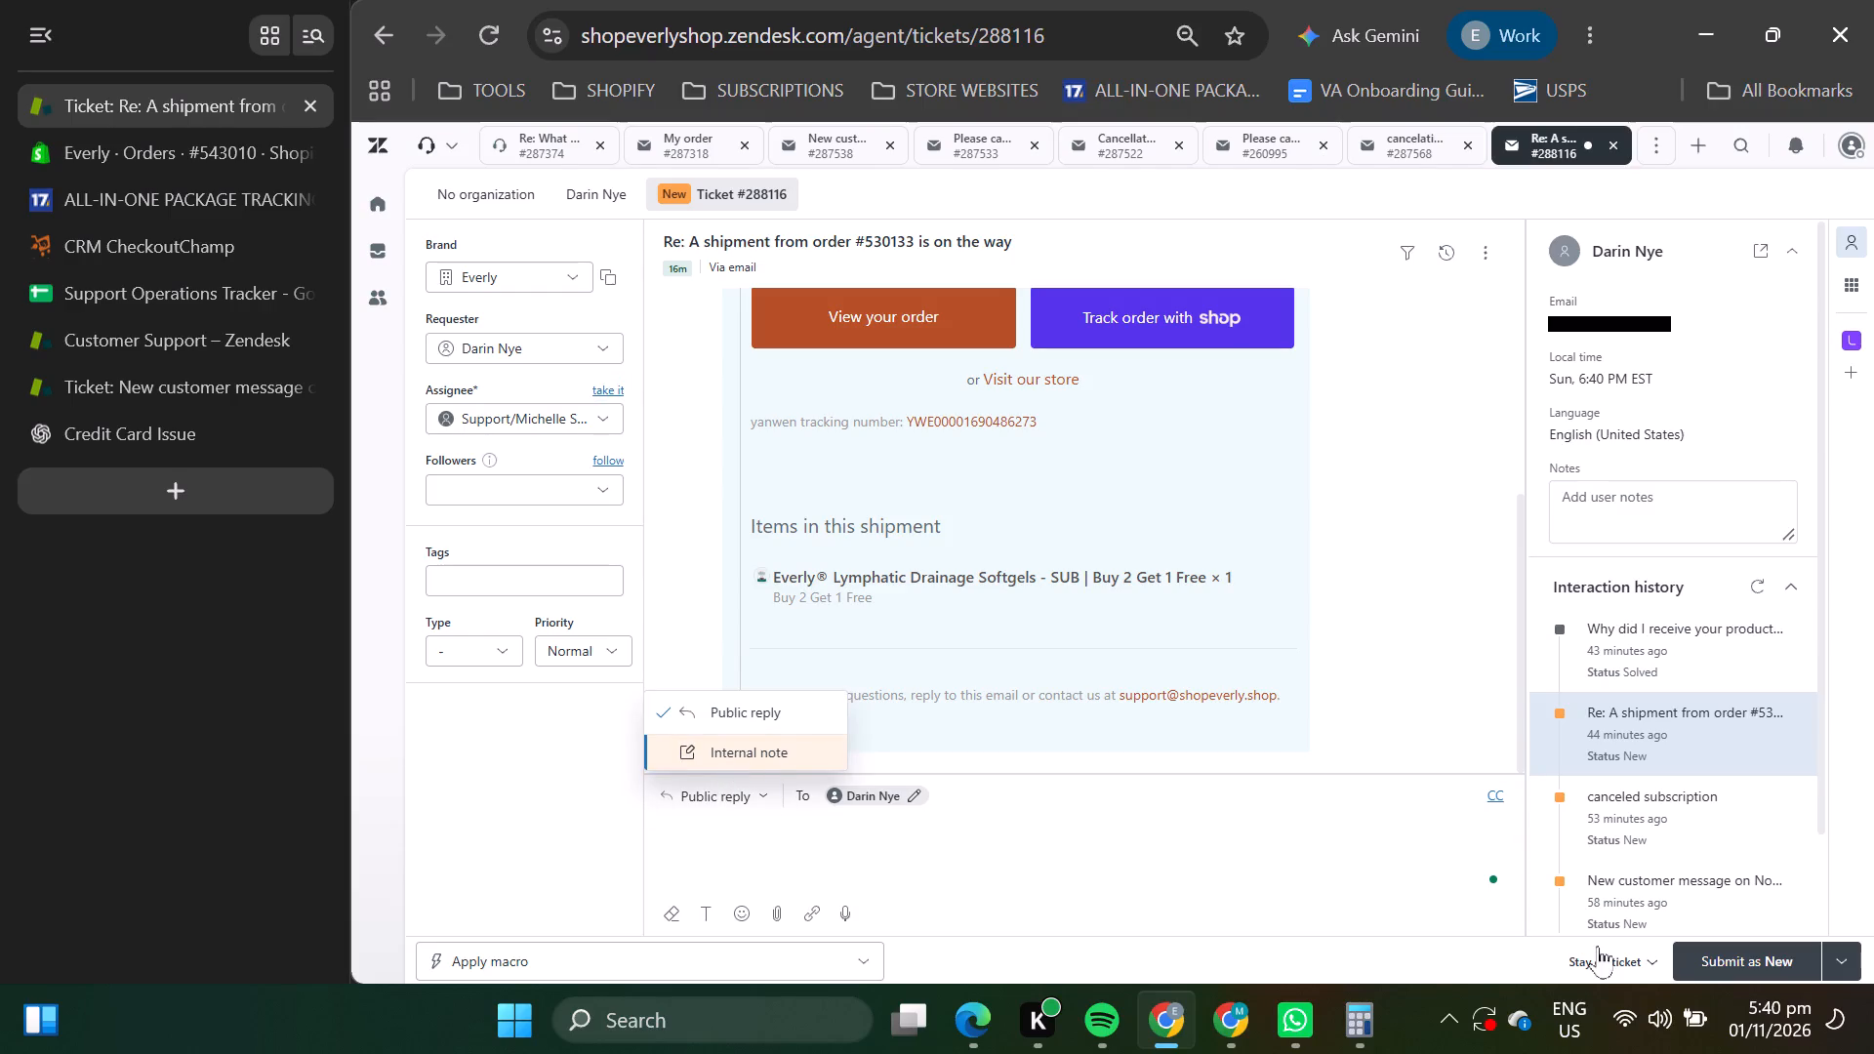
click(1833, 962)
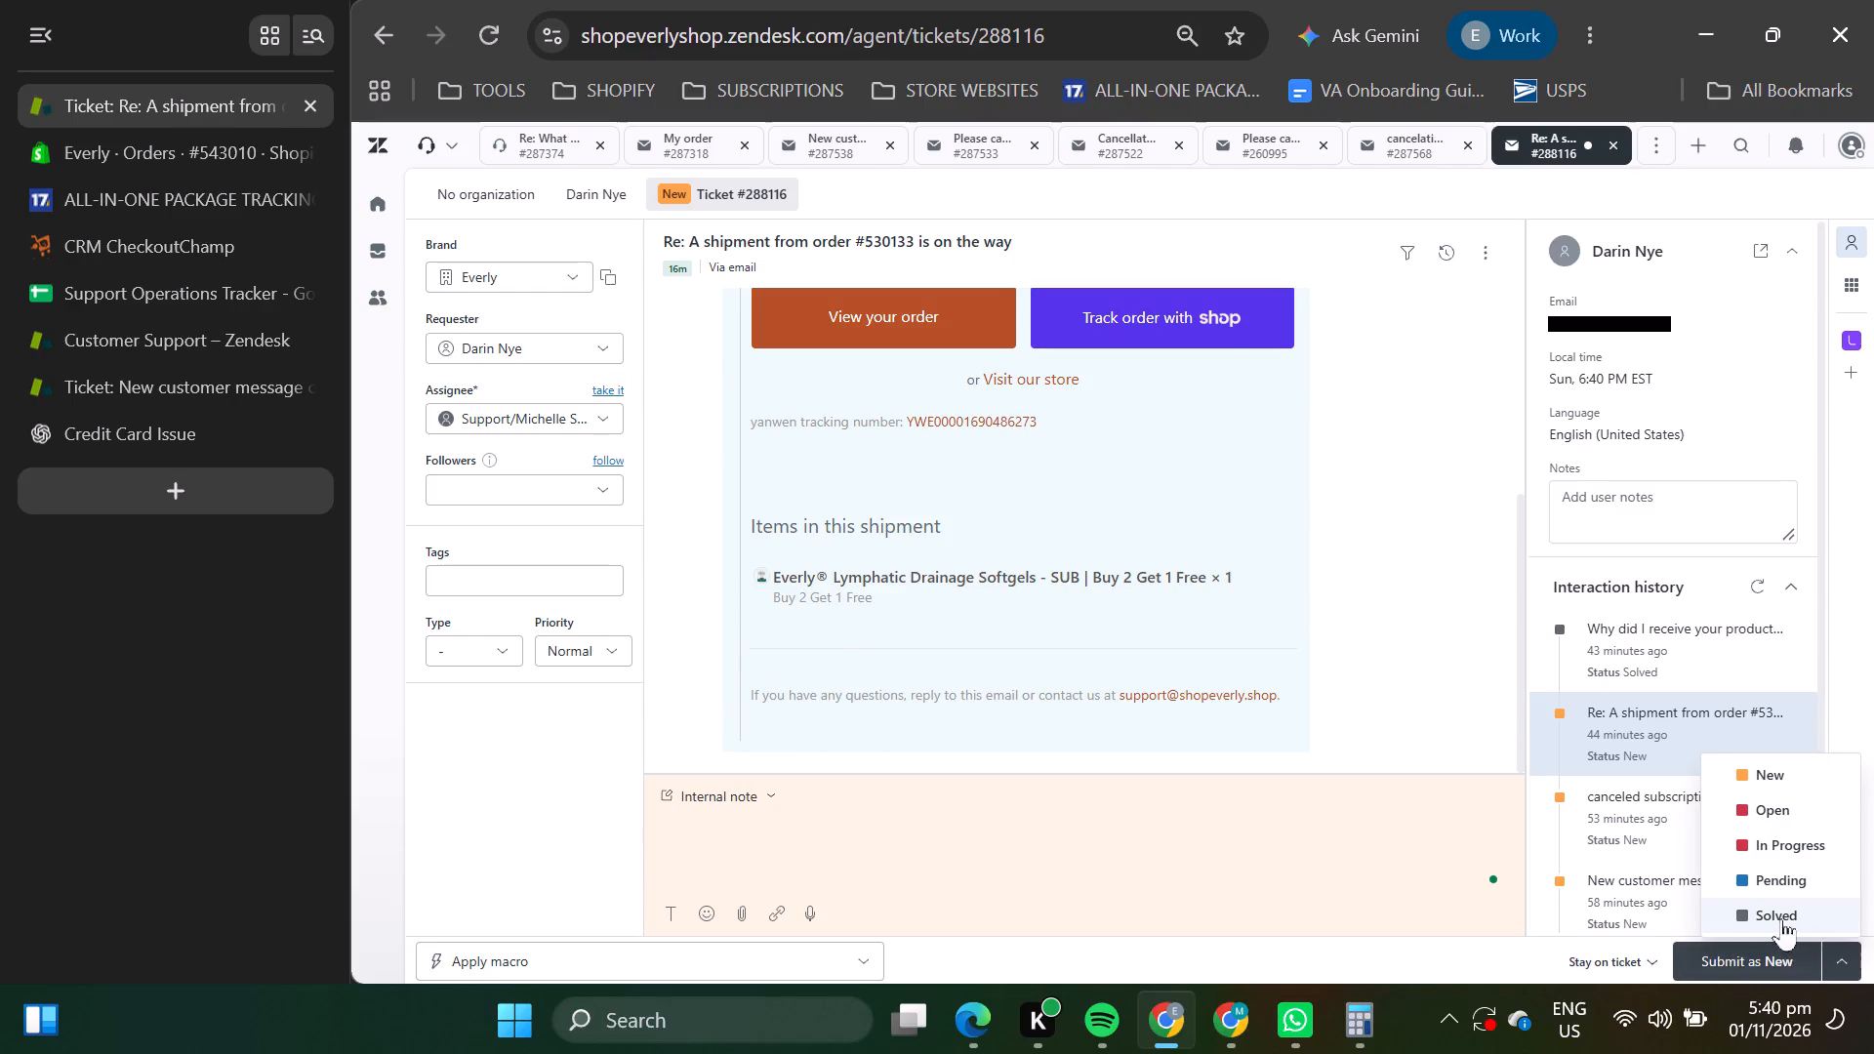
click(1781, 918)
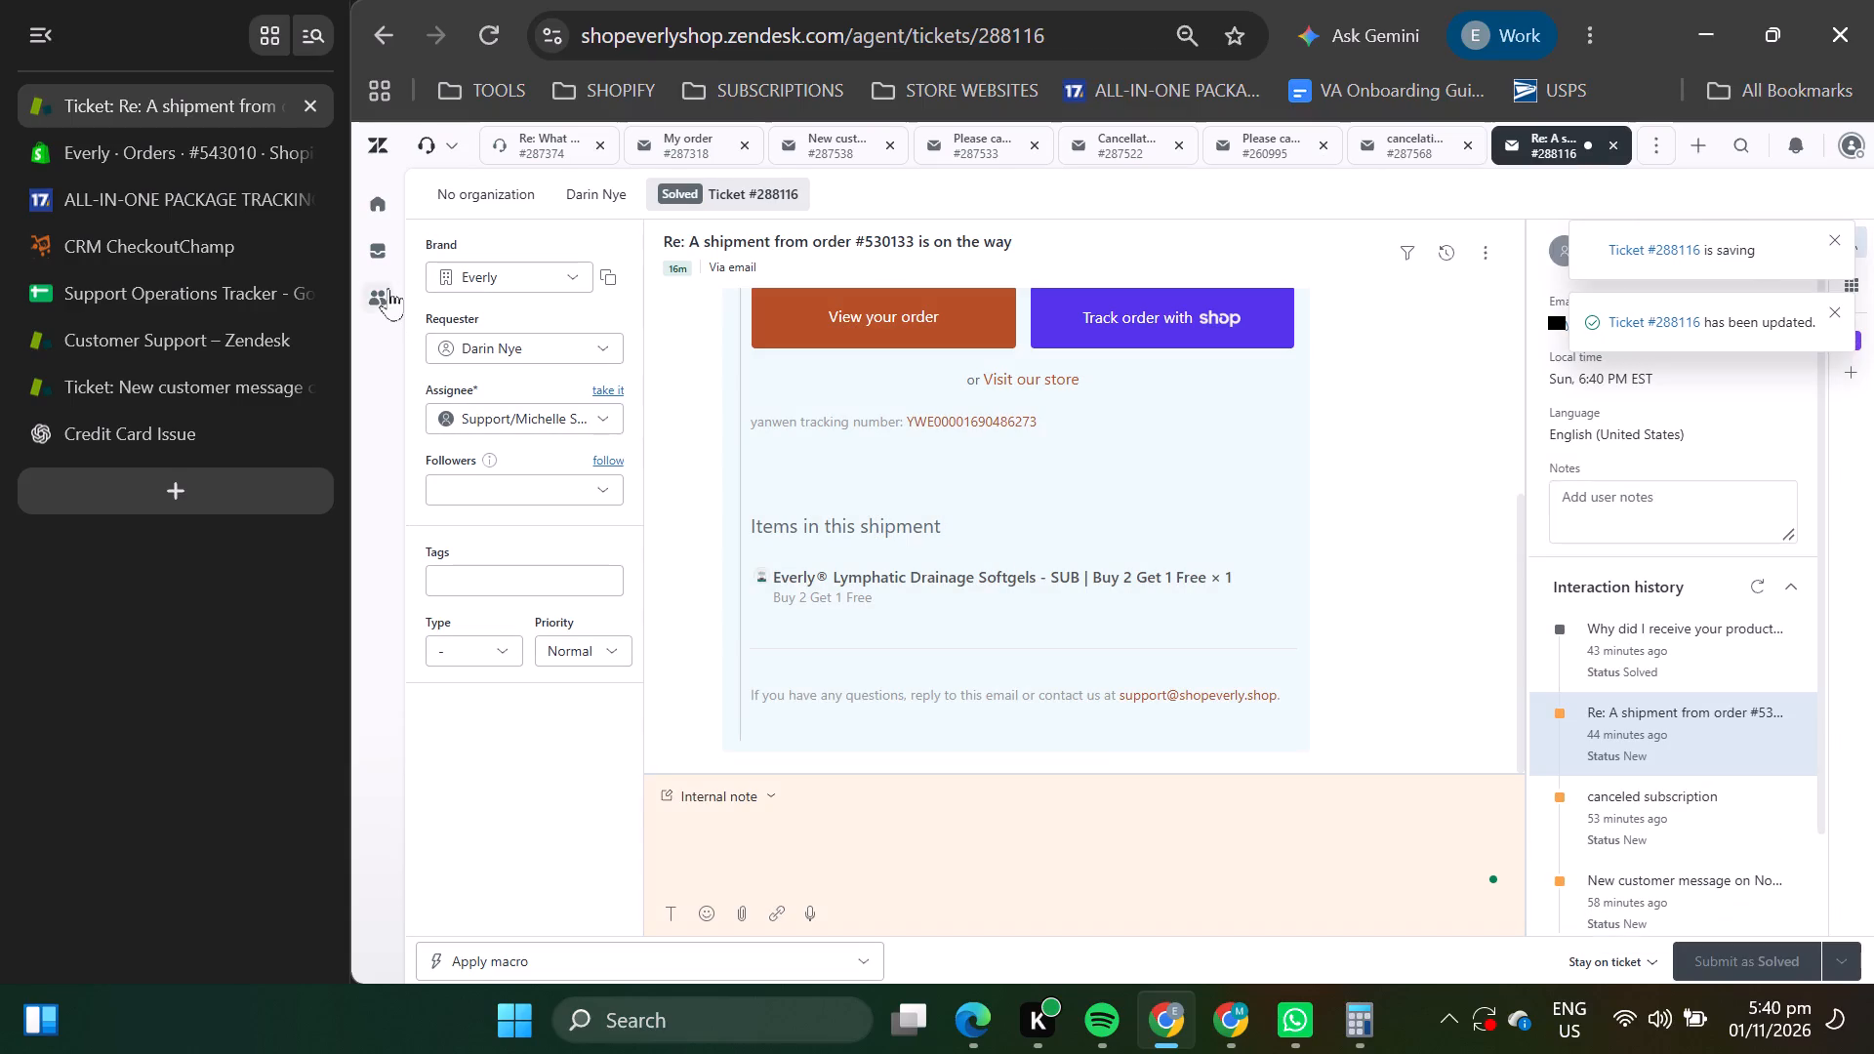
click(1625, 819)
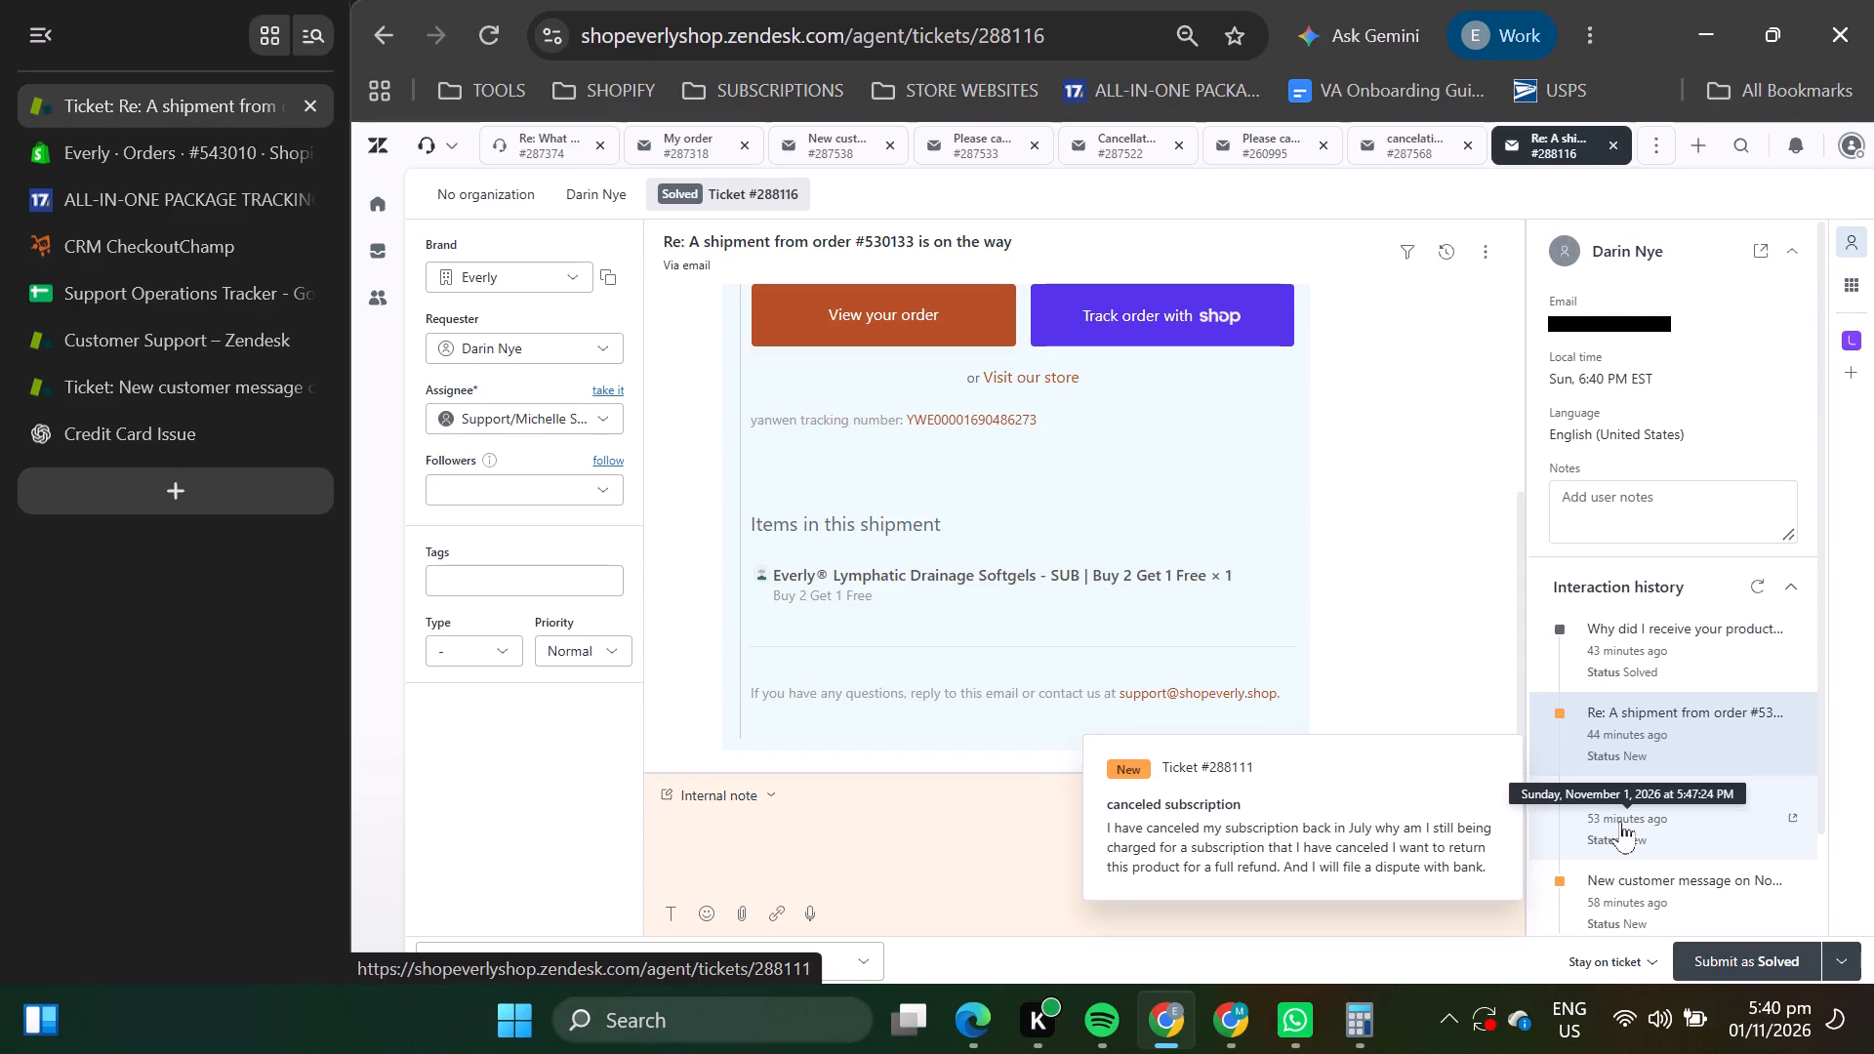
click(1642, 805)
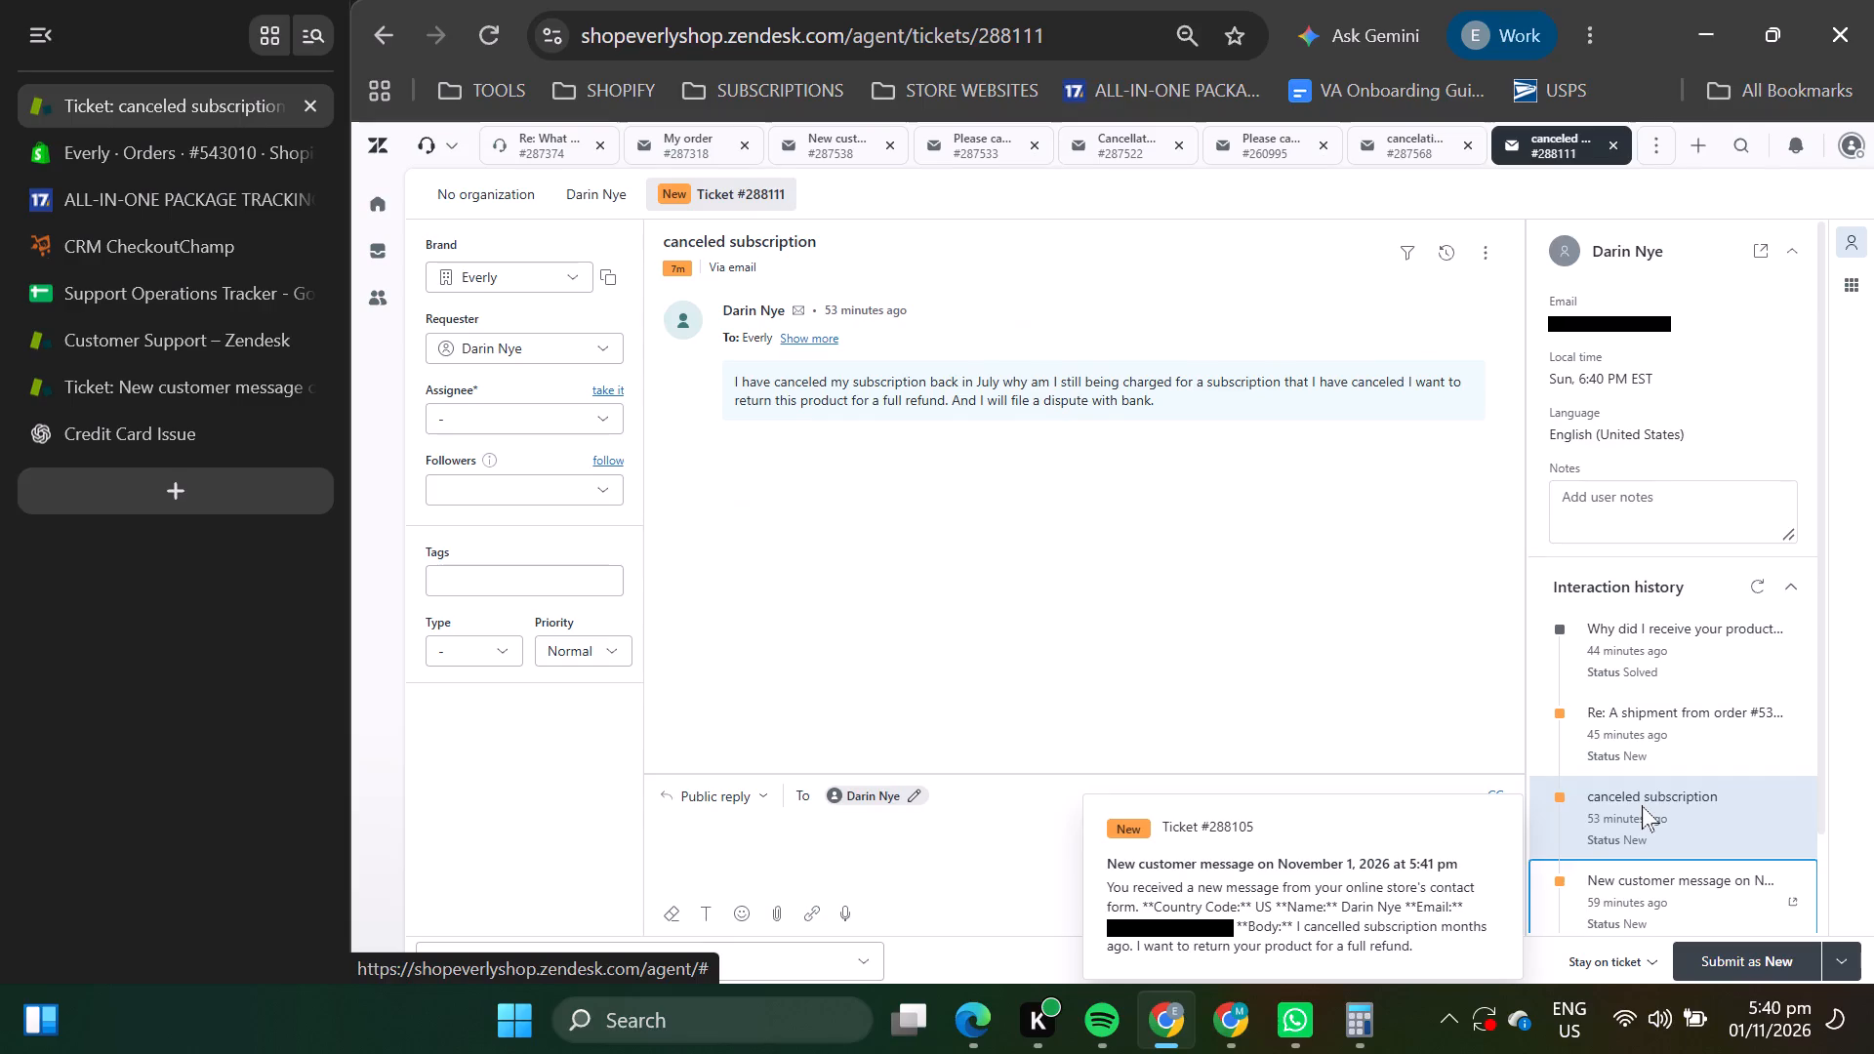
click(605, 389)
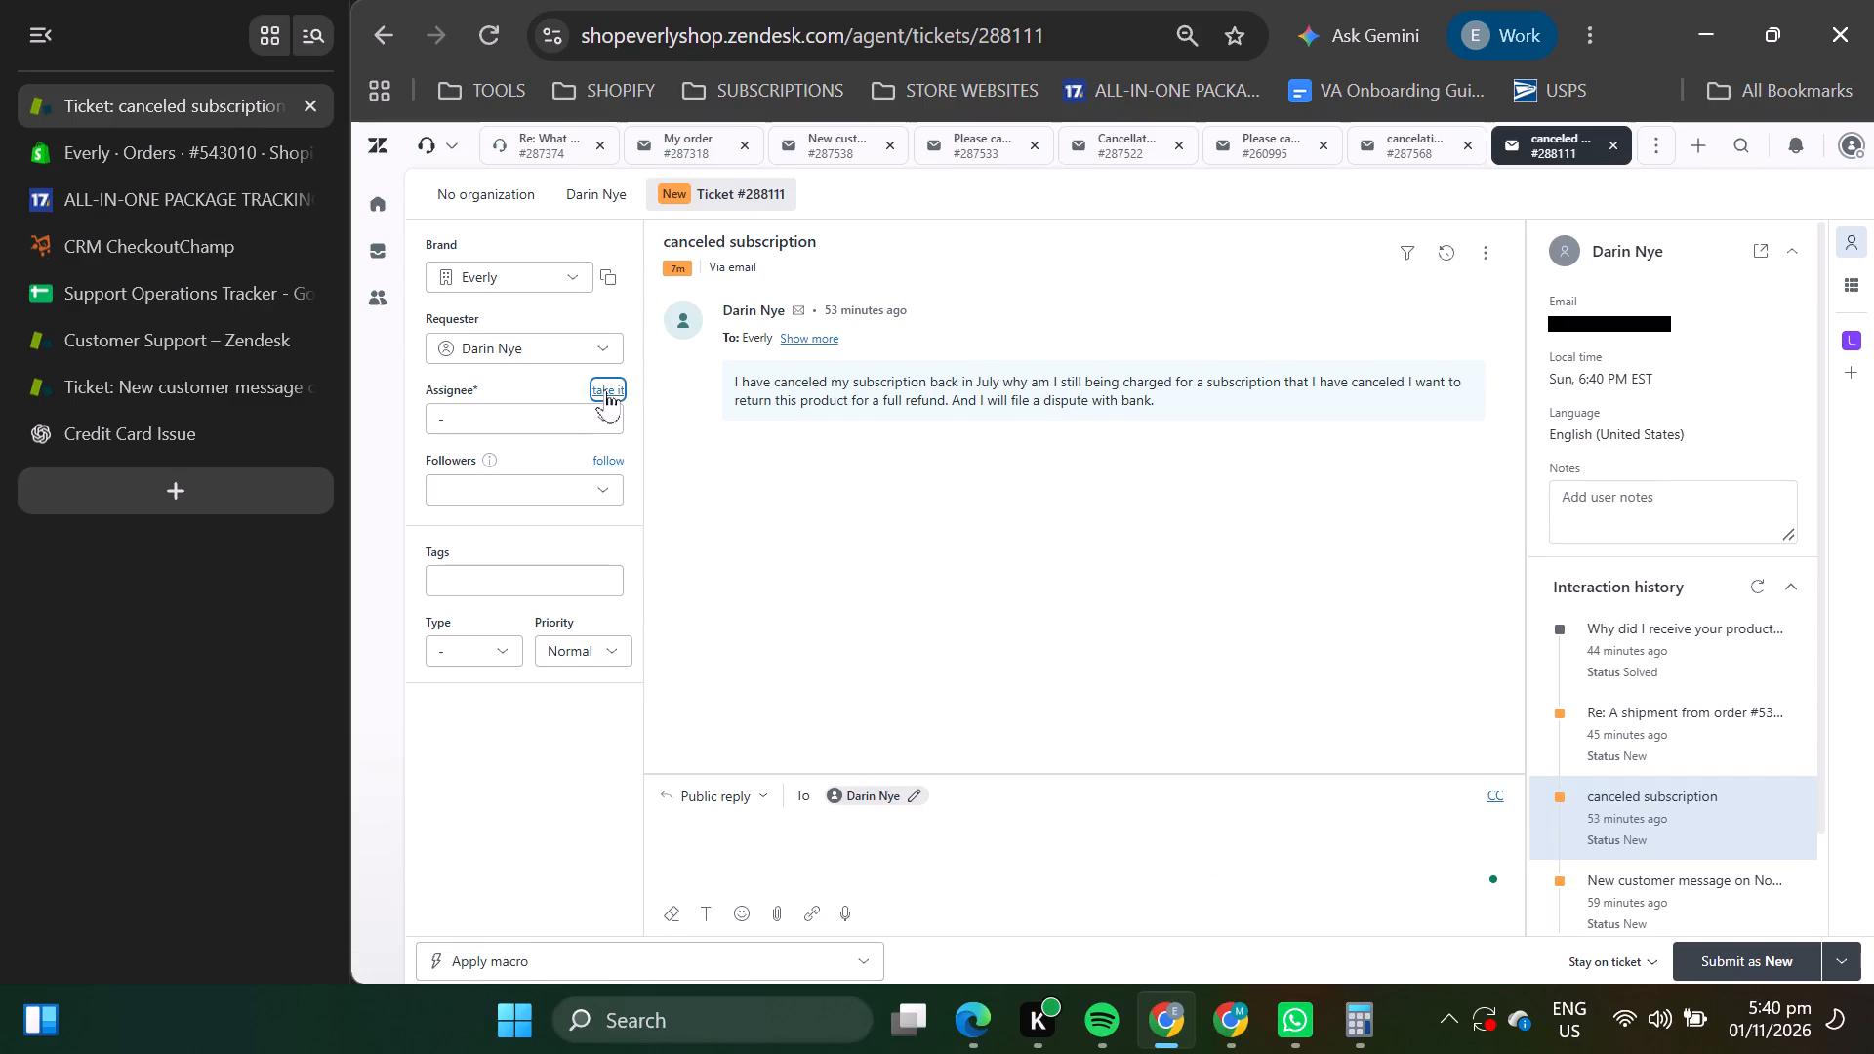
click(729, 796)
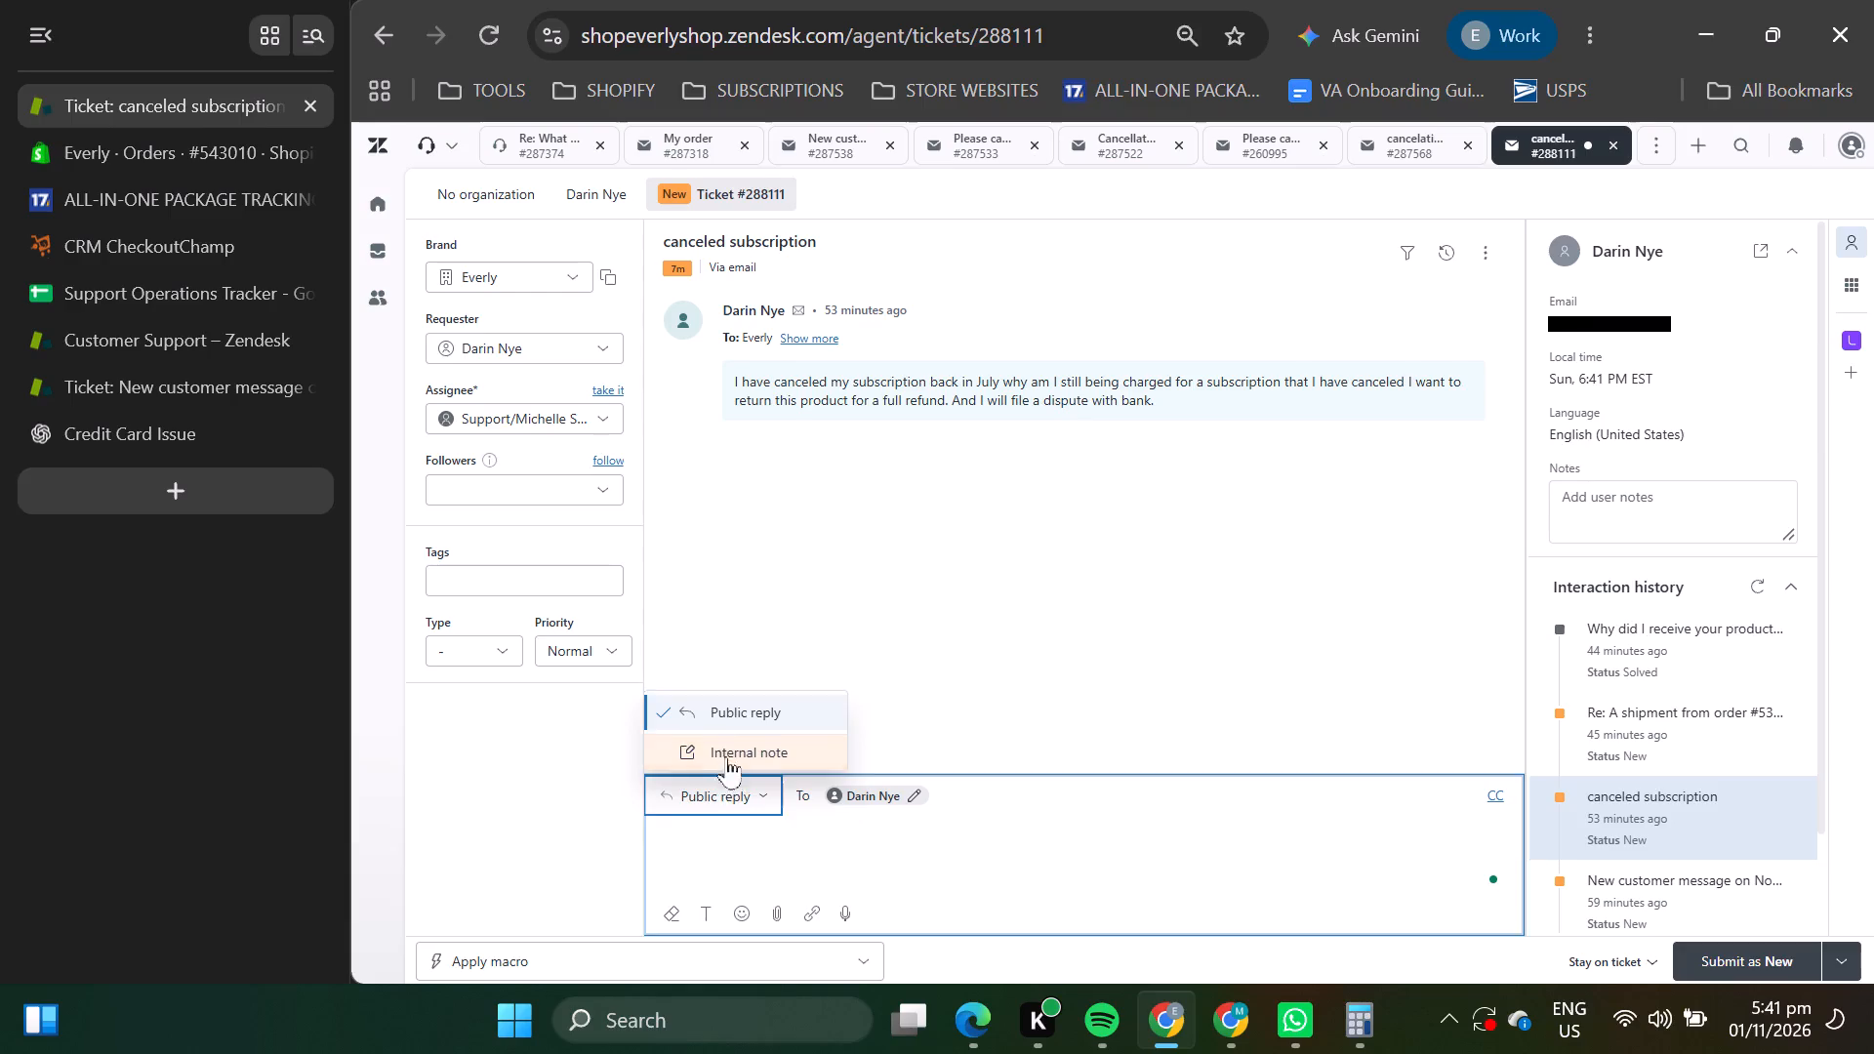
click(726, 750)
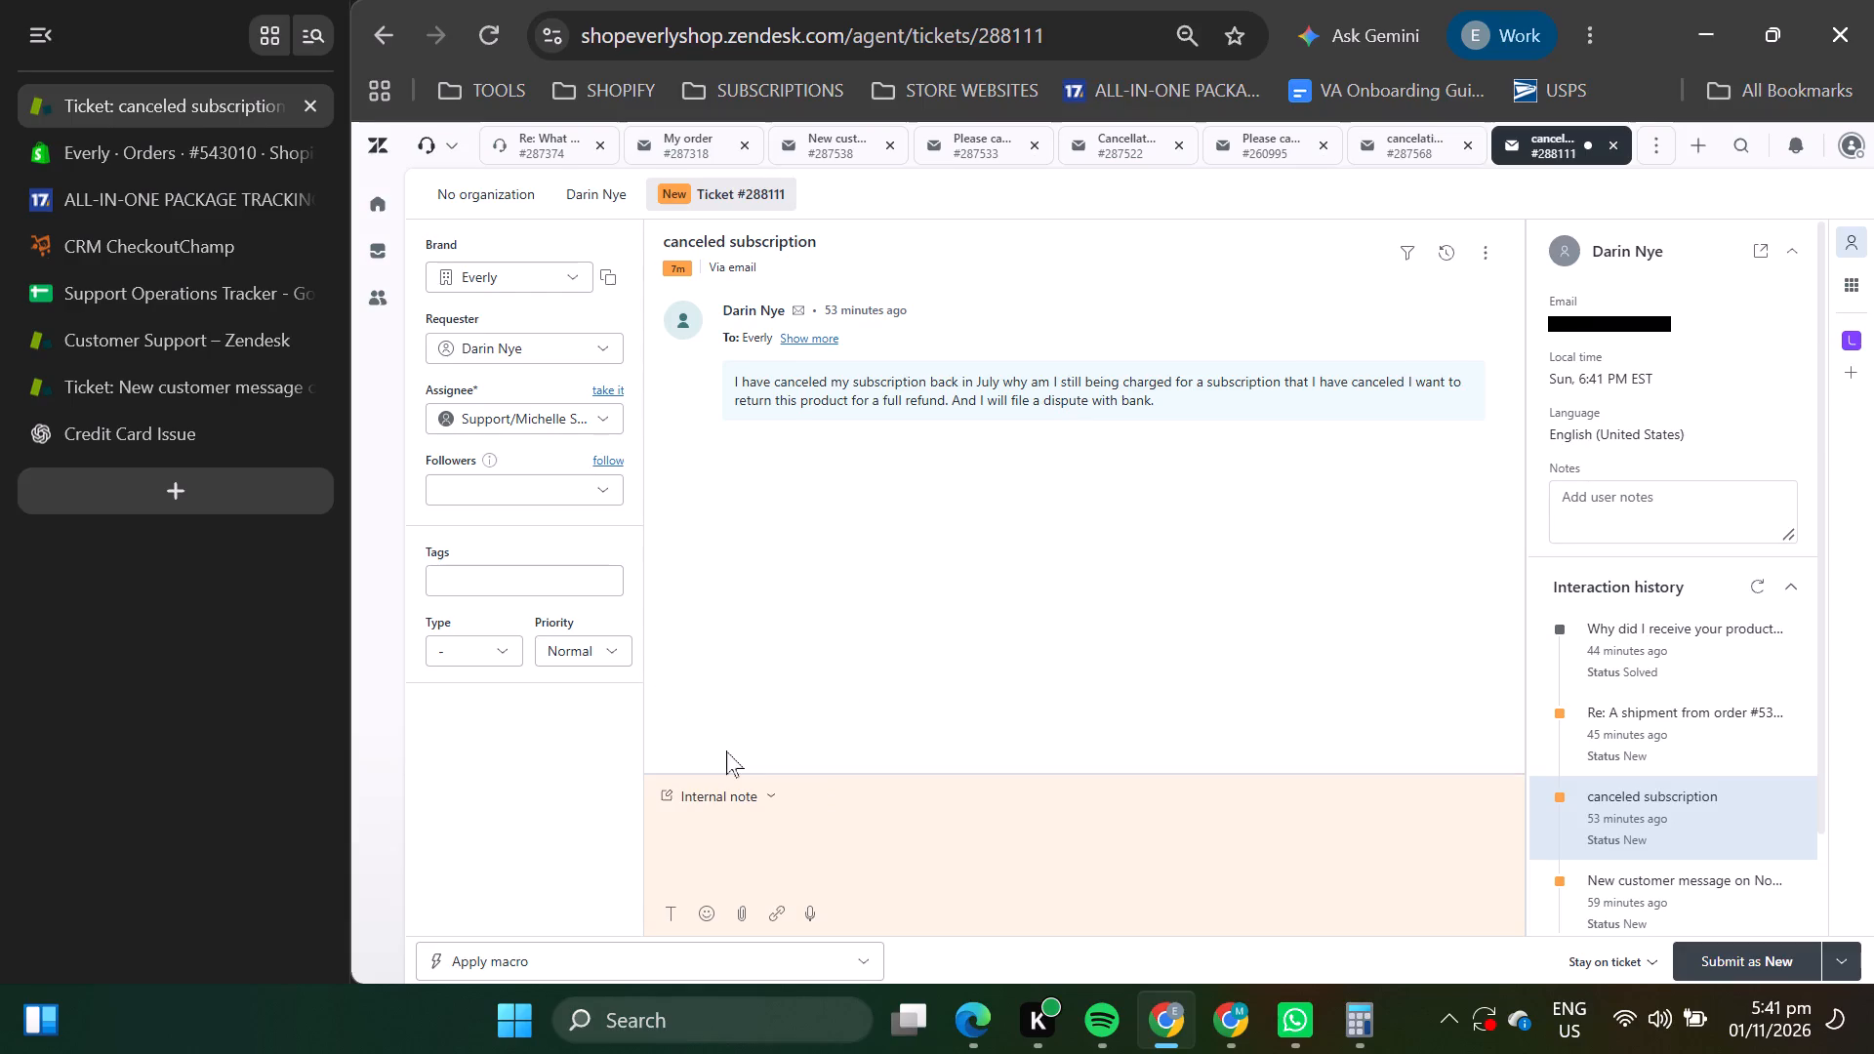
click(1842, 953)
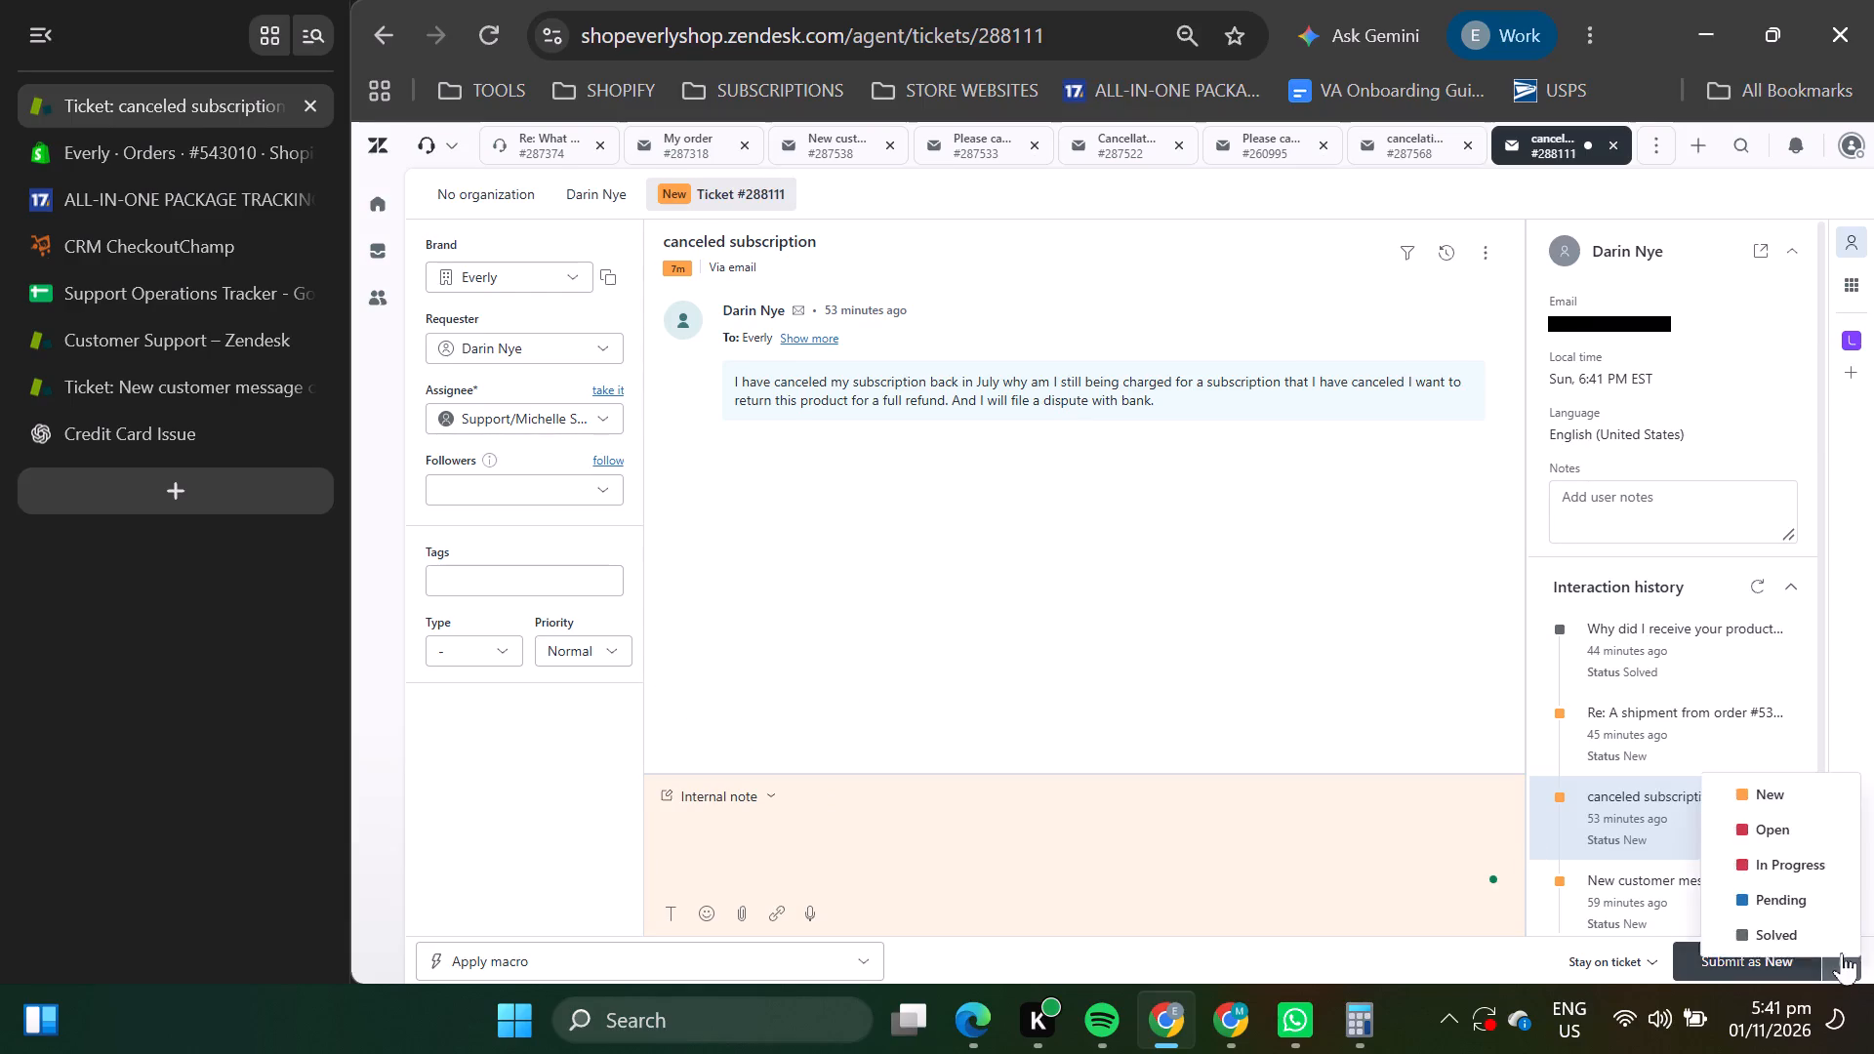
click(1792, 913)
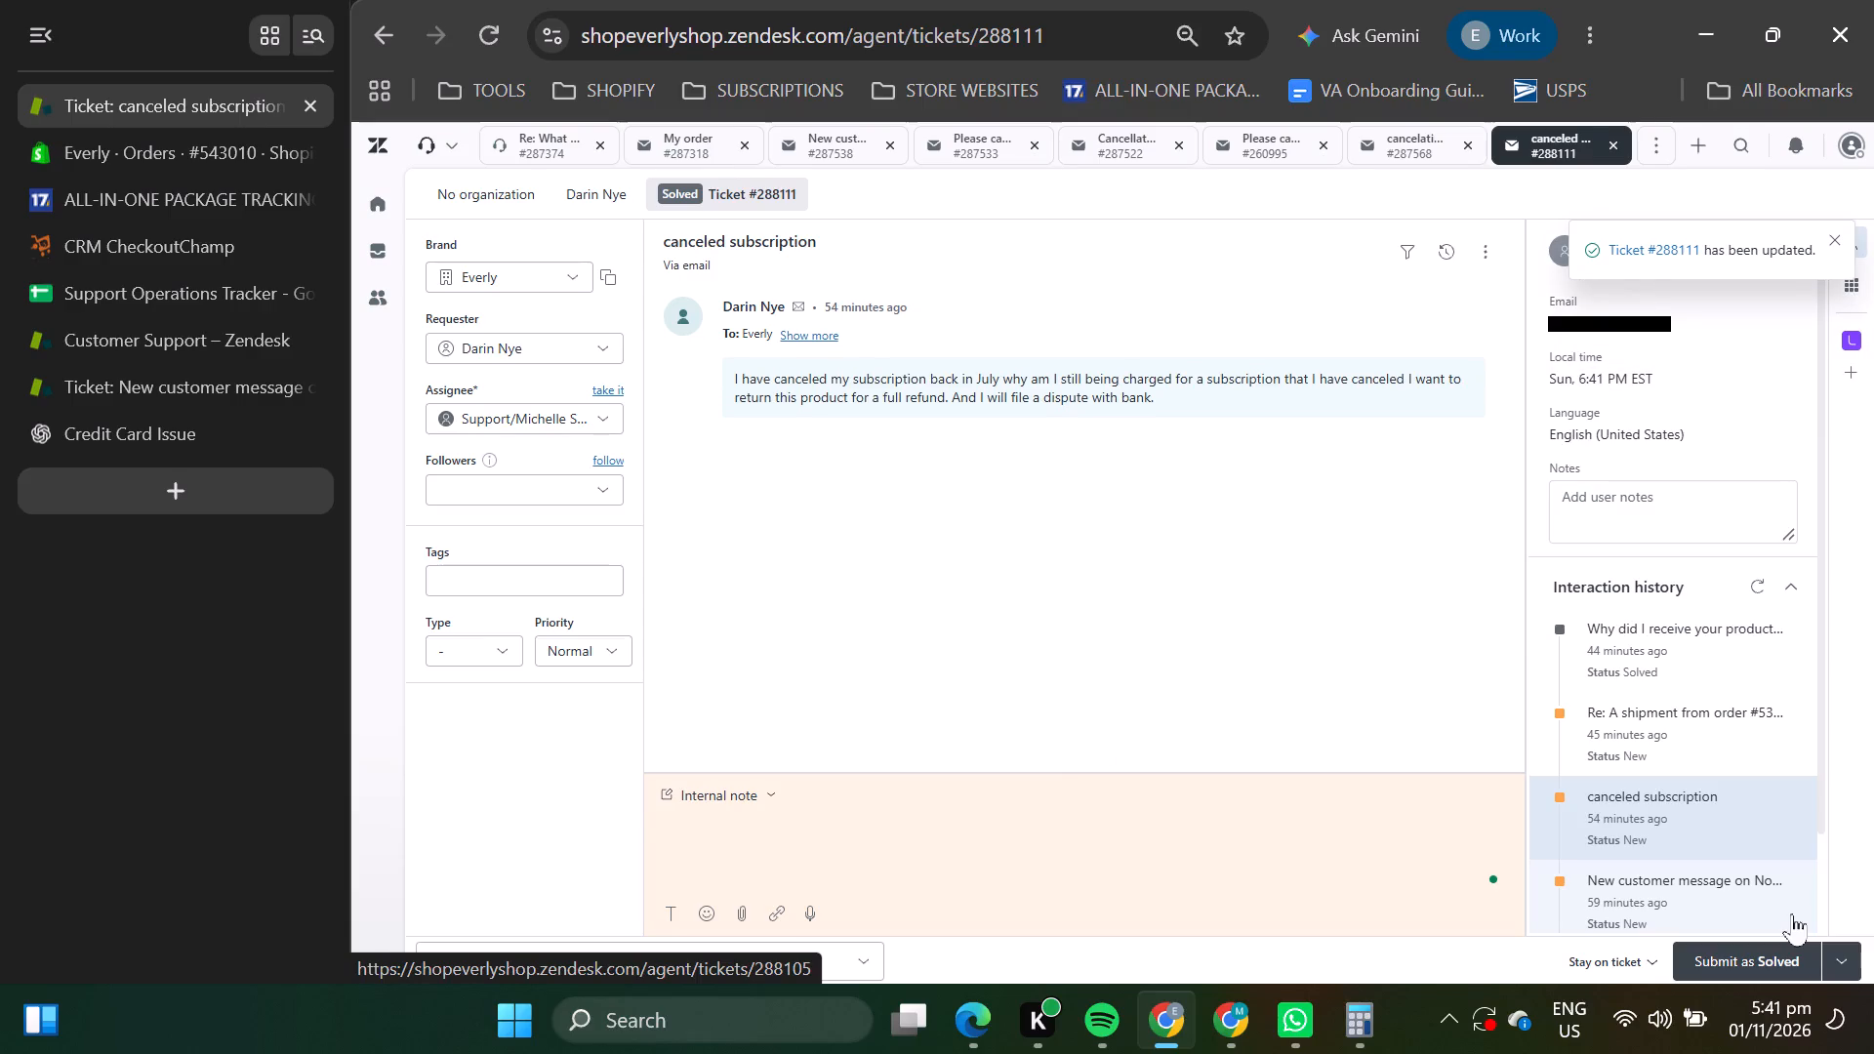
Open the same customer's contact-form ticket #288105, take it as assignee, and submit it as Solved in internal note mode without a message.
scroll(1651, 702, down, 2)
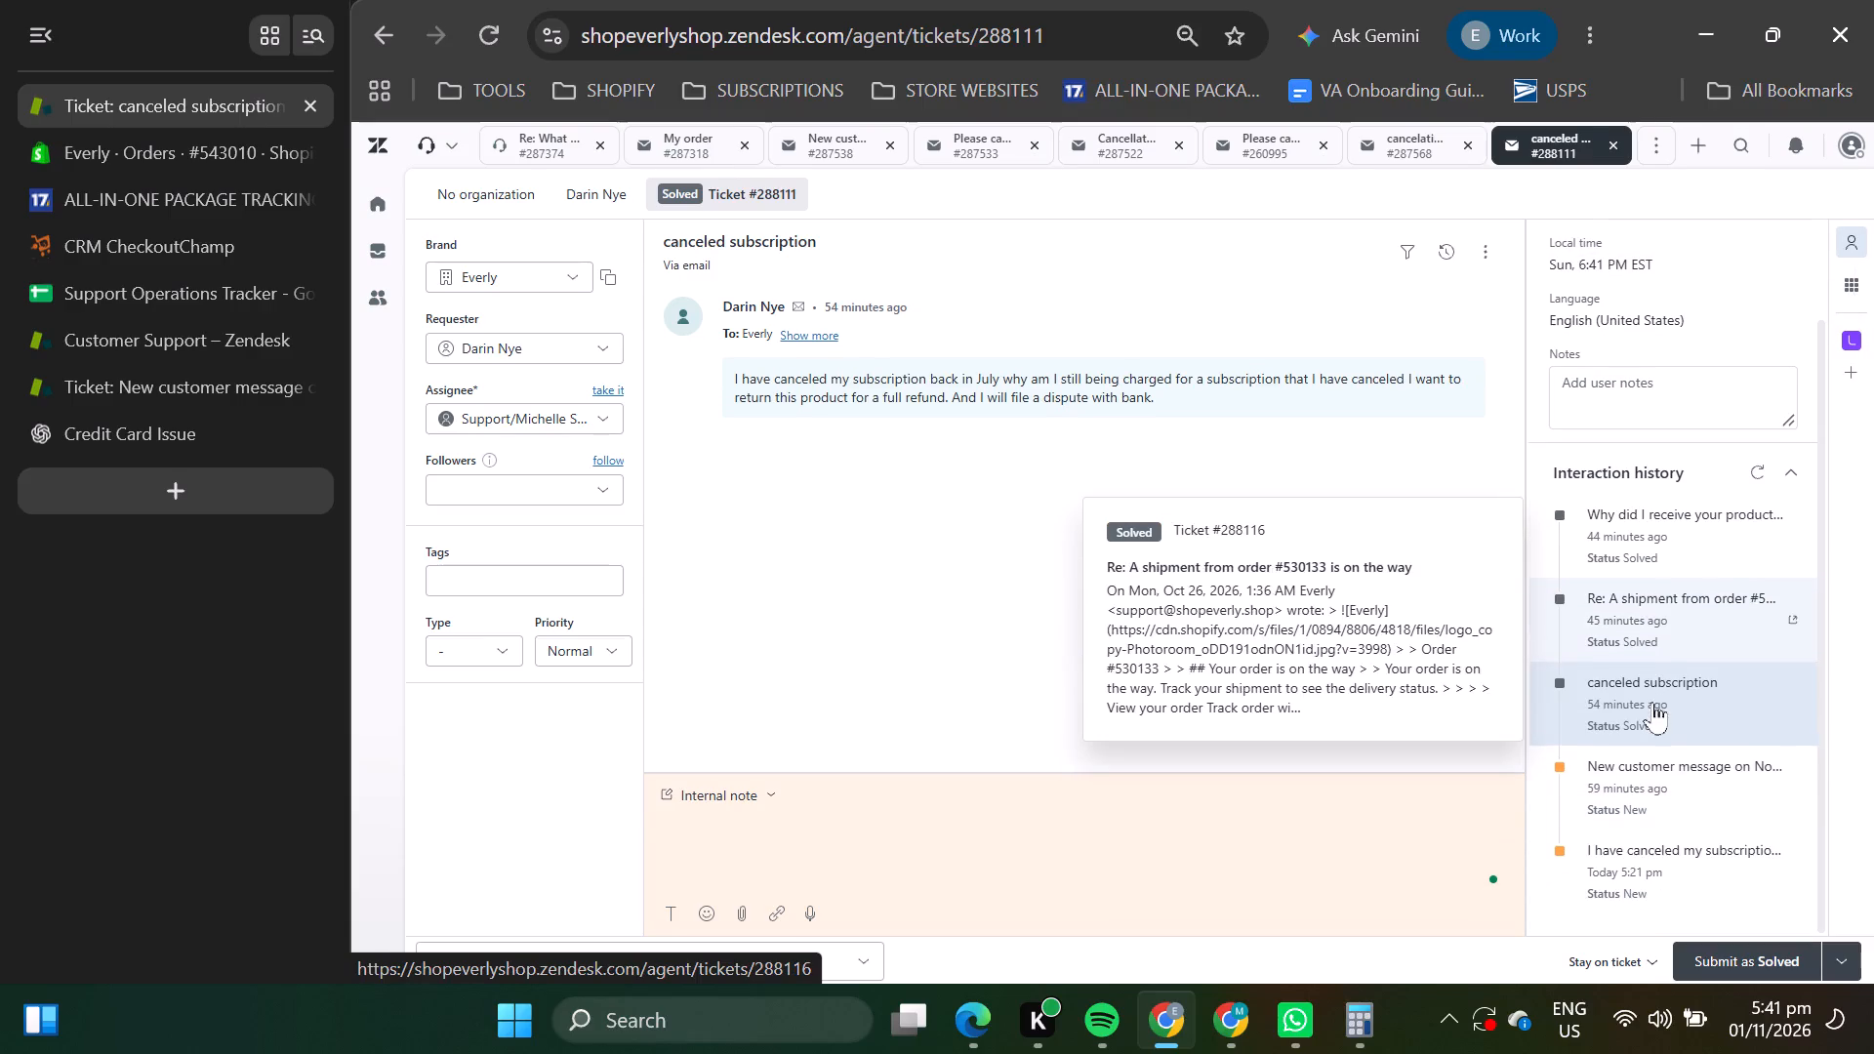
click(1664, 796)
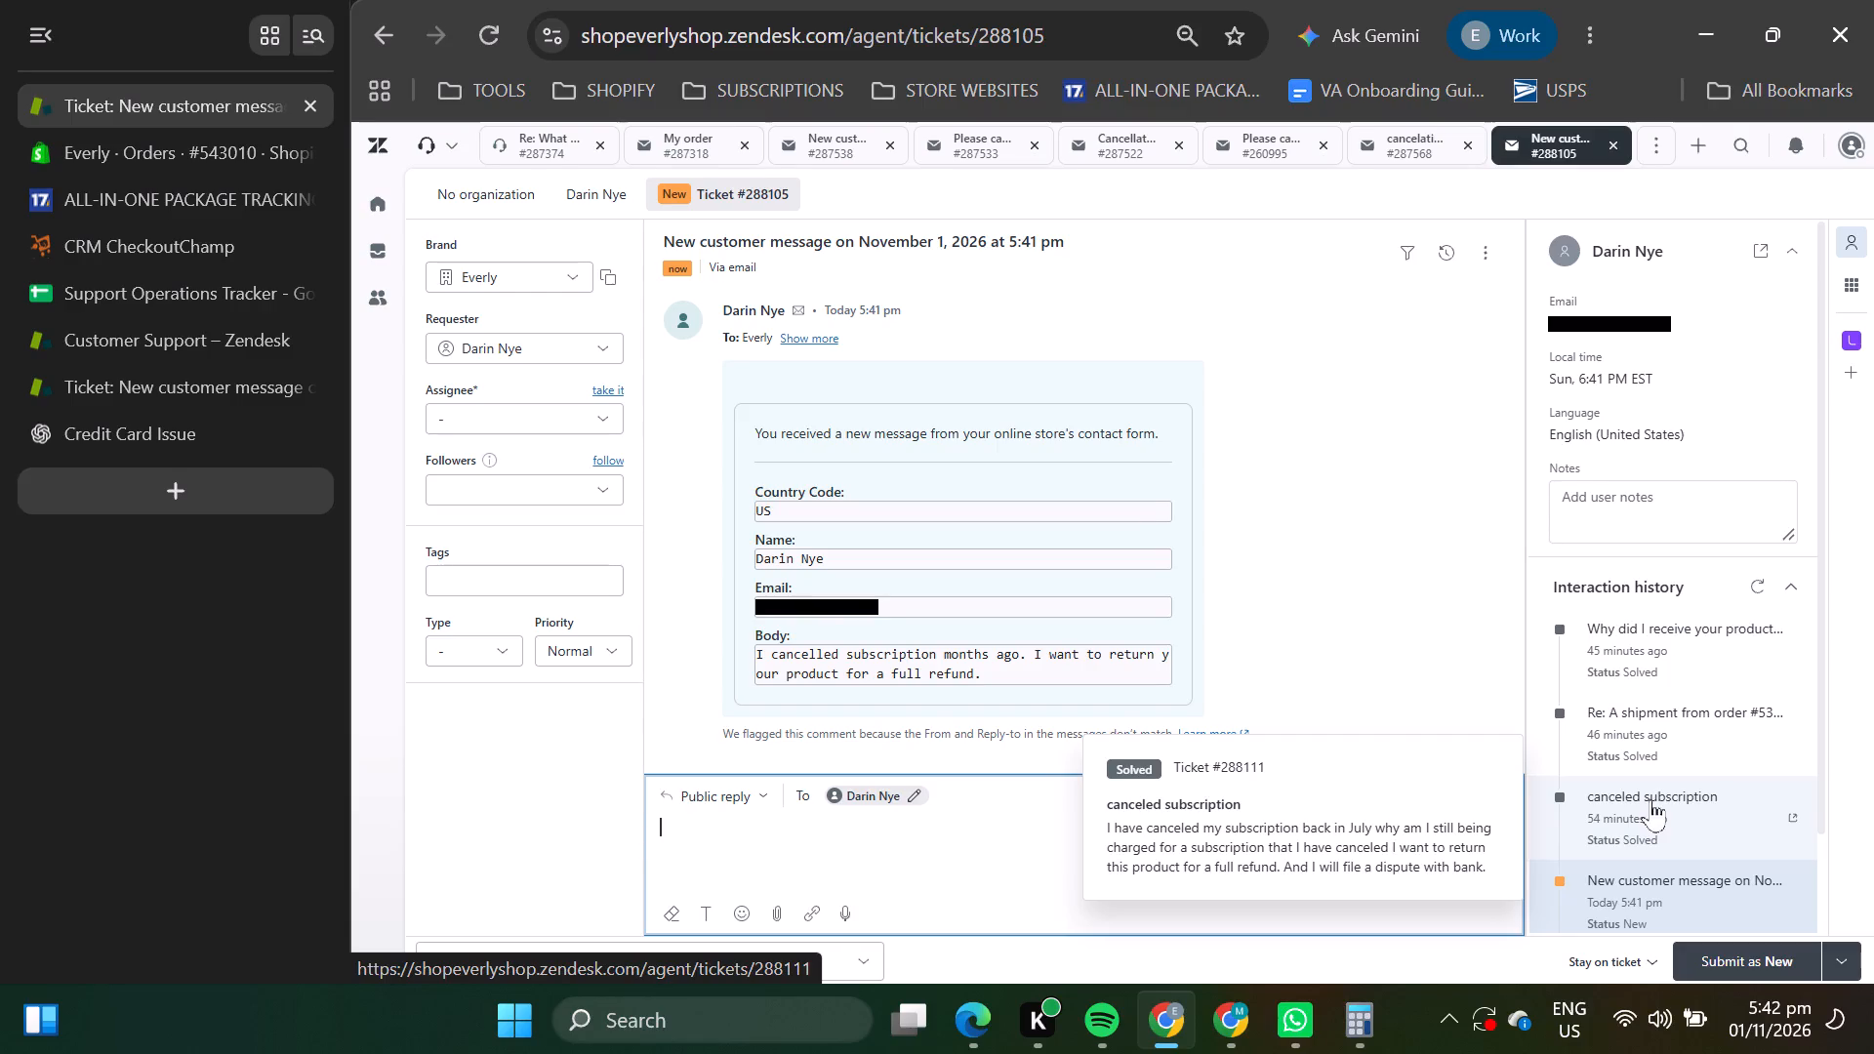
scroll(1693, 792, down, 3)
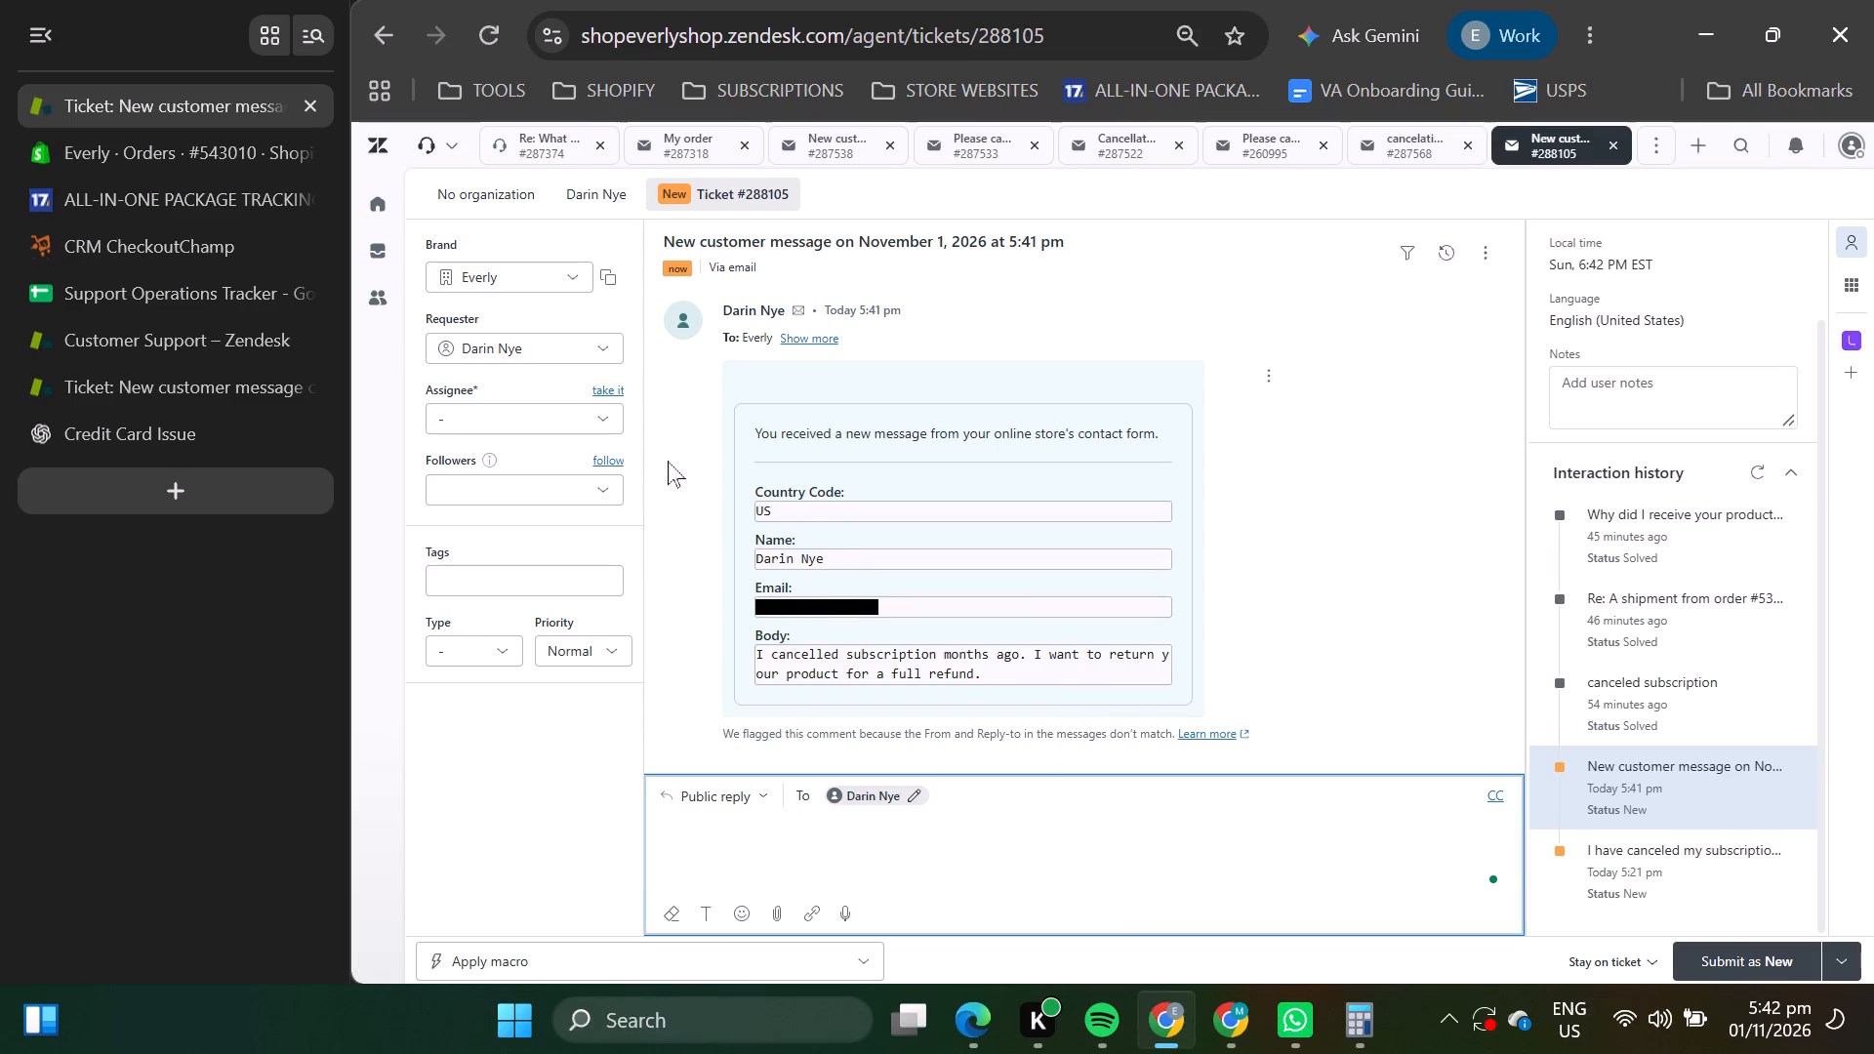
click(605, 385)
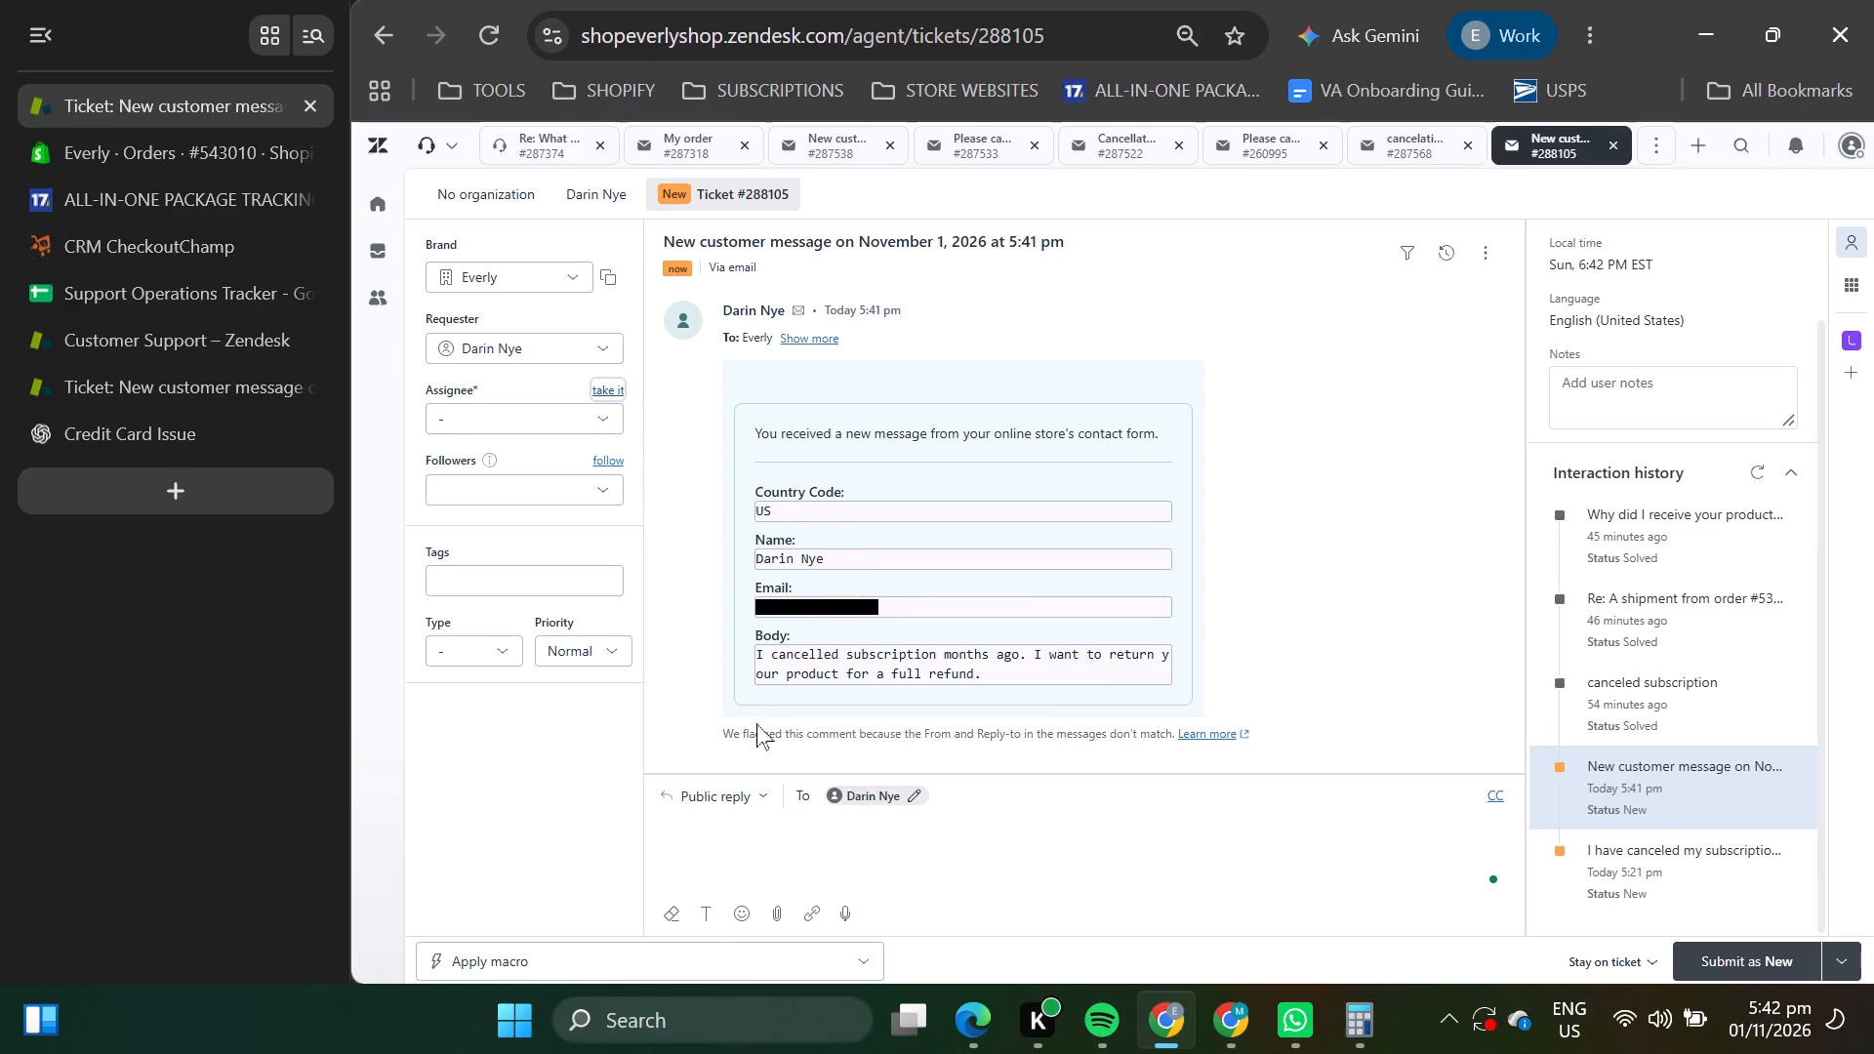
click(709, 790)
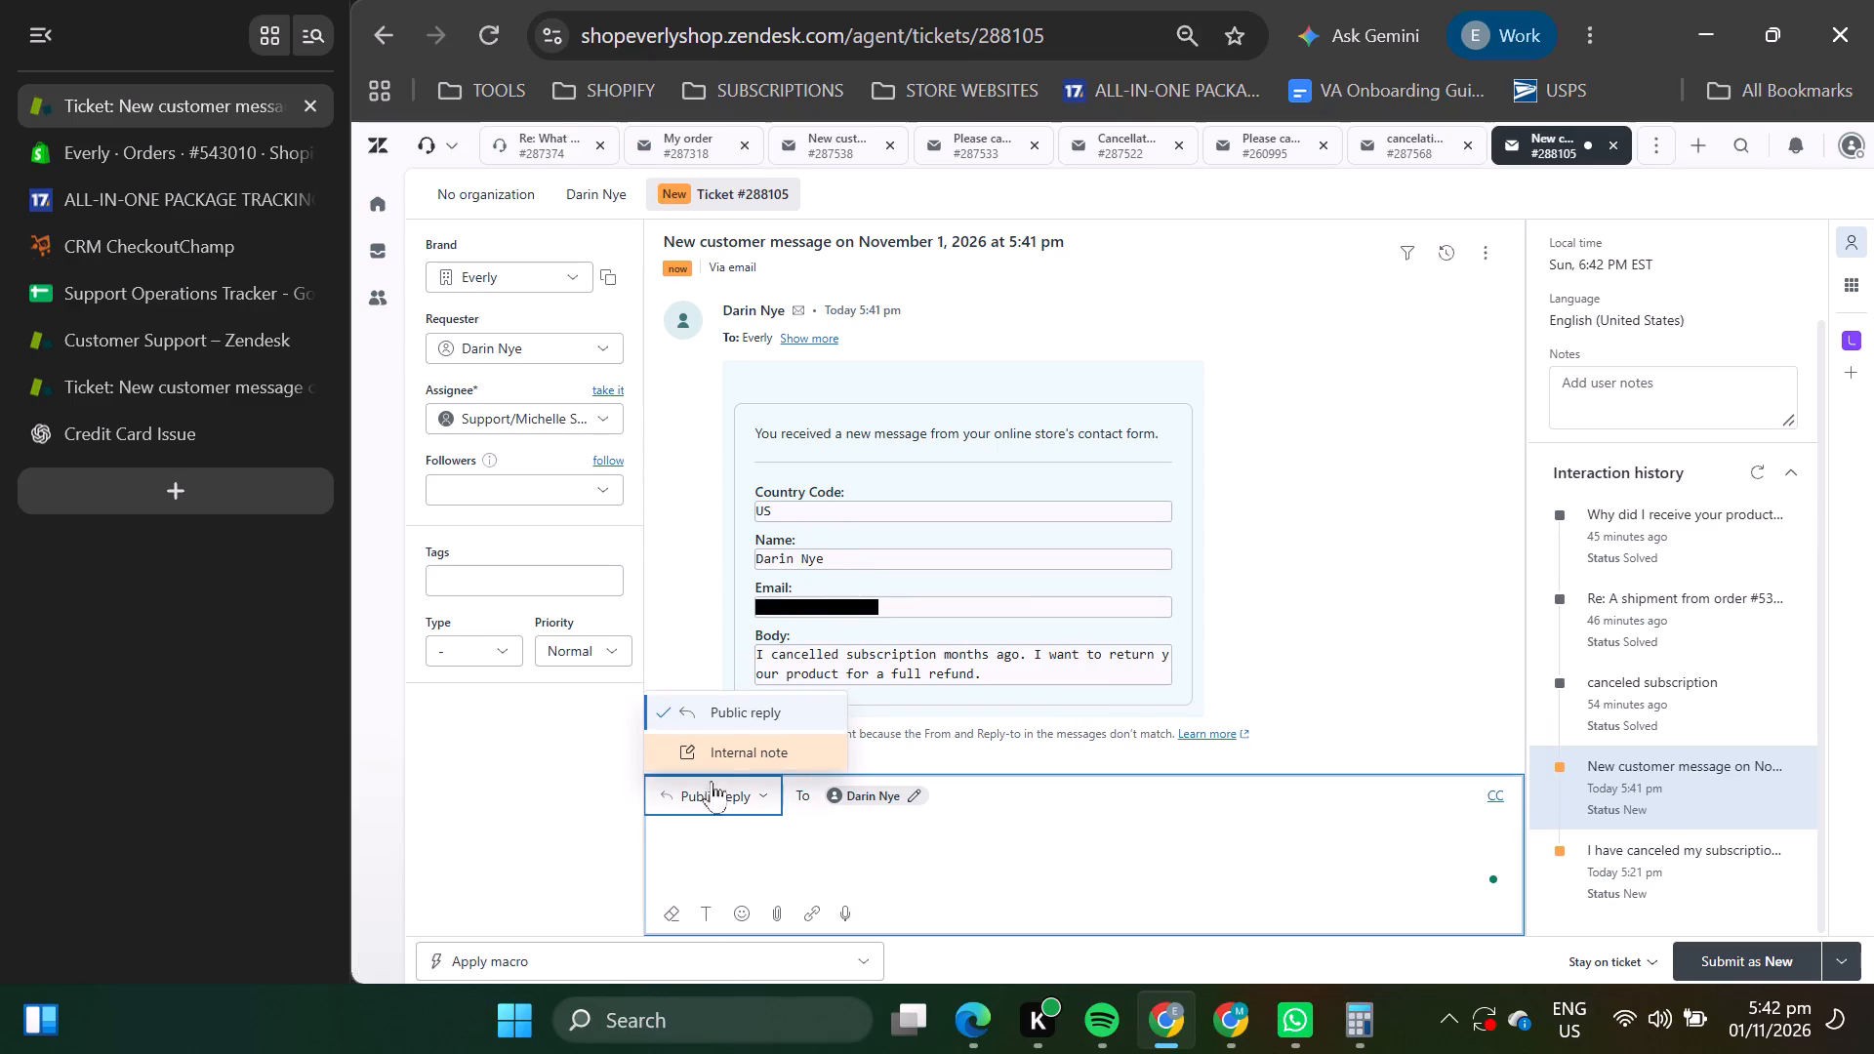
click(745, 748)
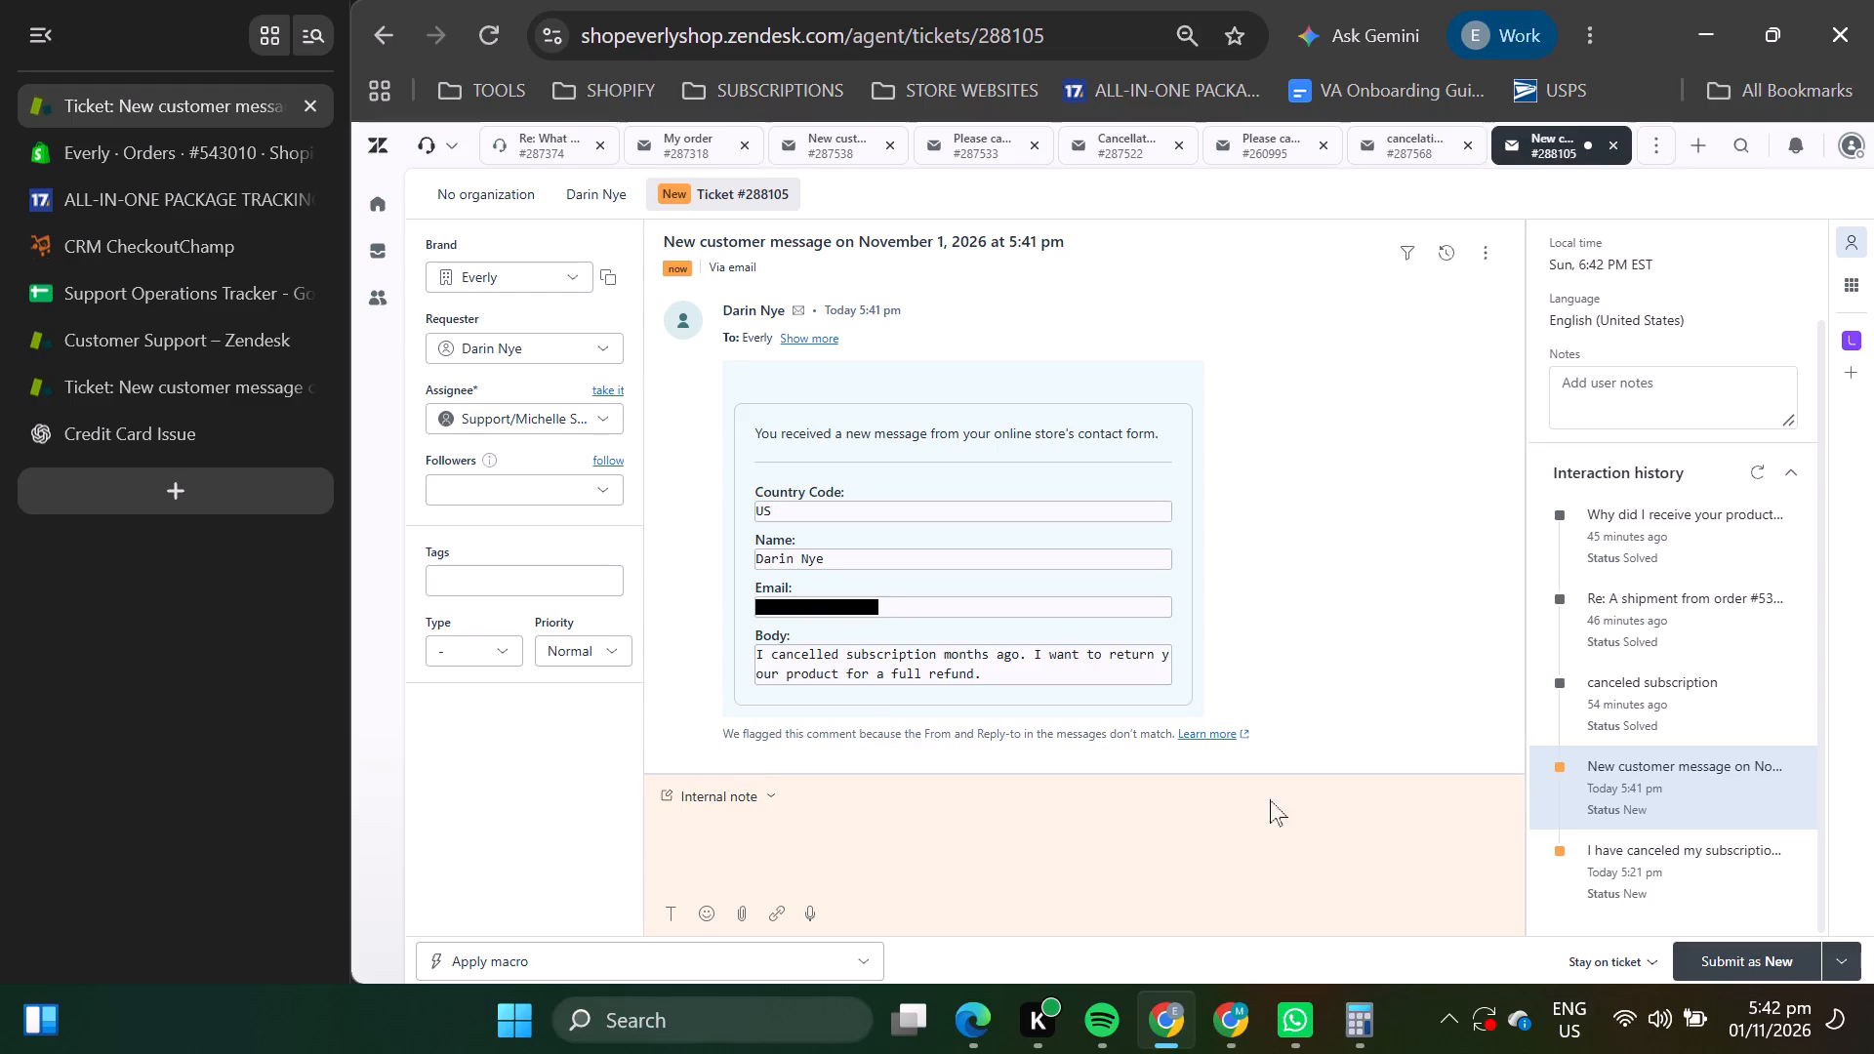
click(1839, 955)
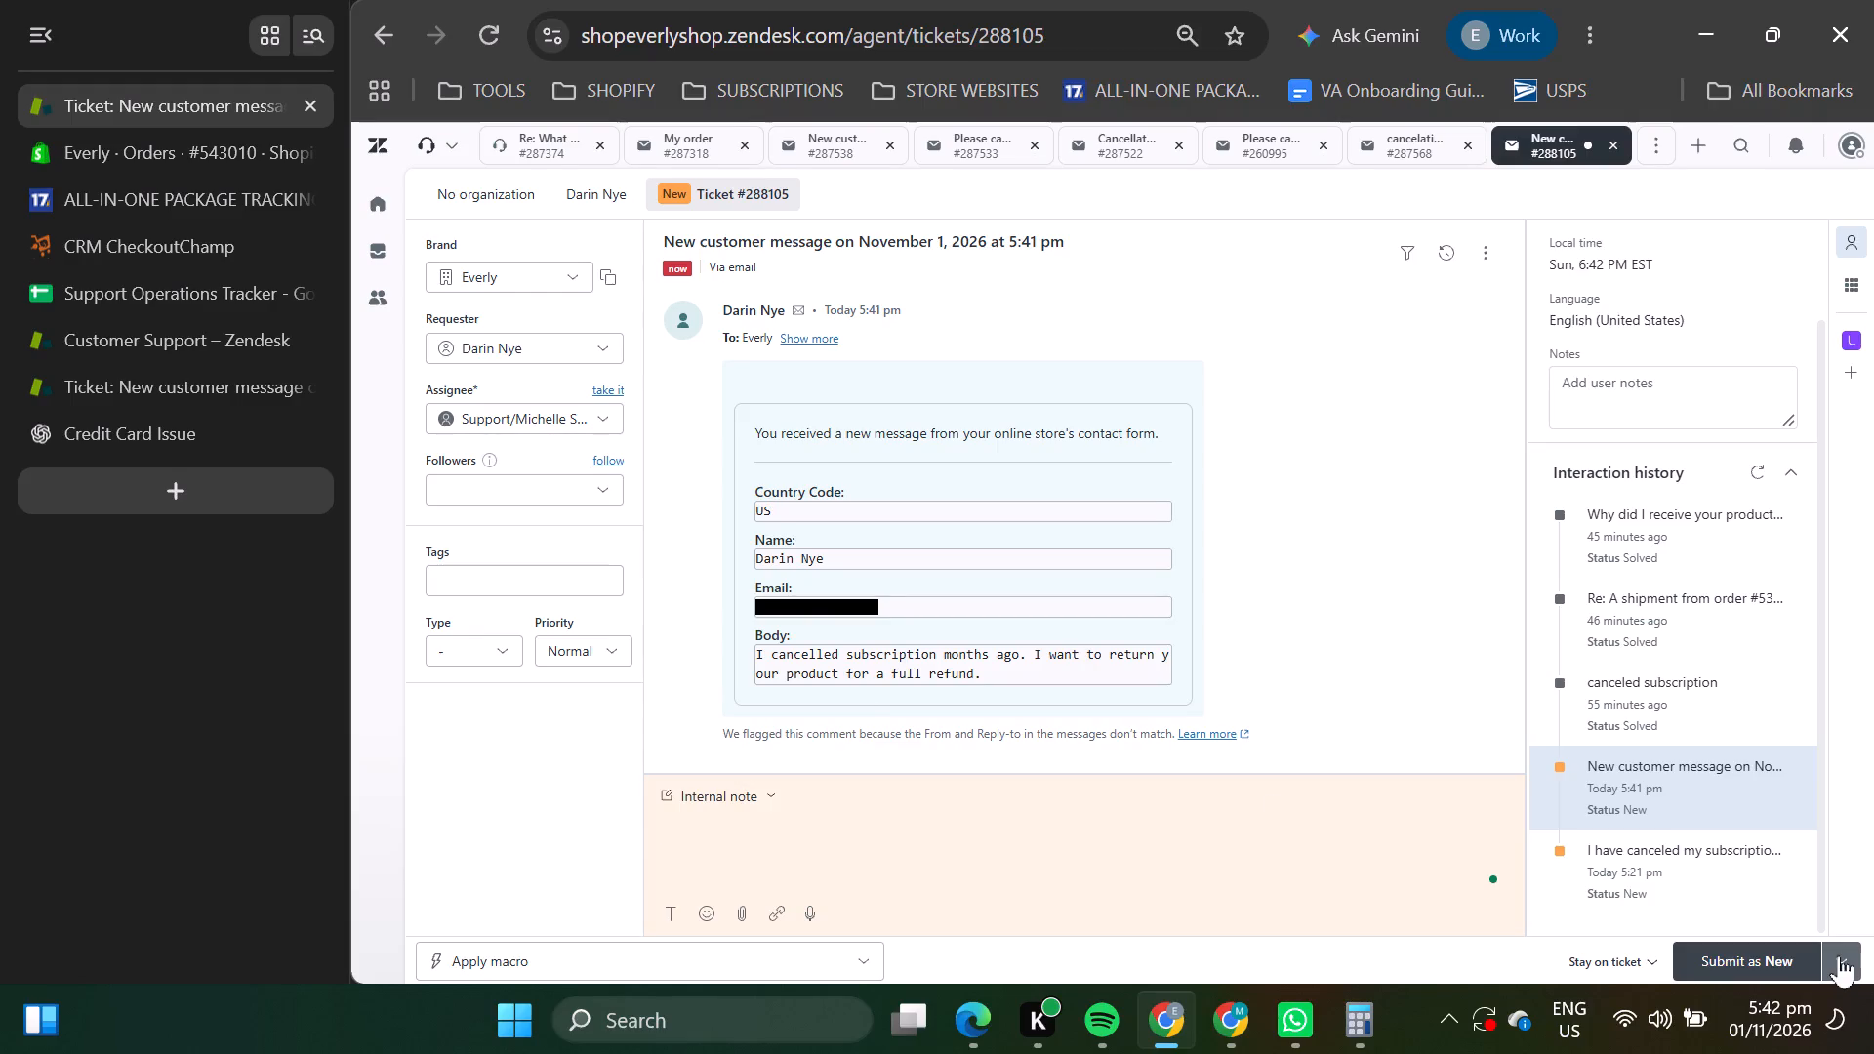
click(1782, 916)
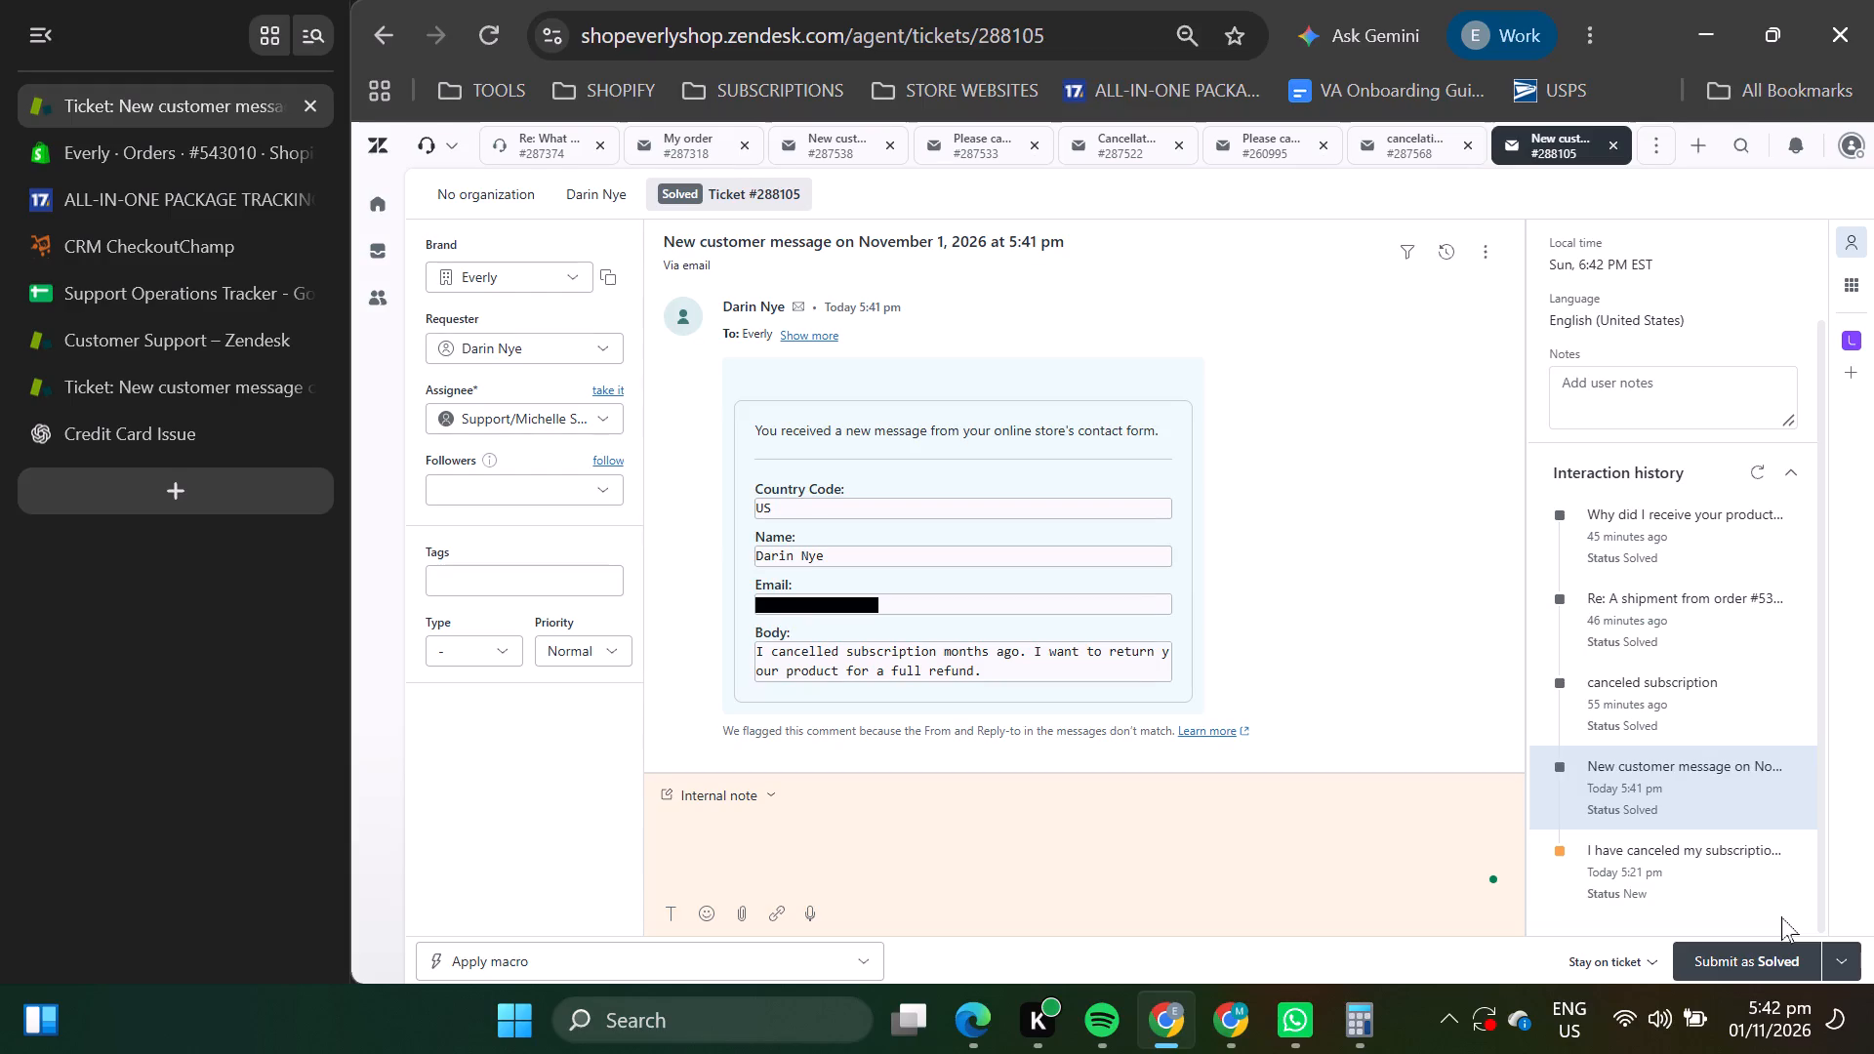
click(1633, 861)
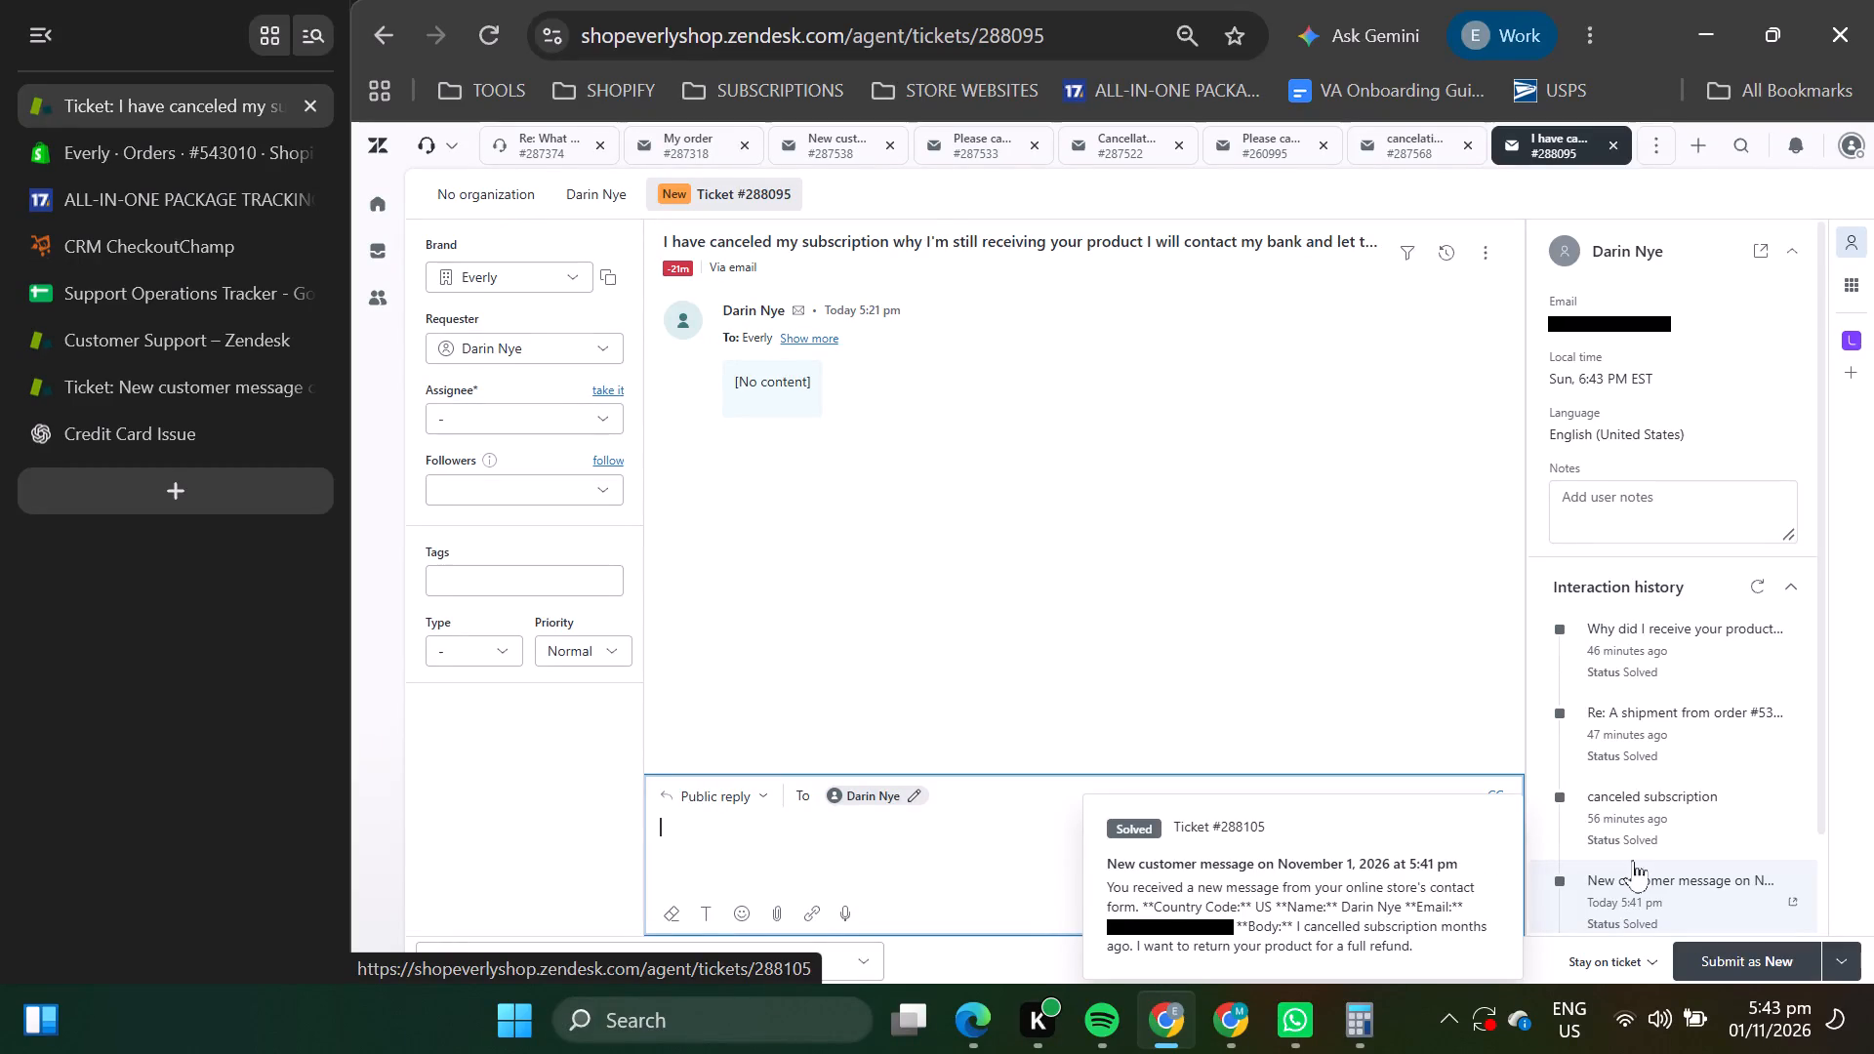
scroll(1739, 748, down, 3)
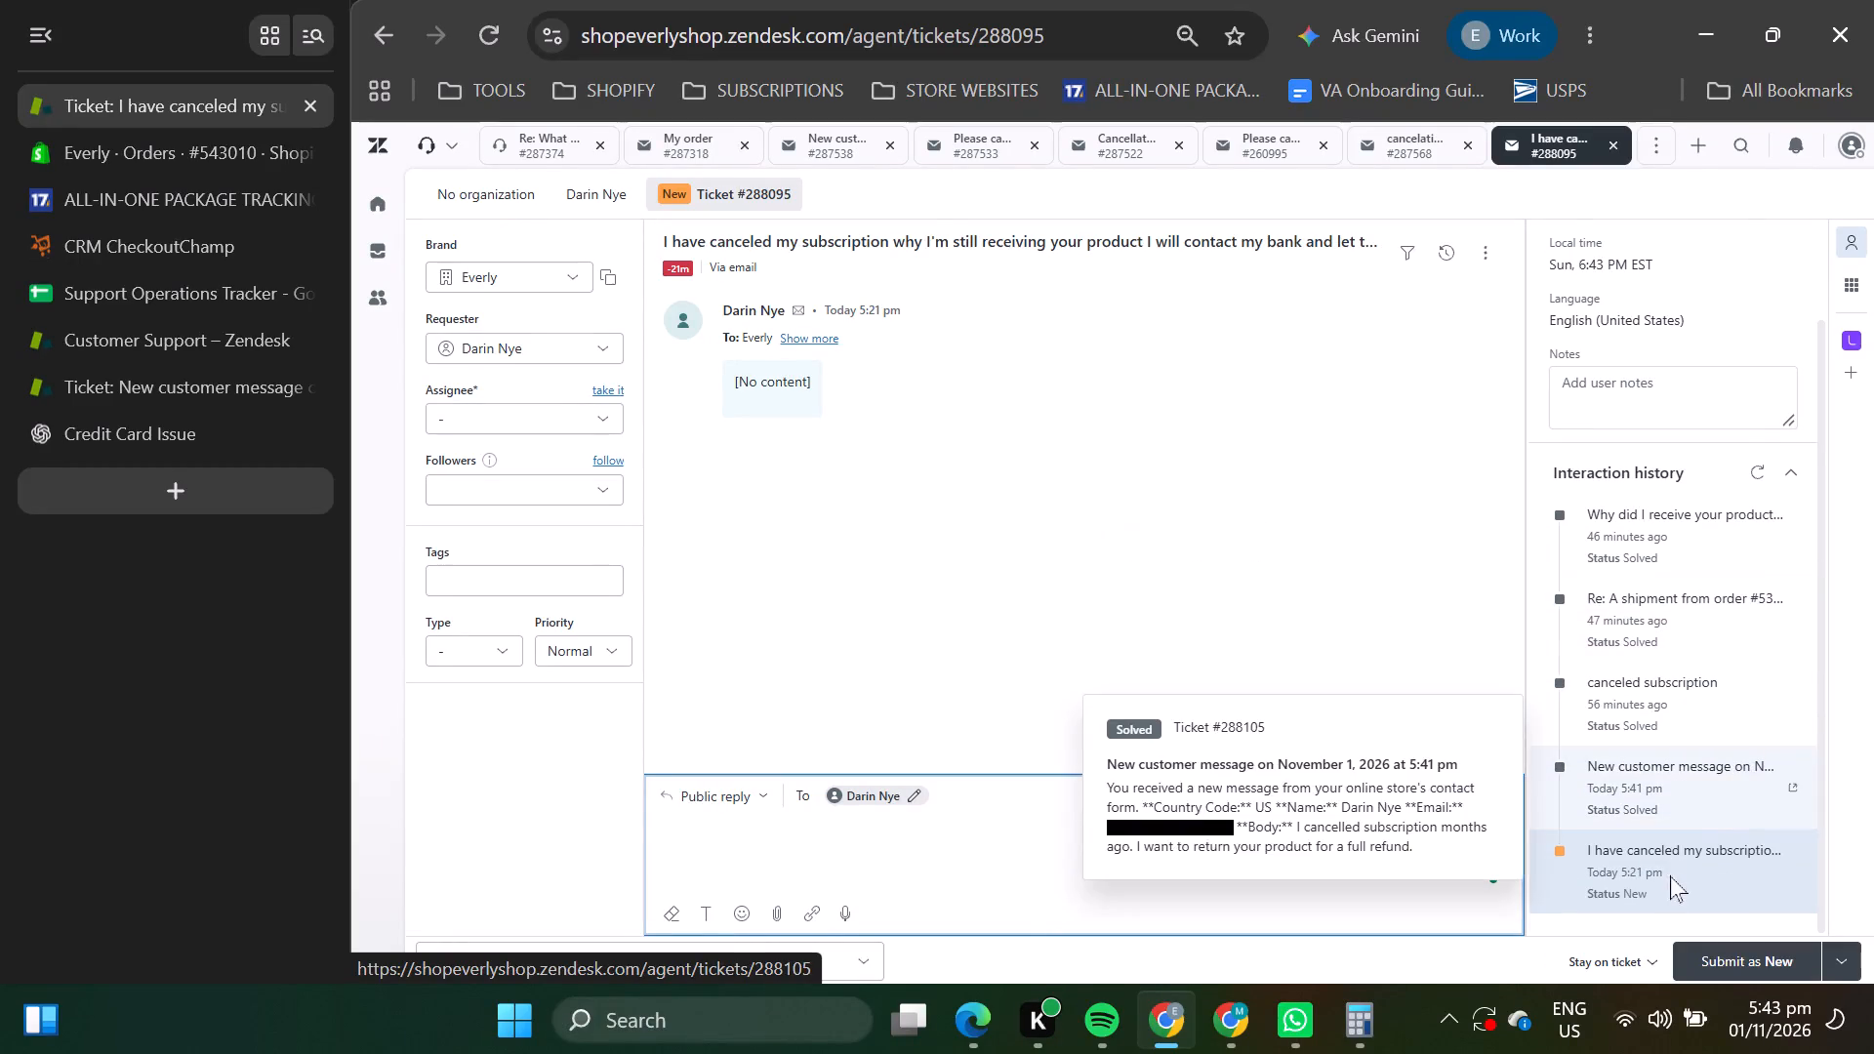
scroll(1763, 289, up, 1)
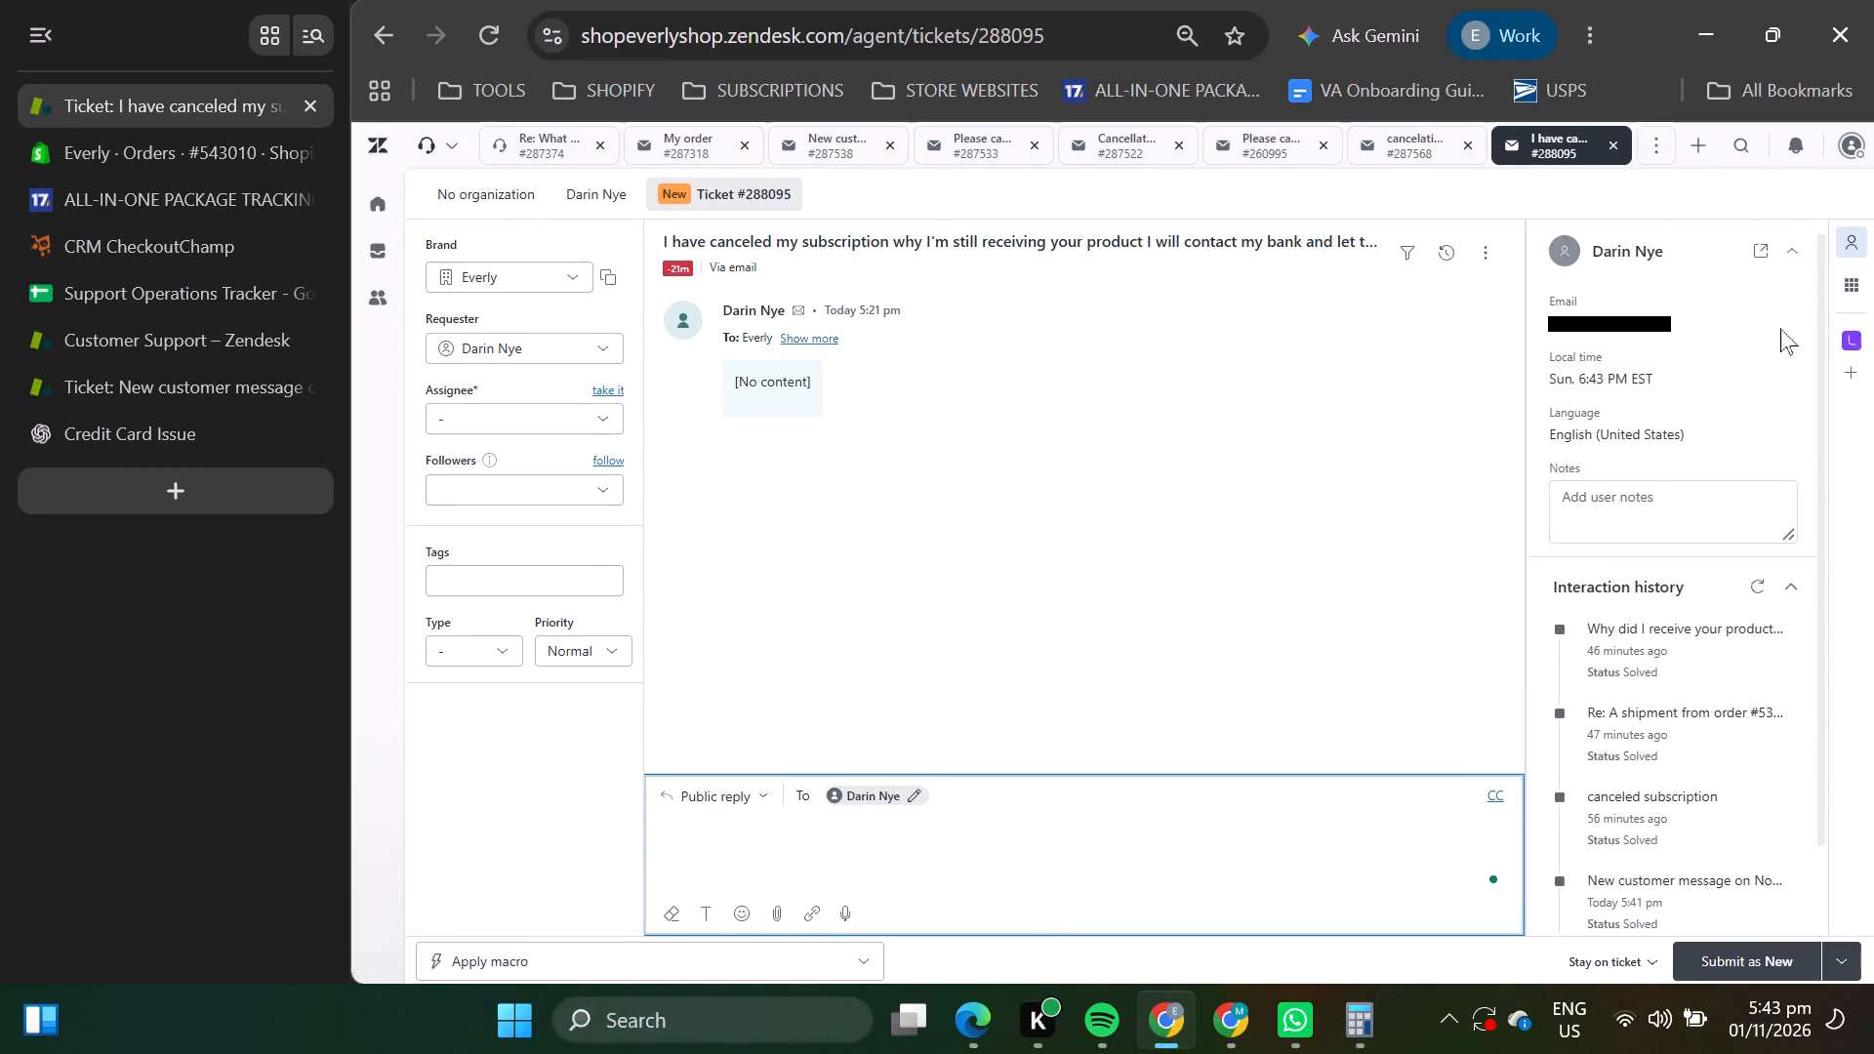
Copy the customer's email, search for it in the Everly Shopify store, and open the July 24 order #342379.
click(1794, 322)
click(162, 150)
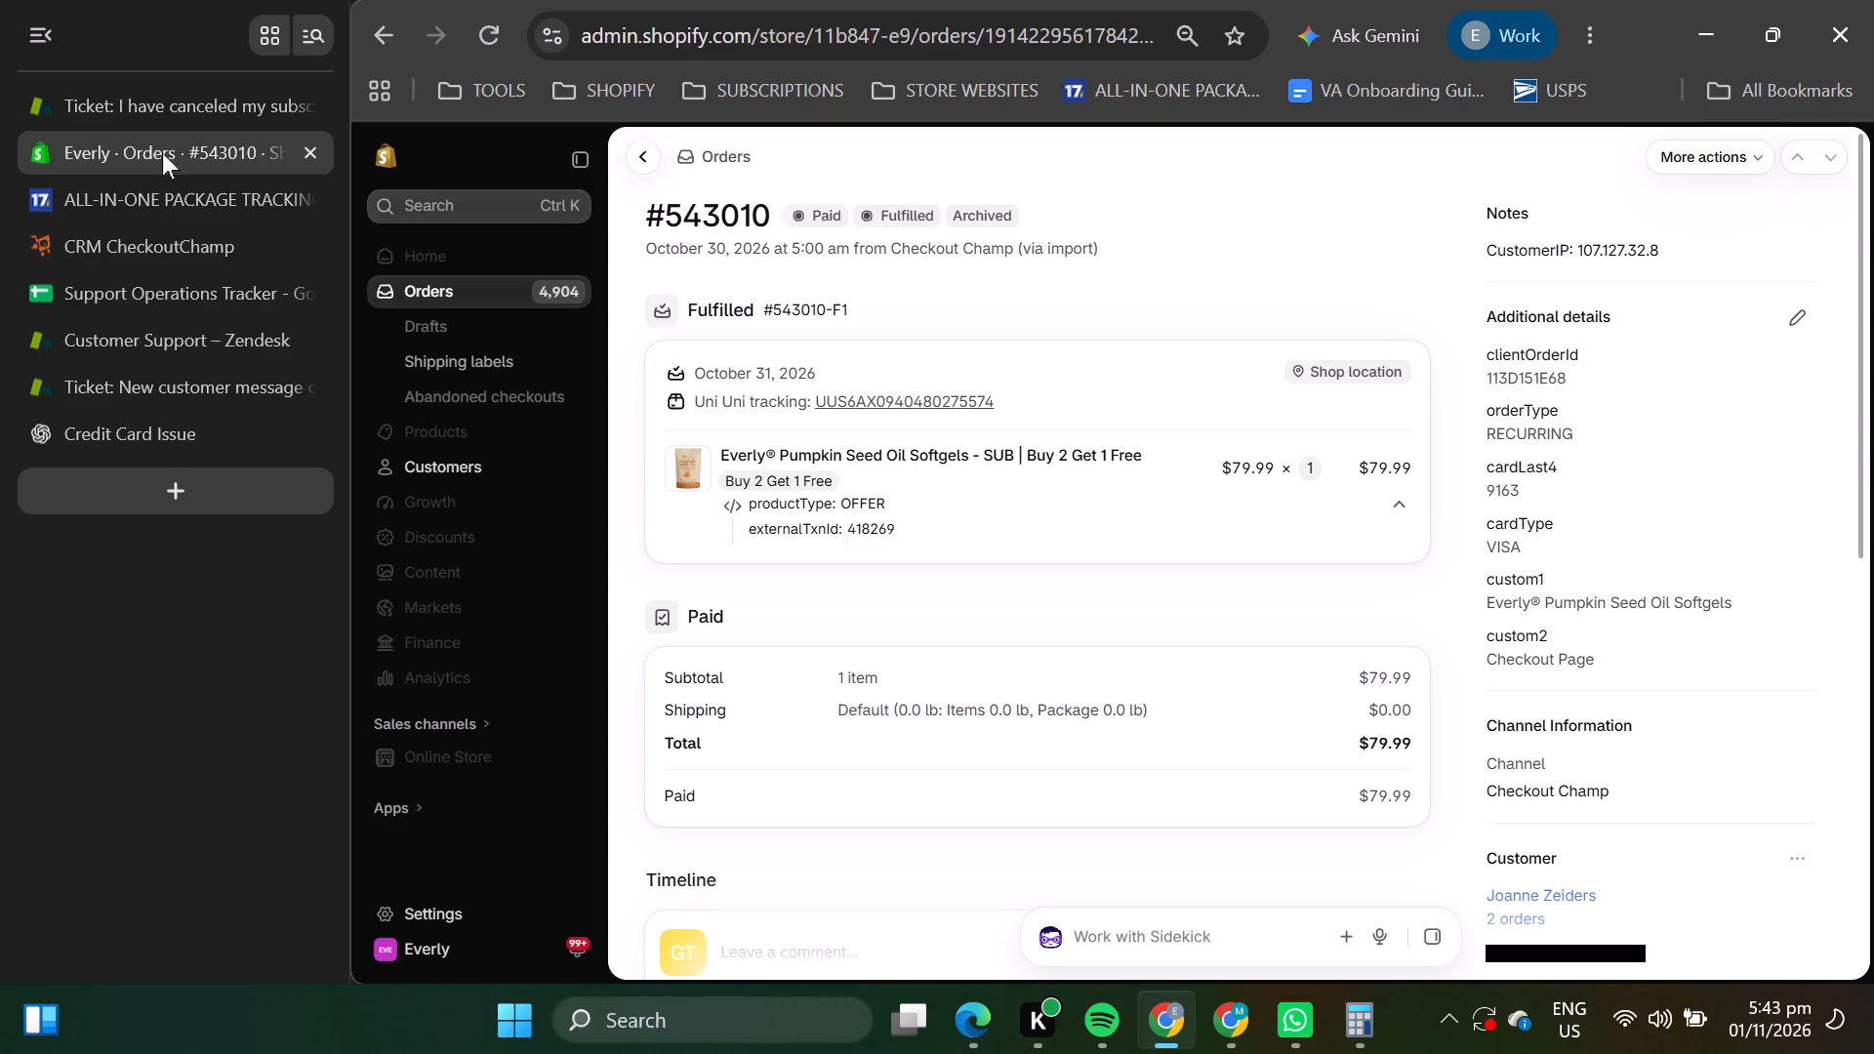
click(495, 214)
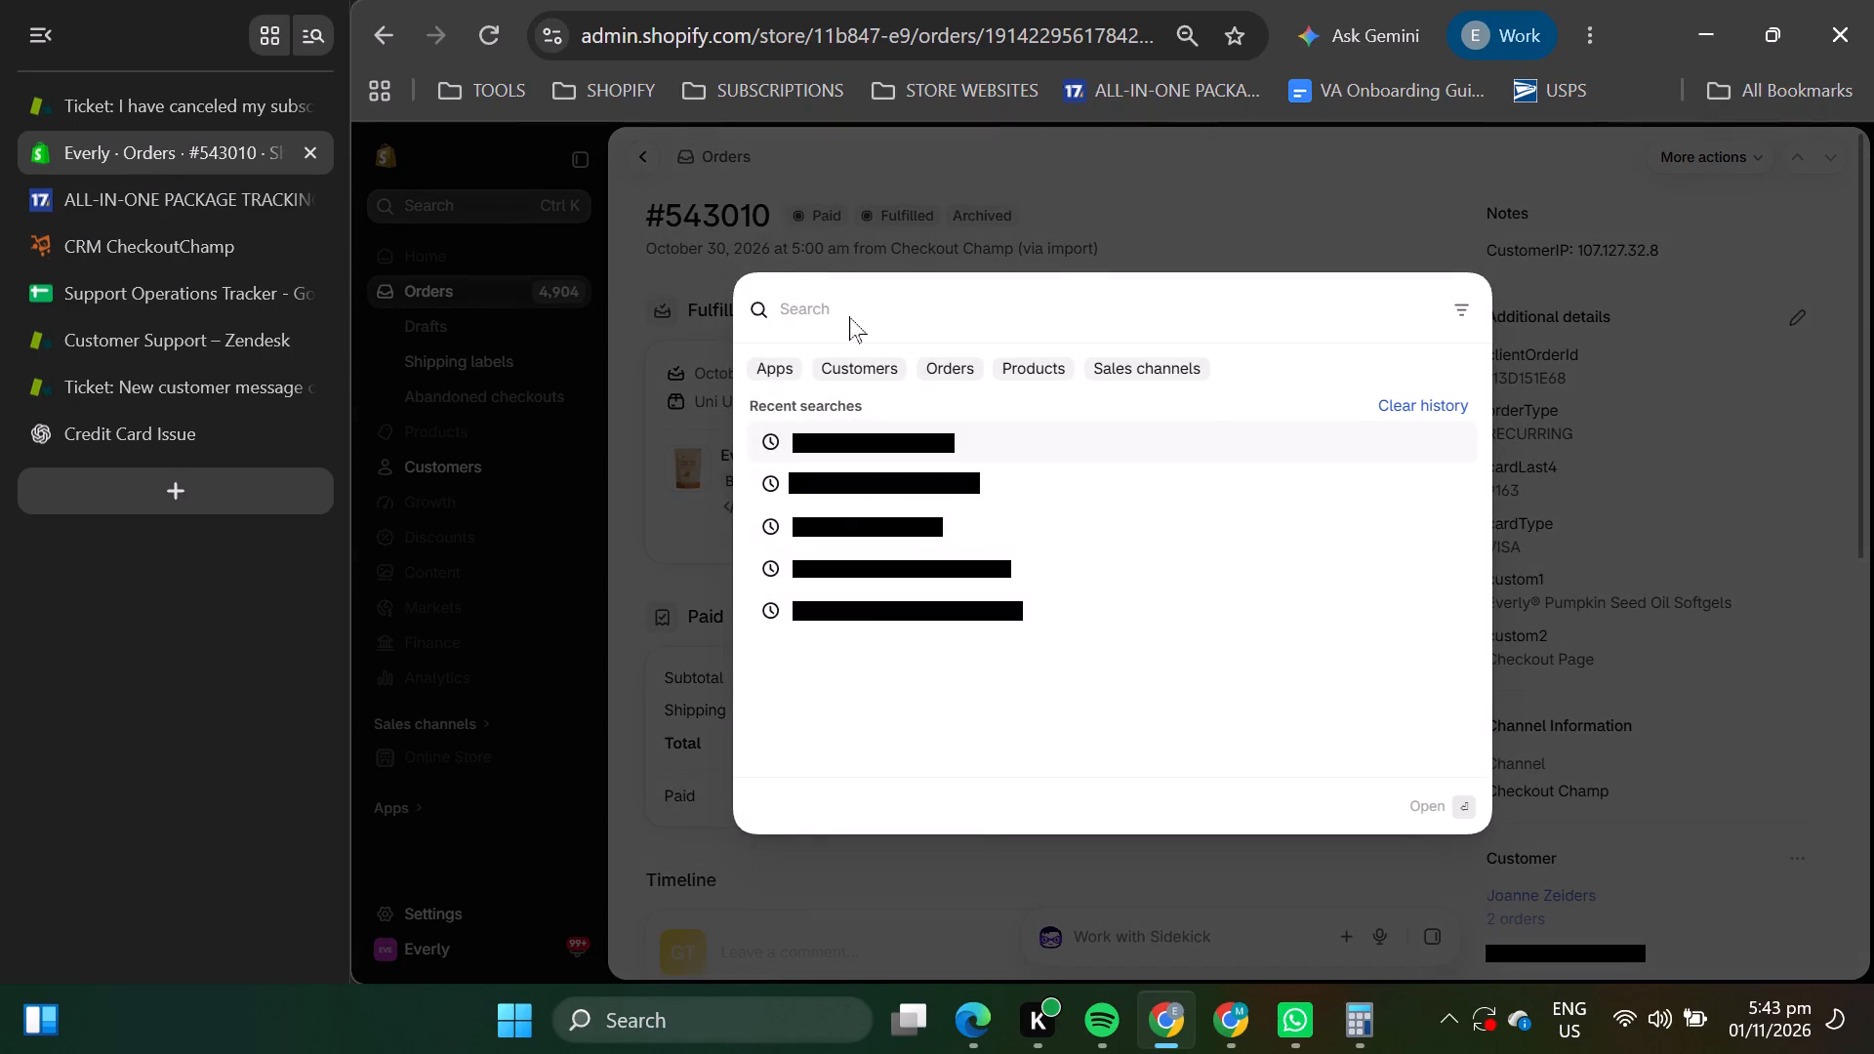
right_click(848, 307)
click(947, 655)
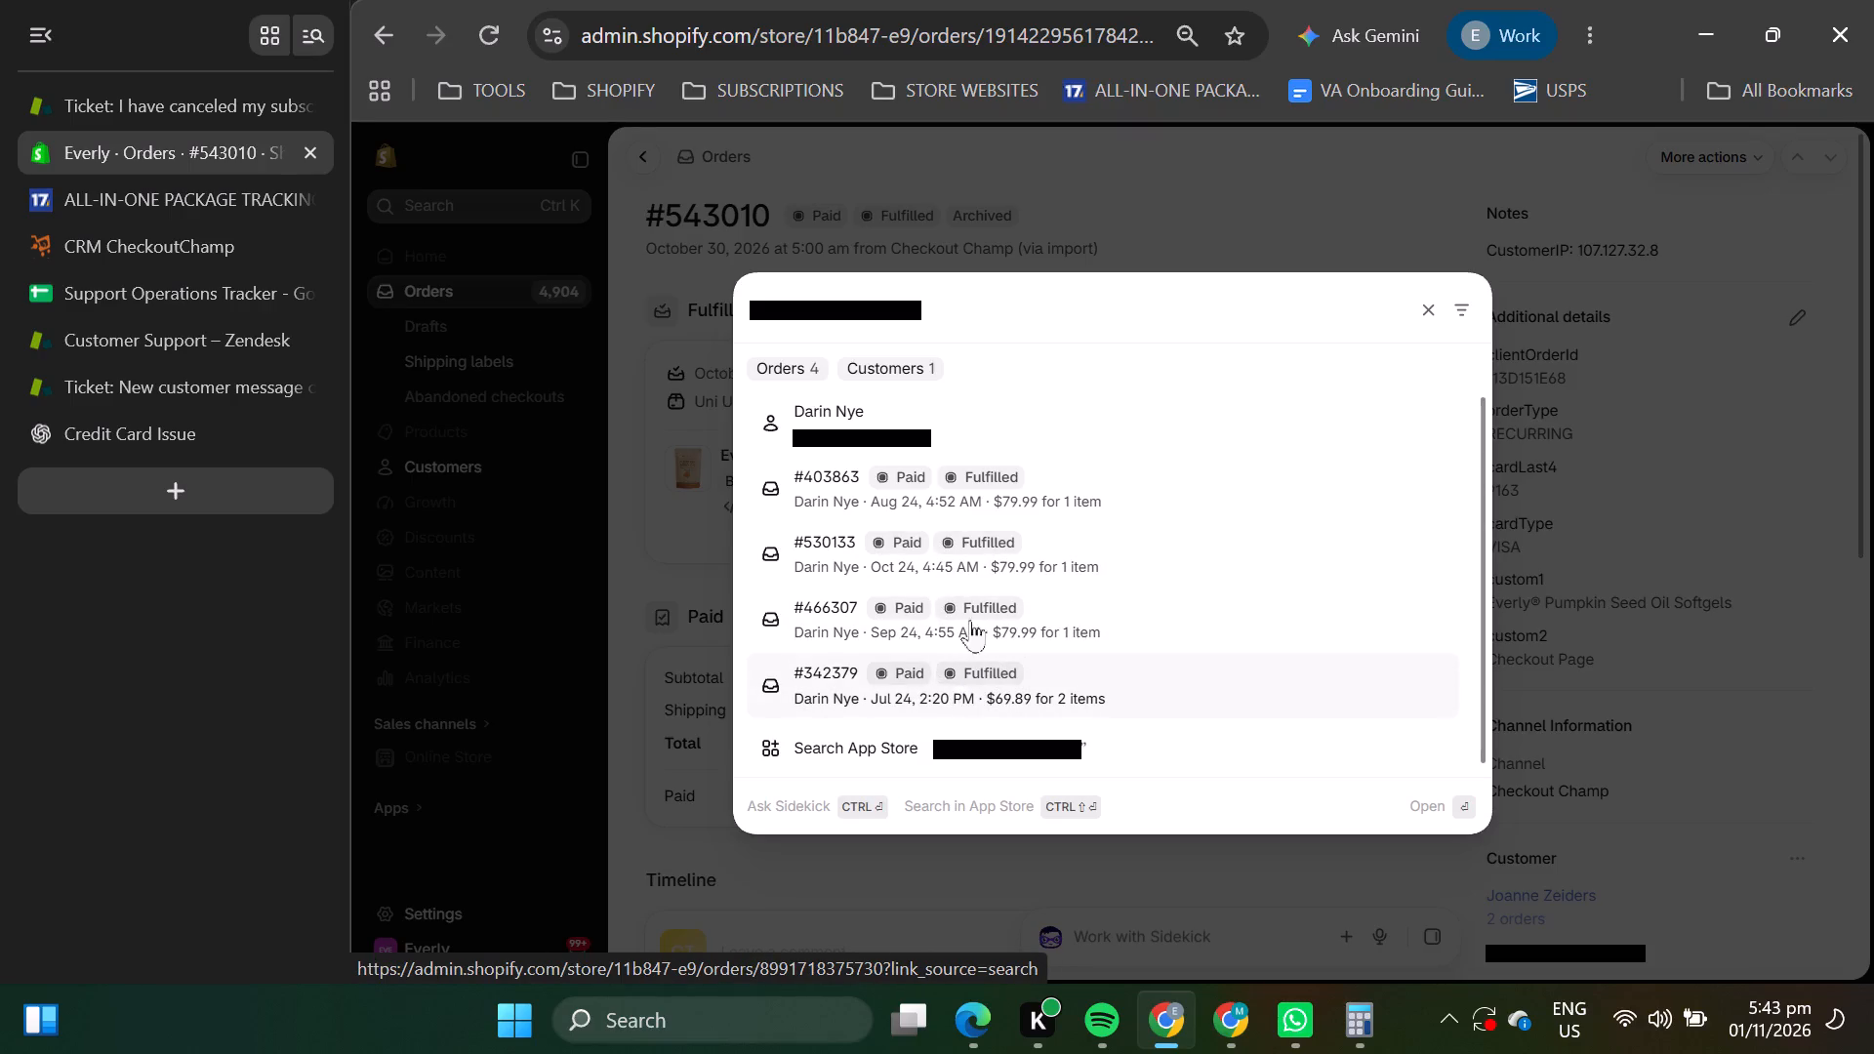
scroll(962, 626, down, 2)
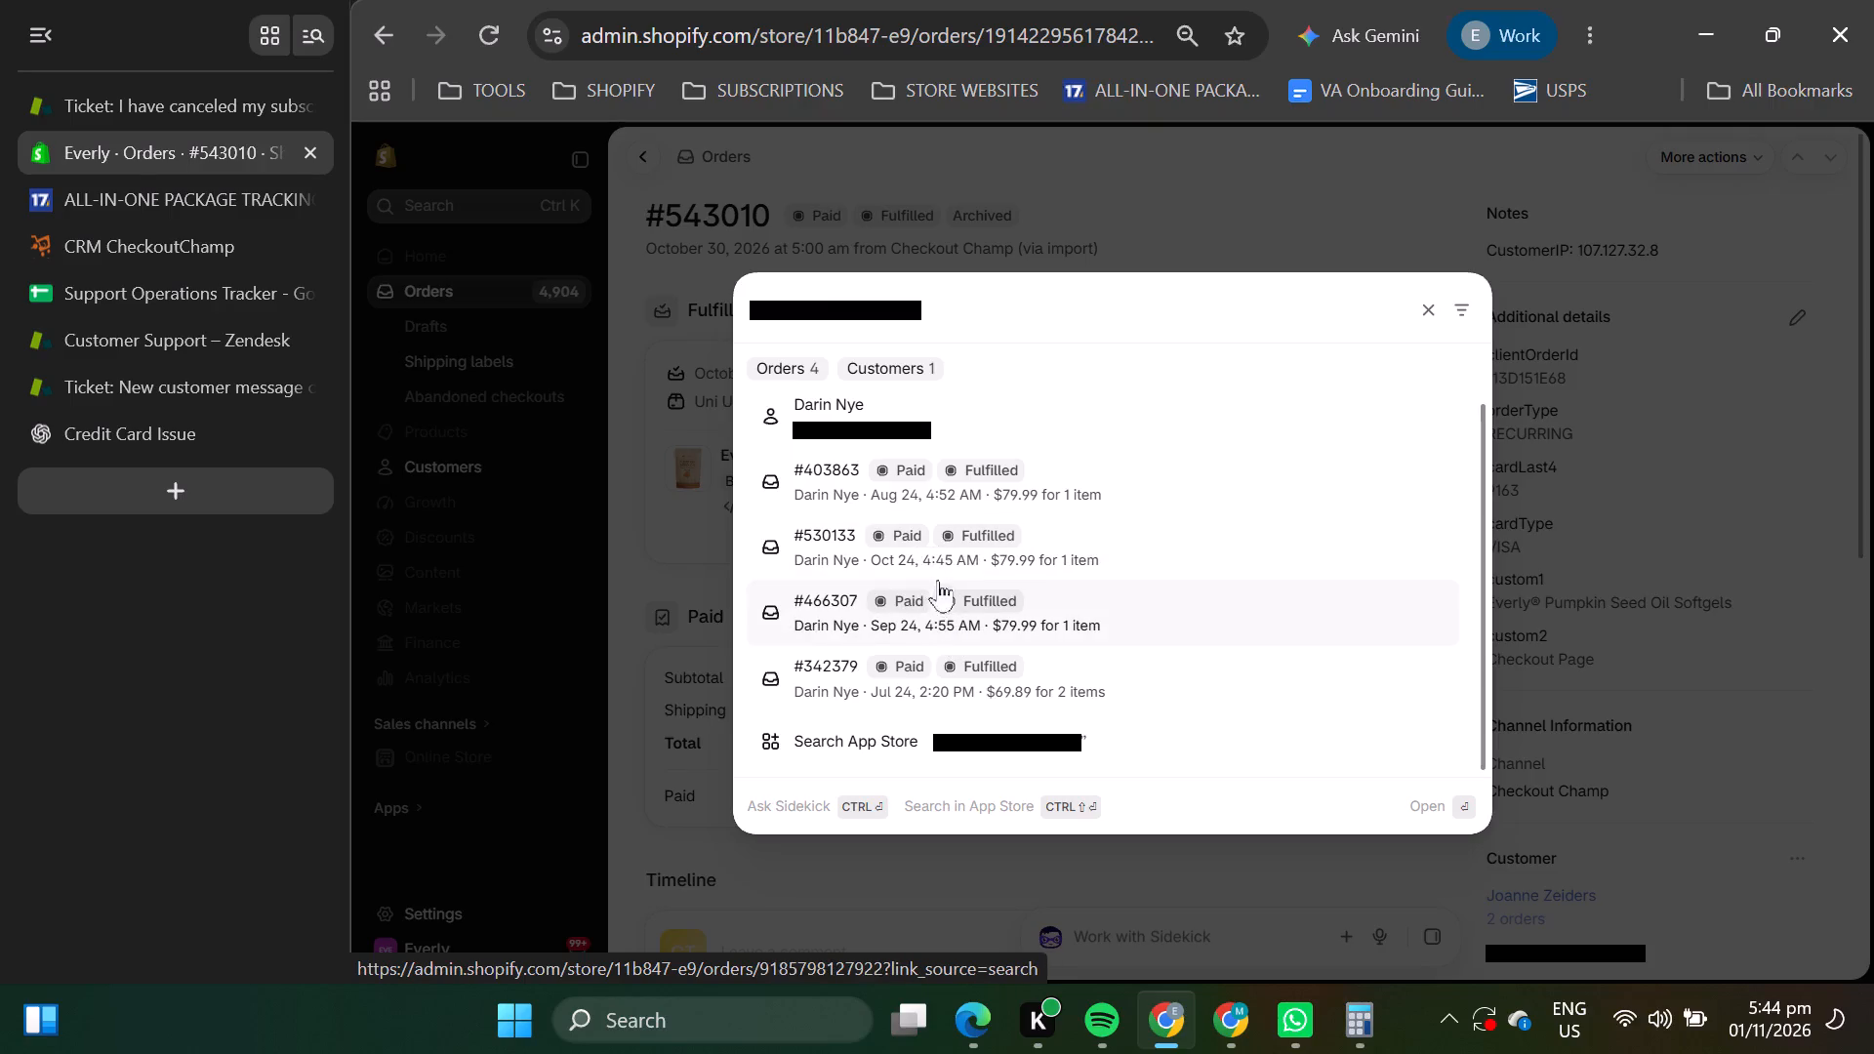
click(926, 696)
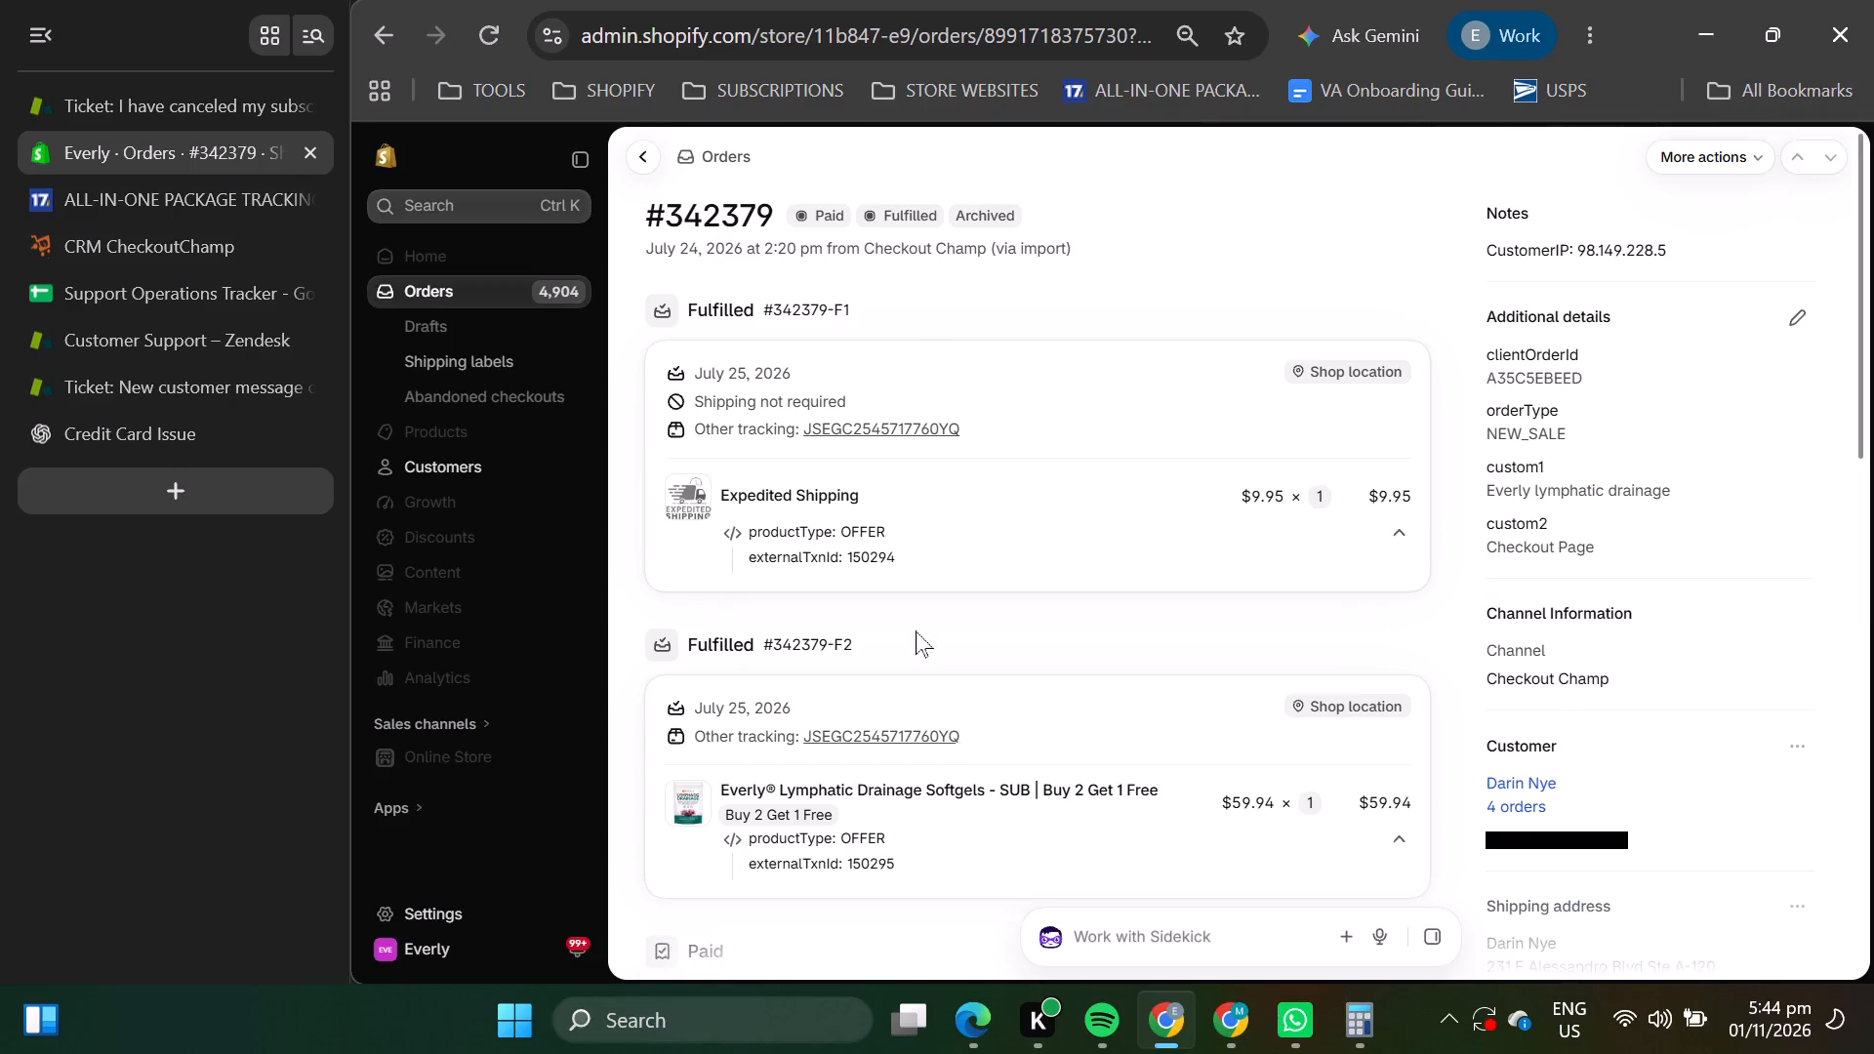
click(157, 101)
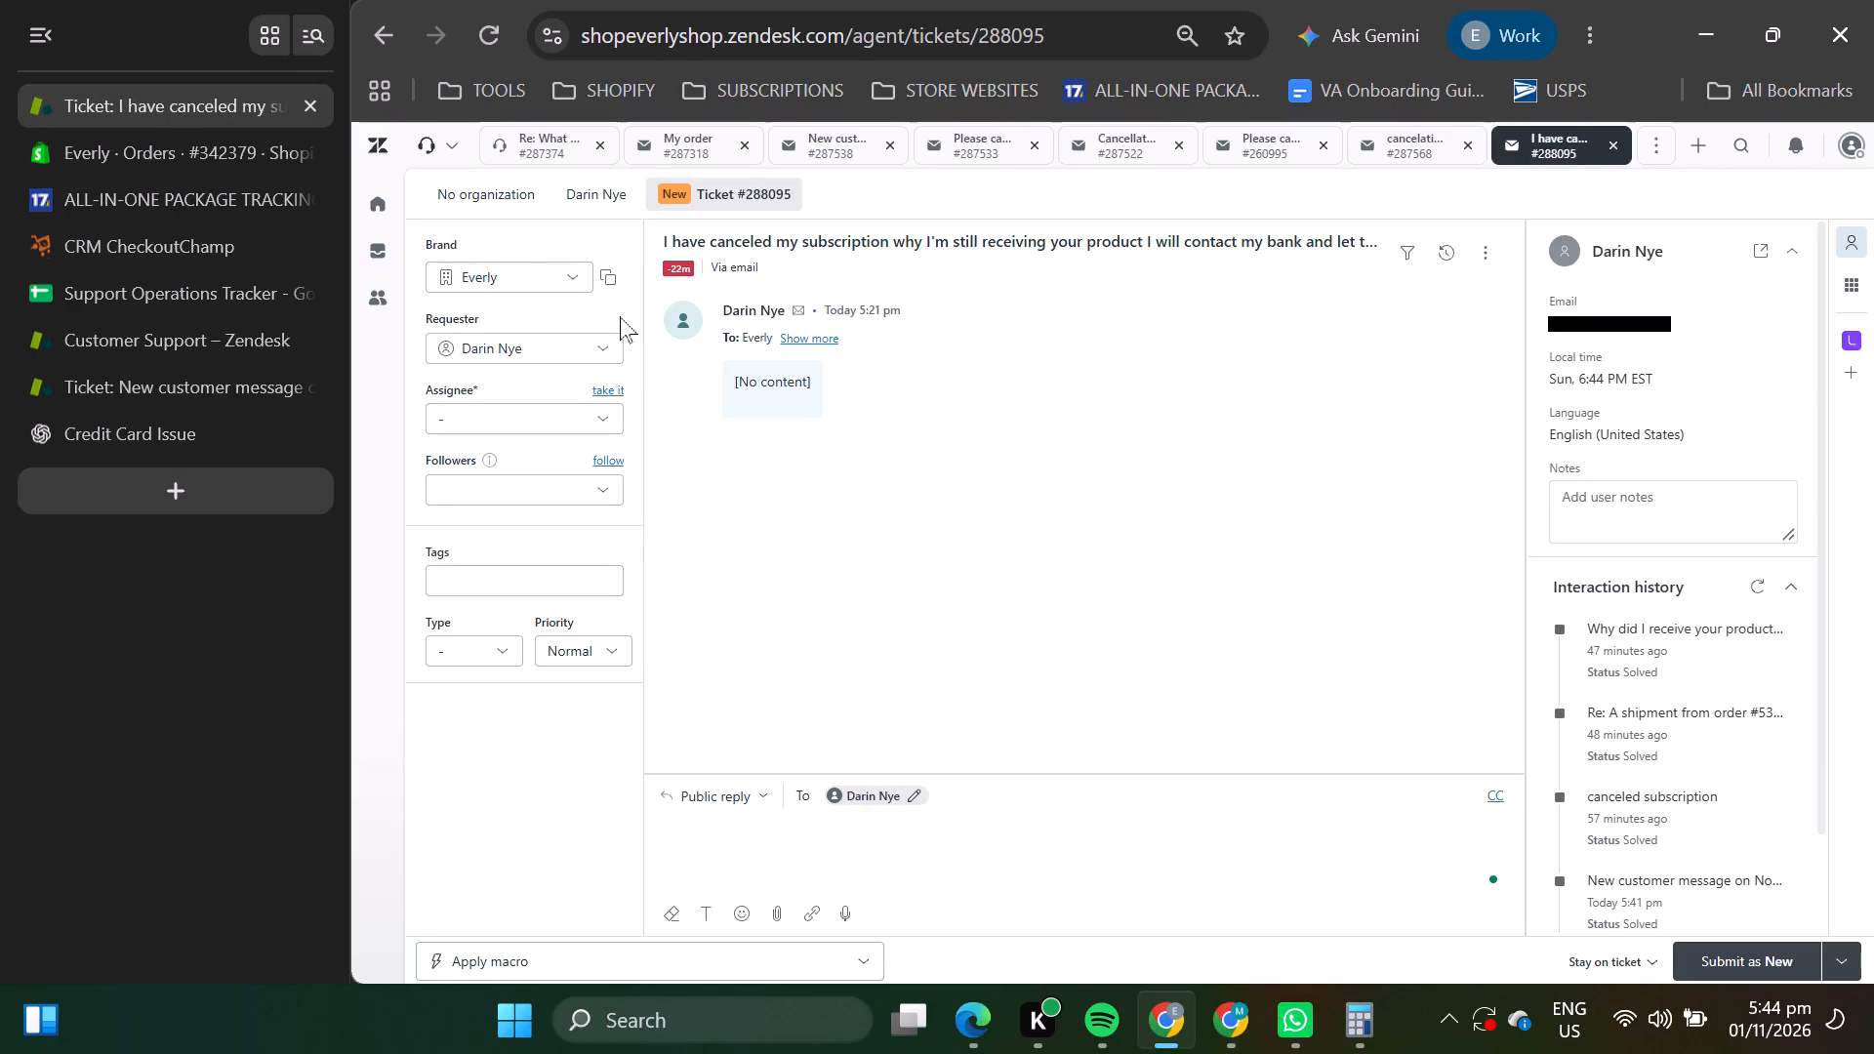
drag(652, 237, 1248, 259)
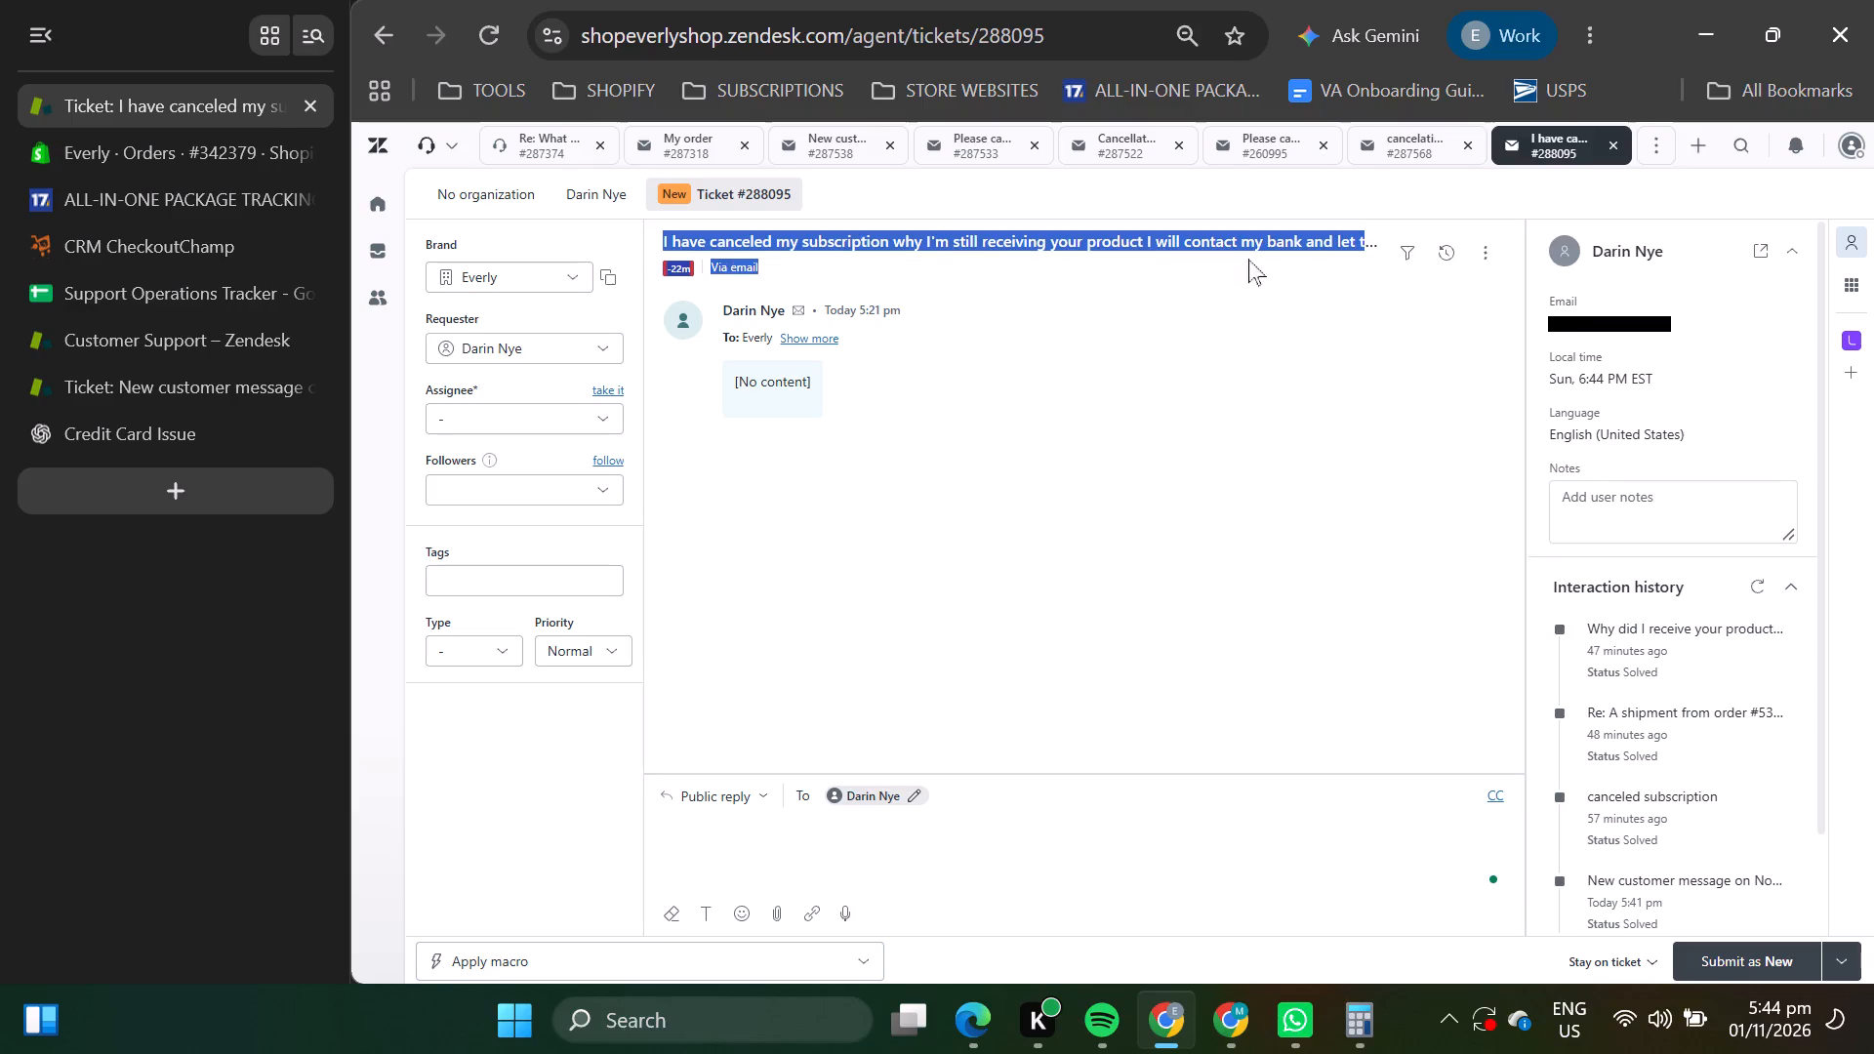
drag(1248, 259, 1394, 241)
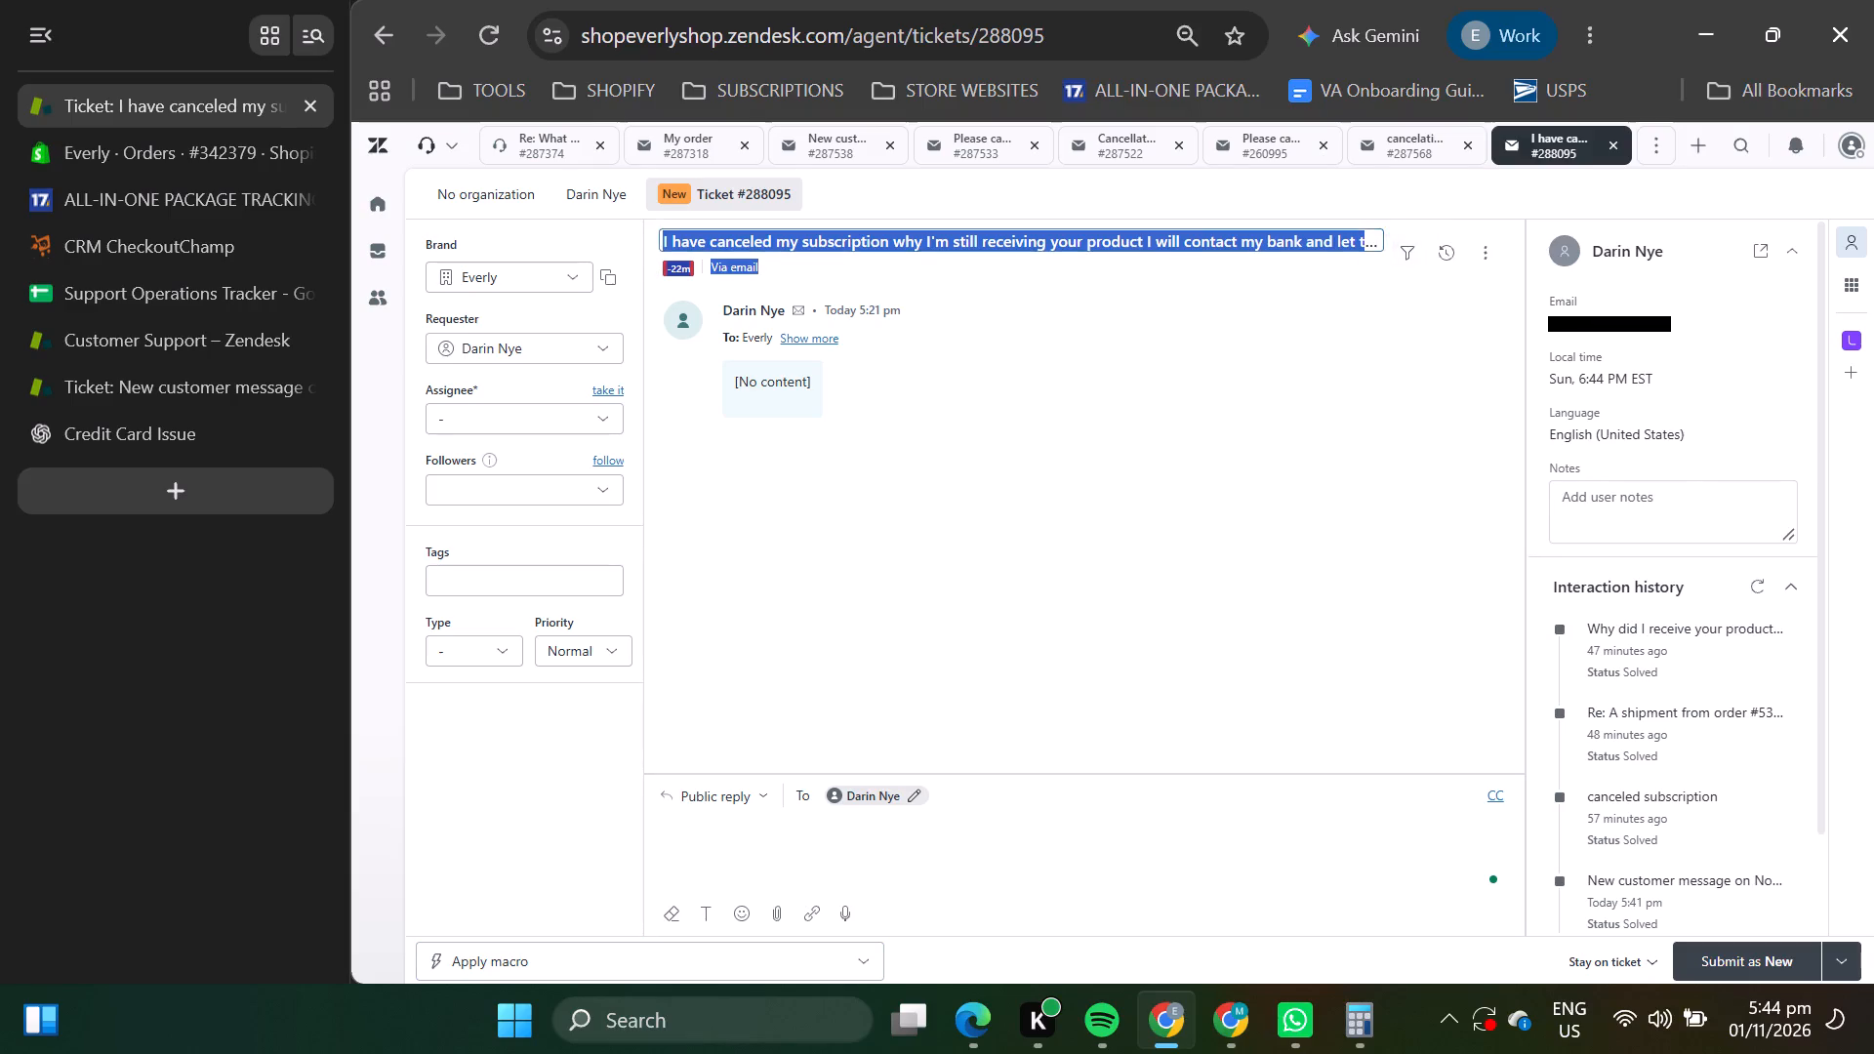
right_click(1171, 250)
click(1322, 392)
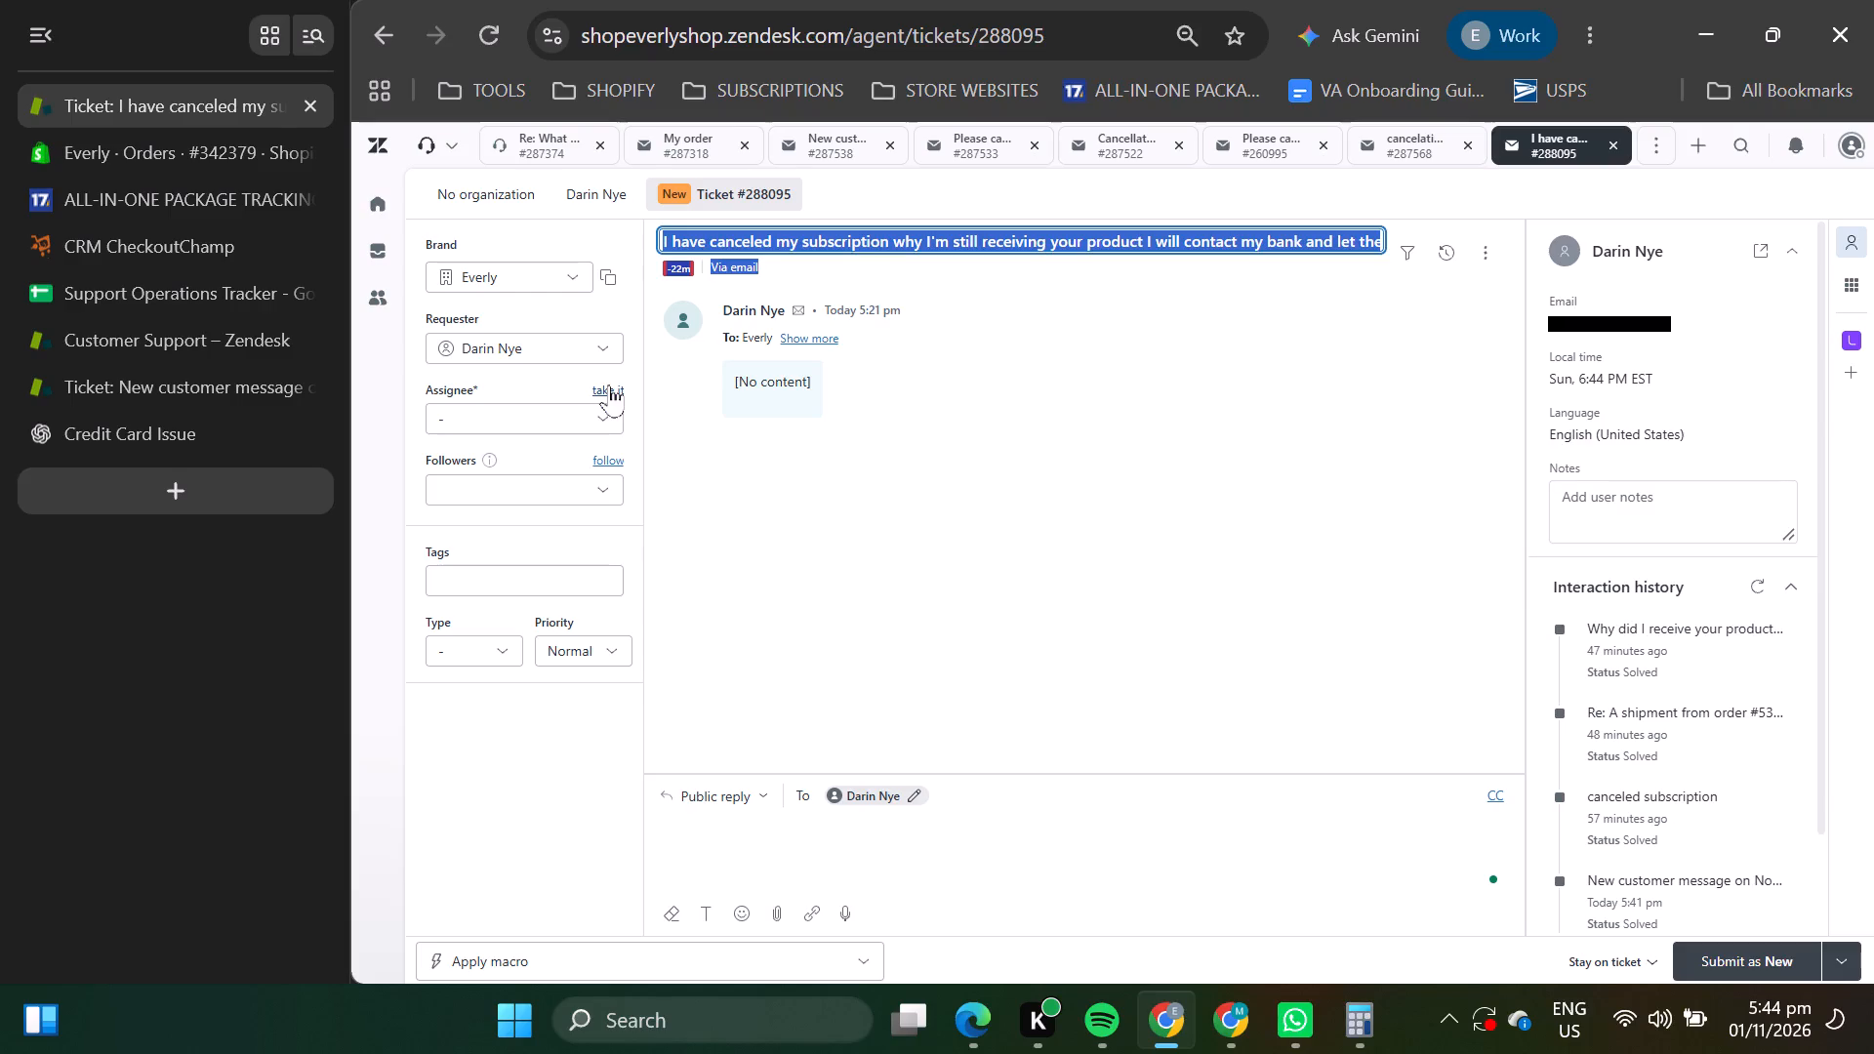
Apply the macro Subscription Cancellation [Step 1 - Ask Why] to the public reply and add the customer's first name to the greeting.
click(849, 962)
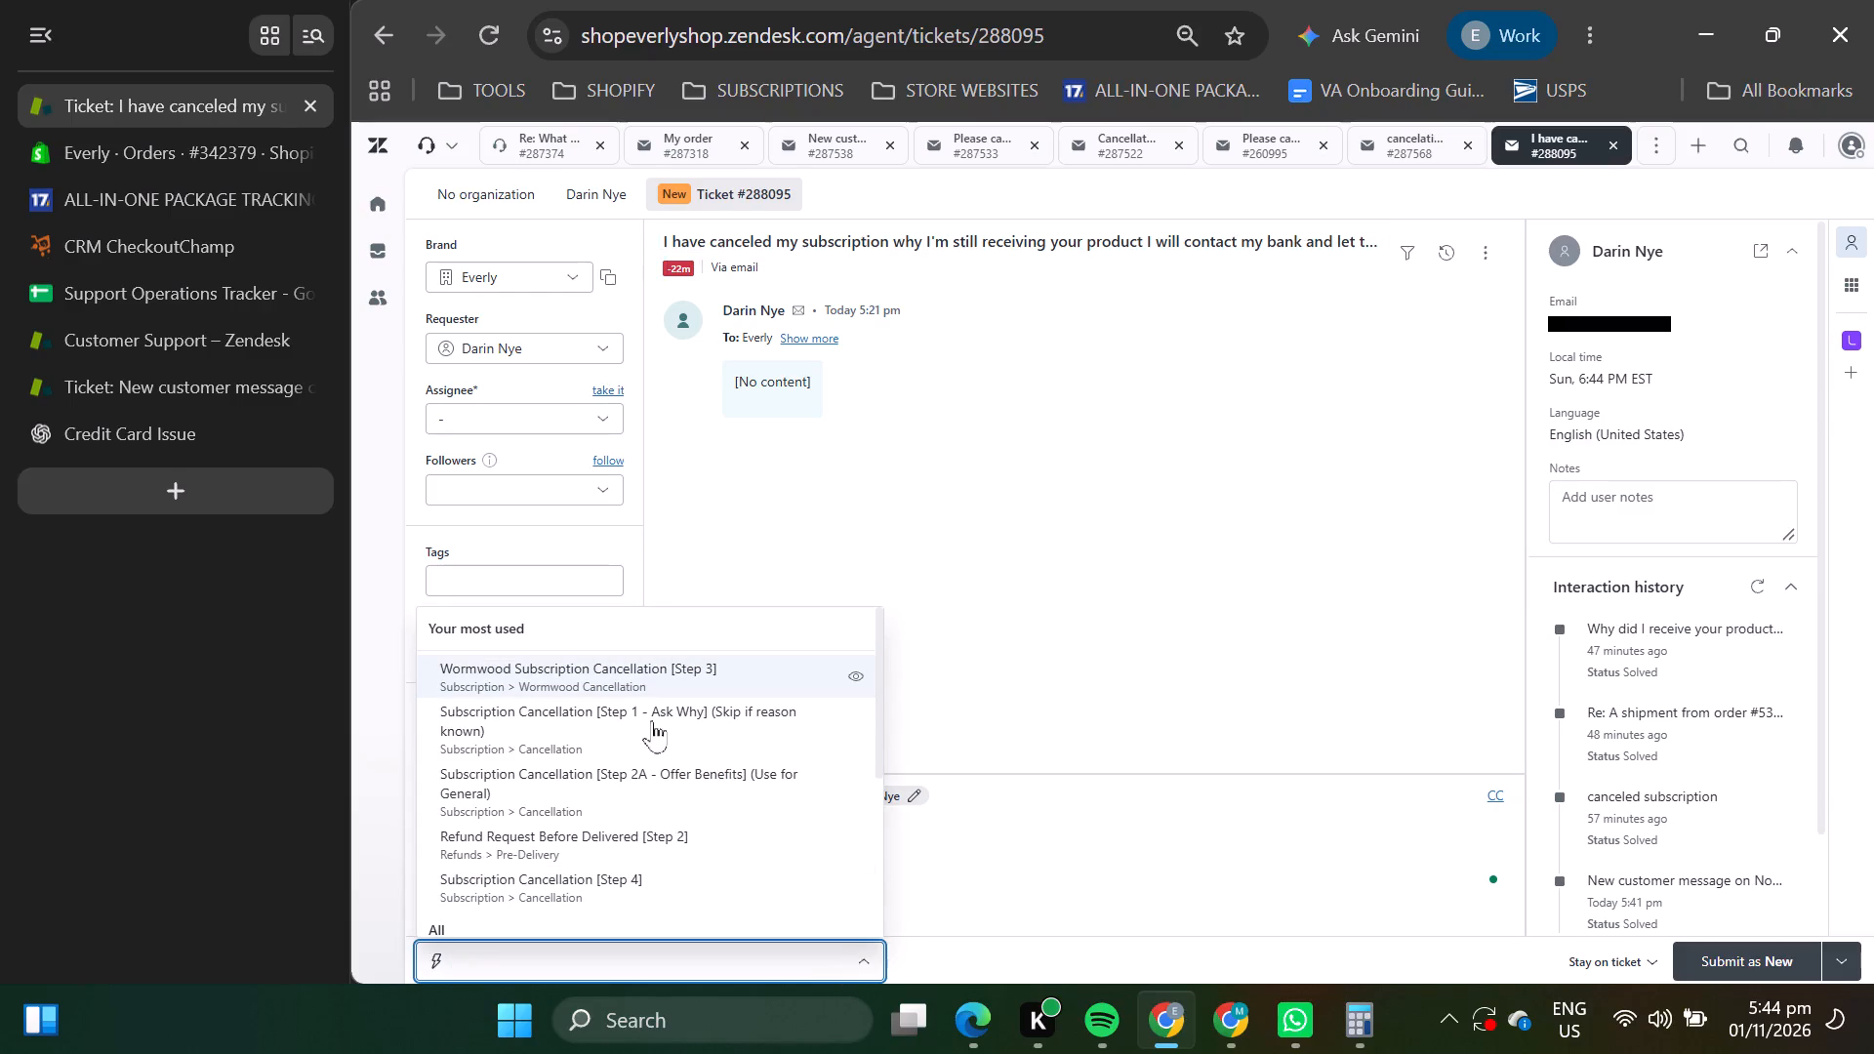
click(652, 720)
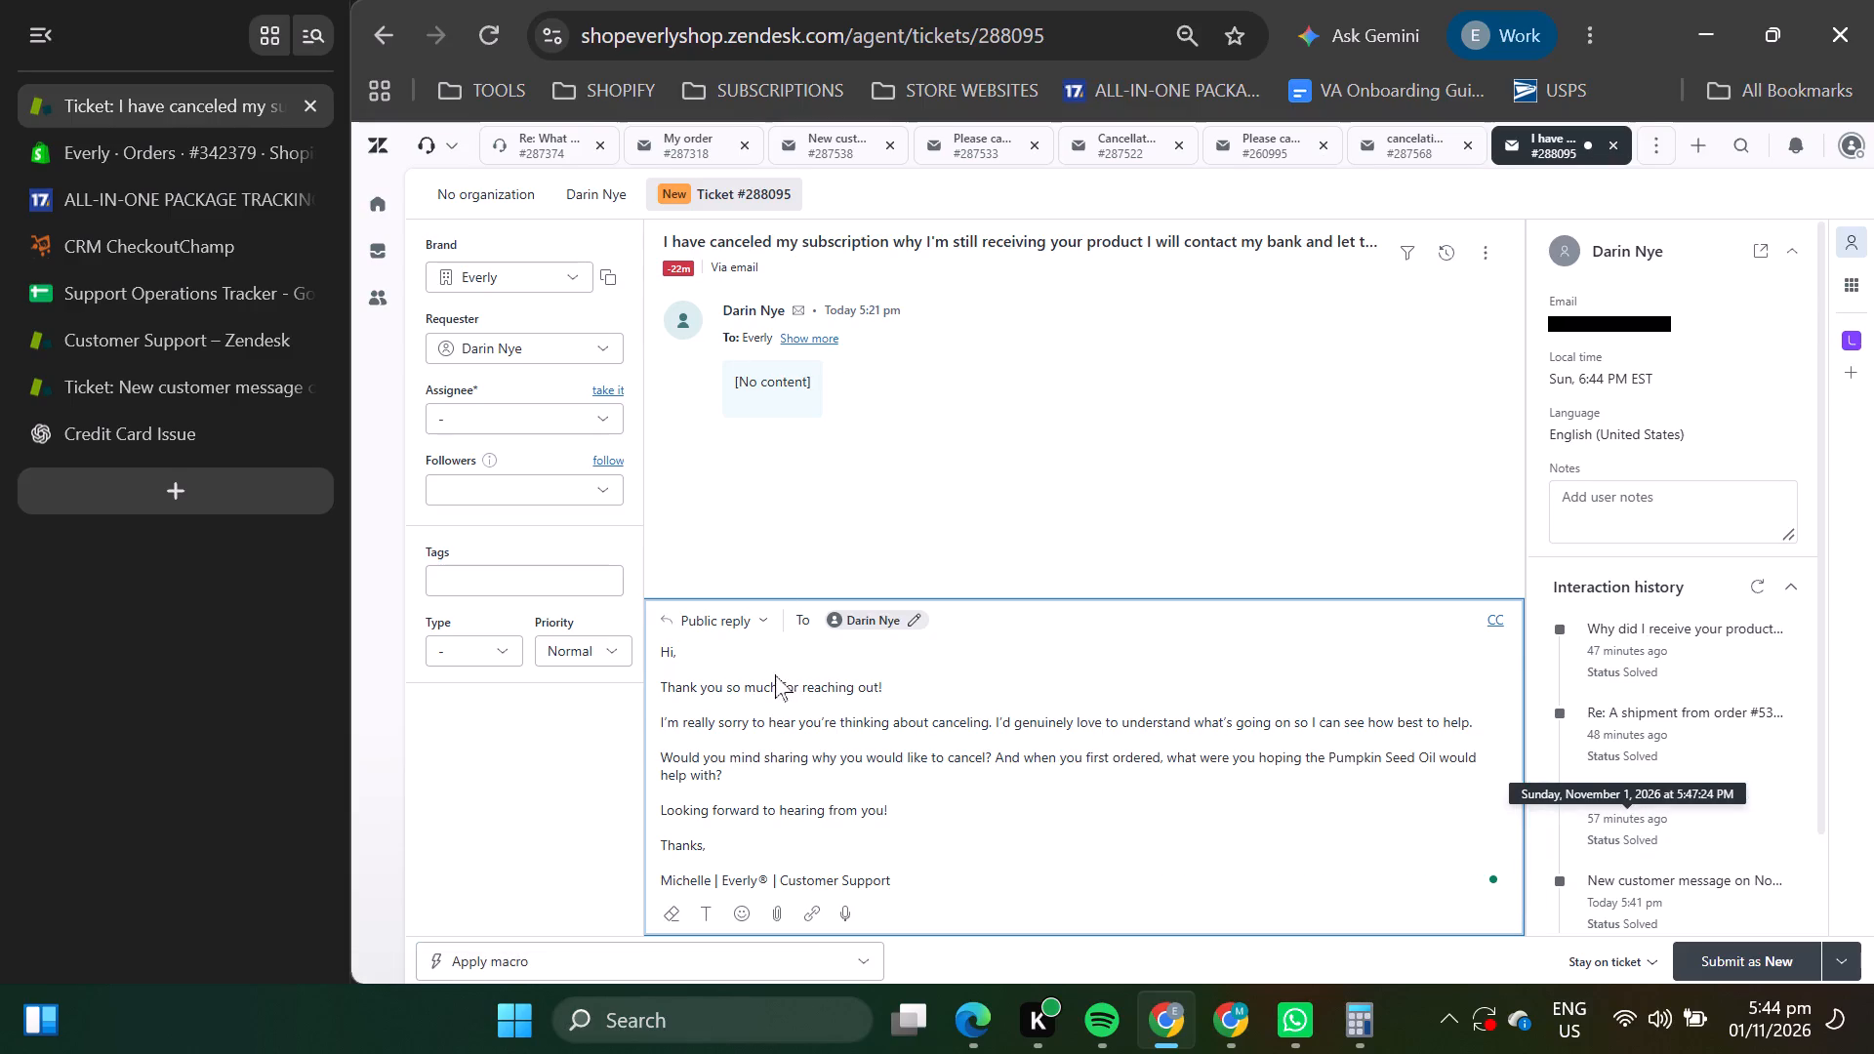
click(723, 647)
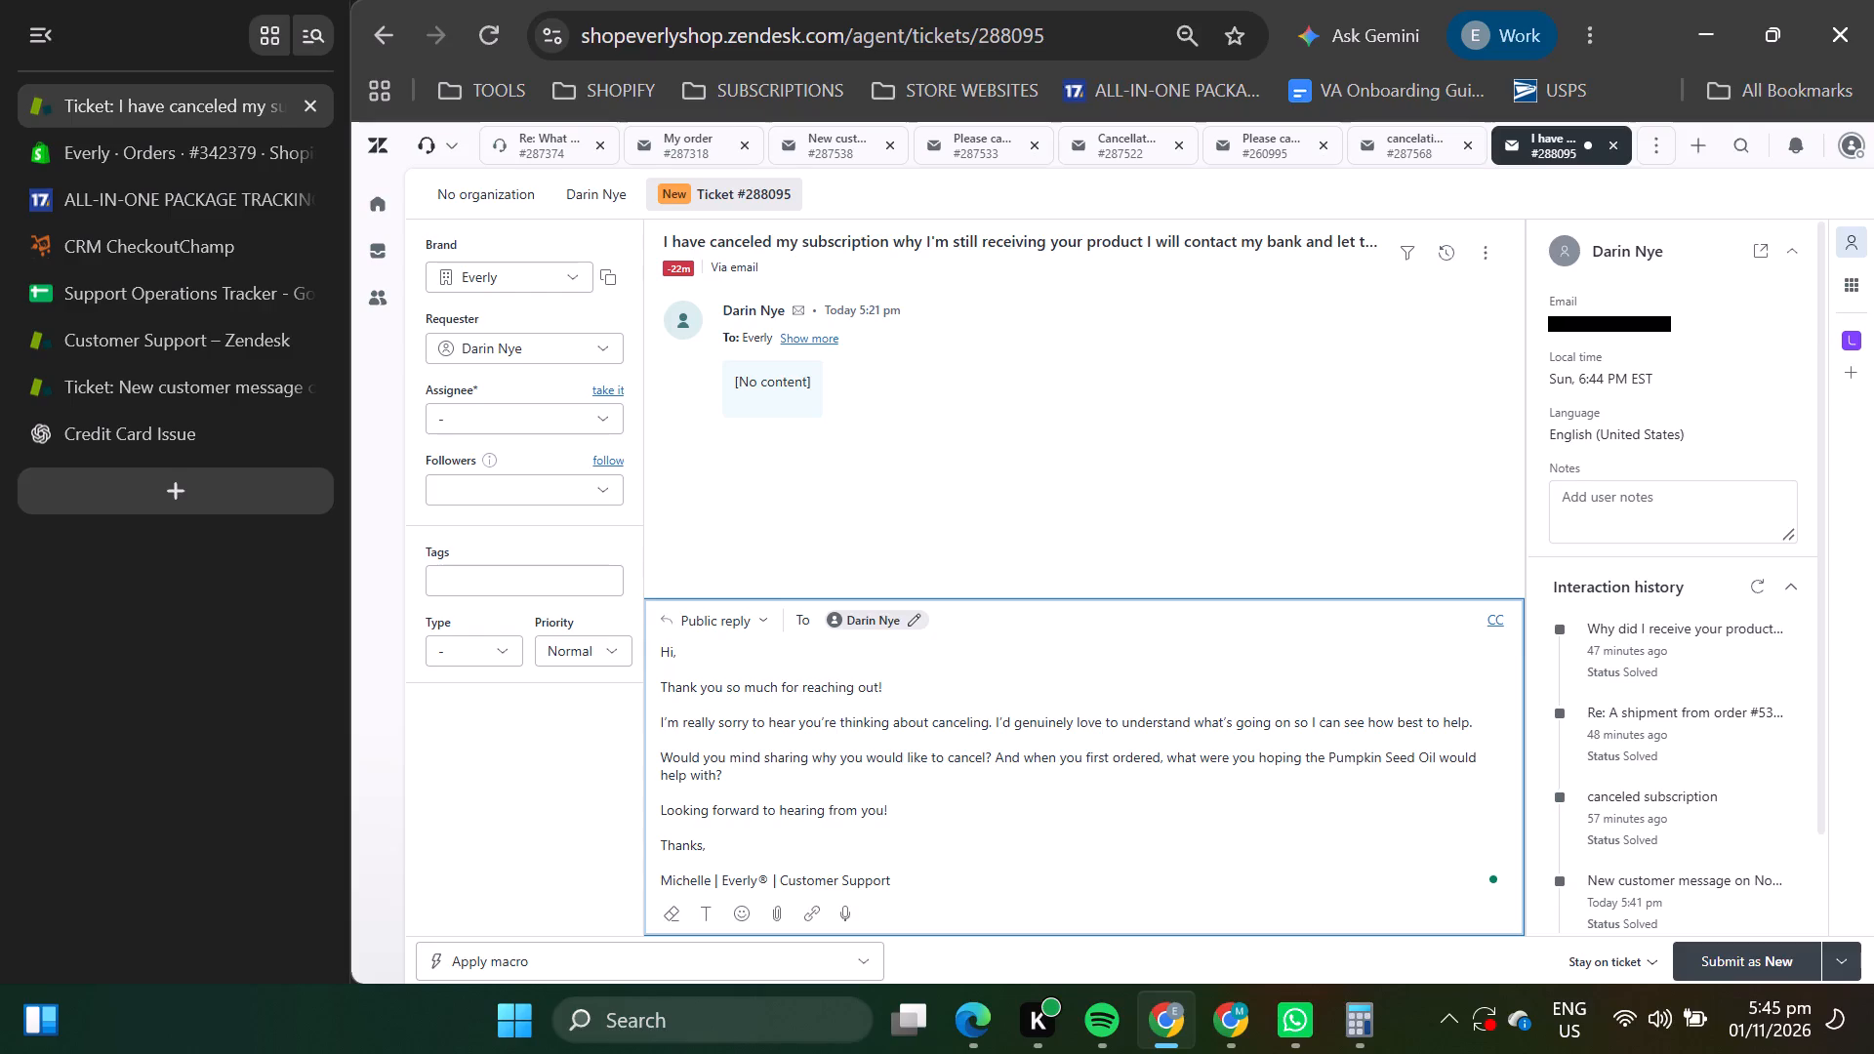
key(Left)
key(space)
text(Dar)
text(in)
click(212, 168)
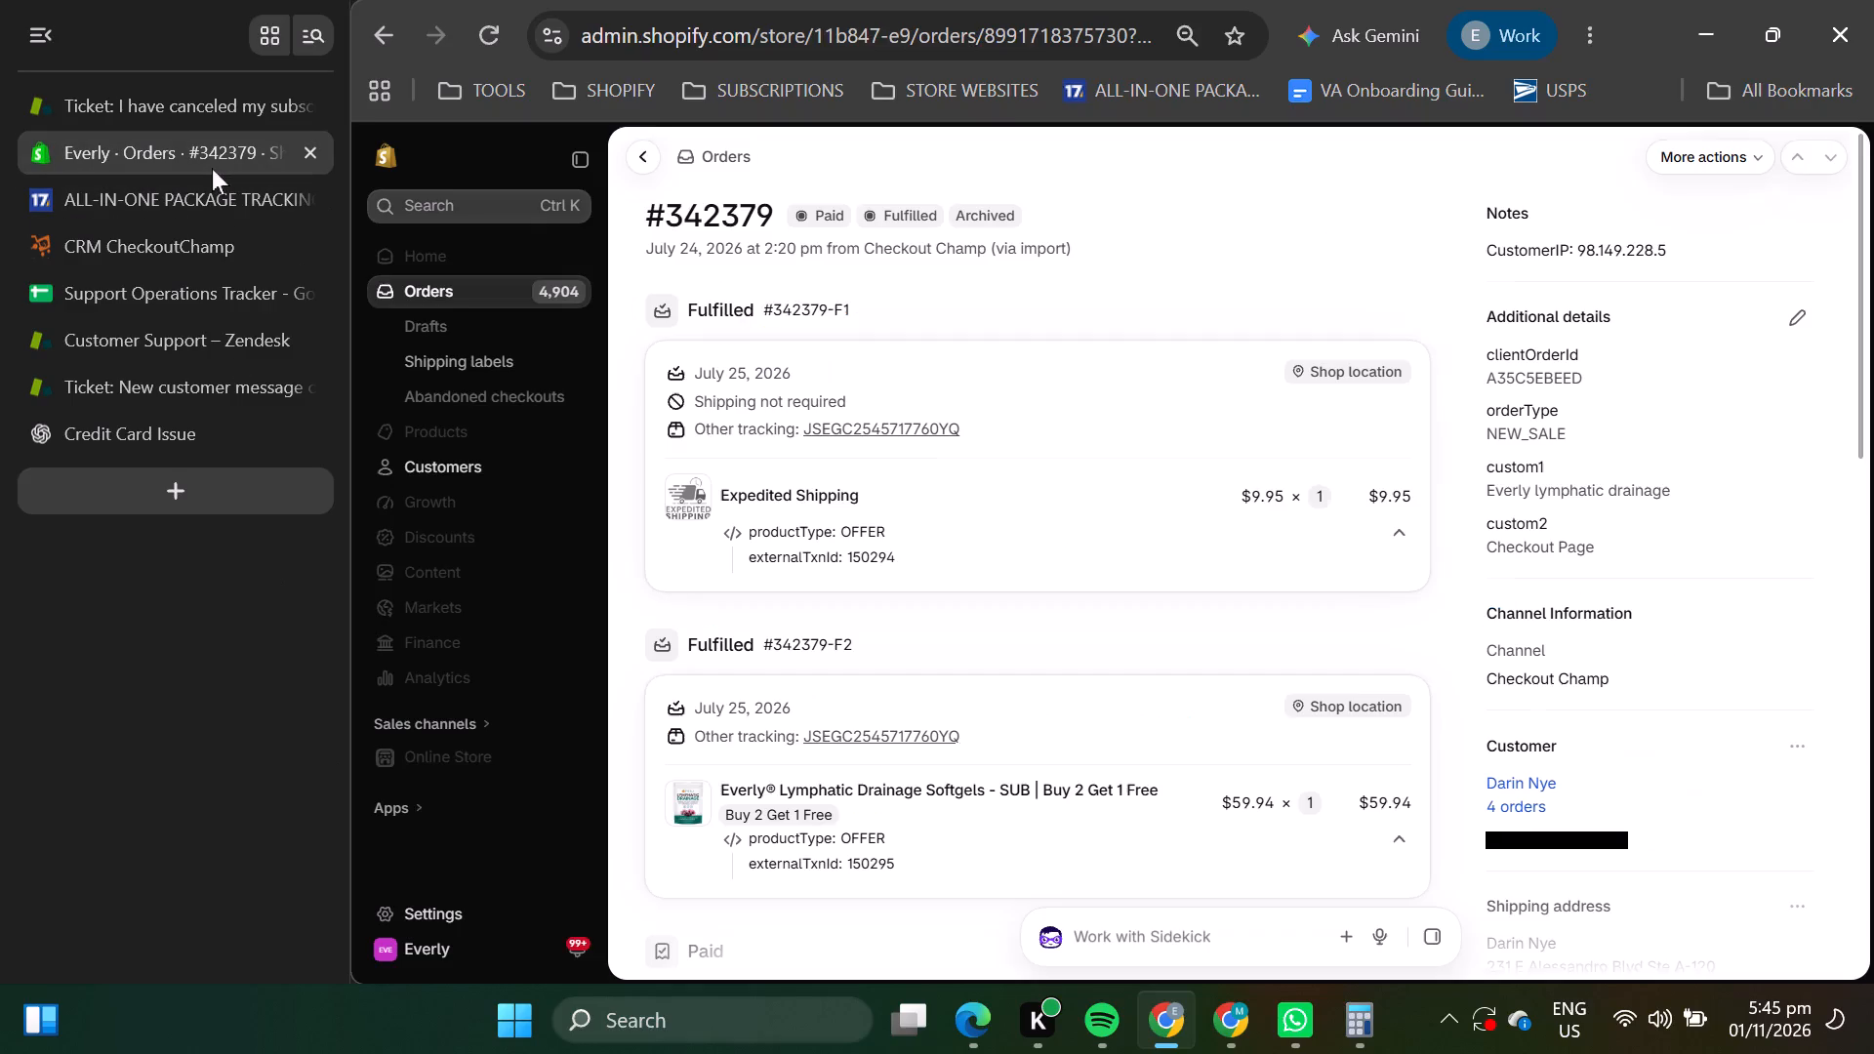
click(1510, 805)
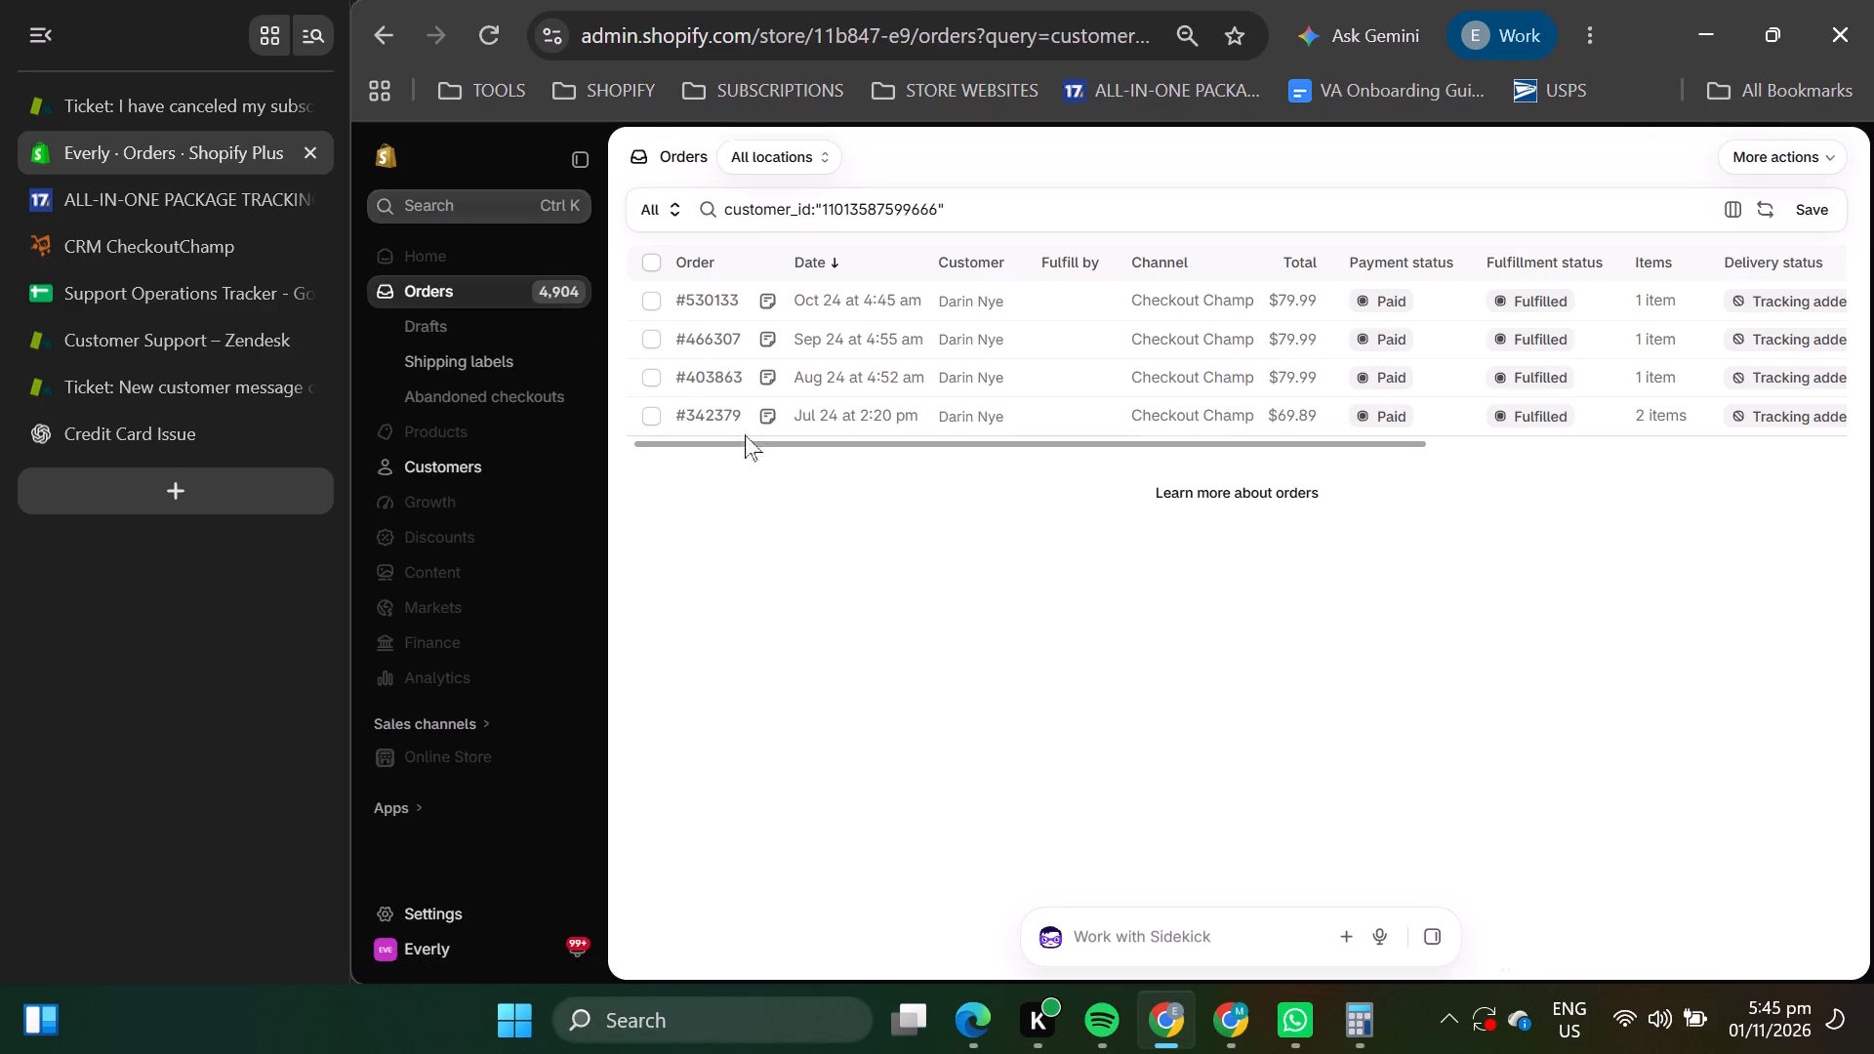
click(207, 119)
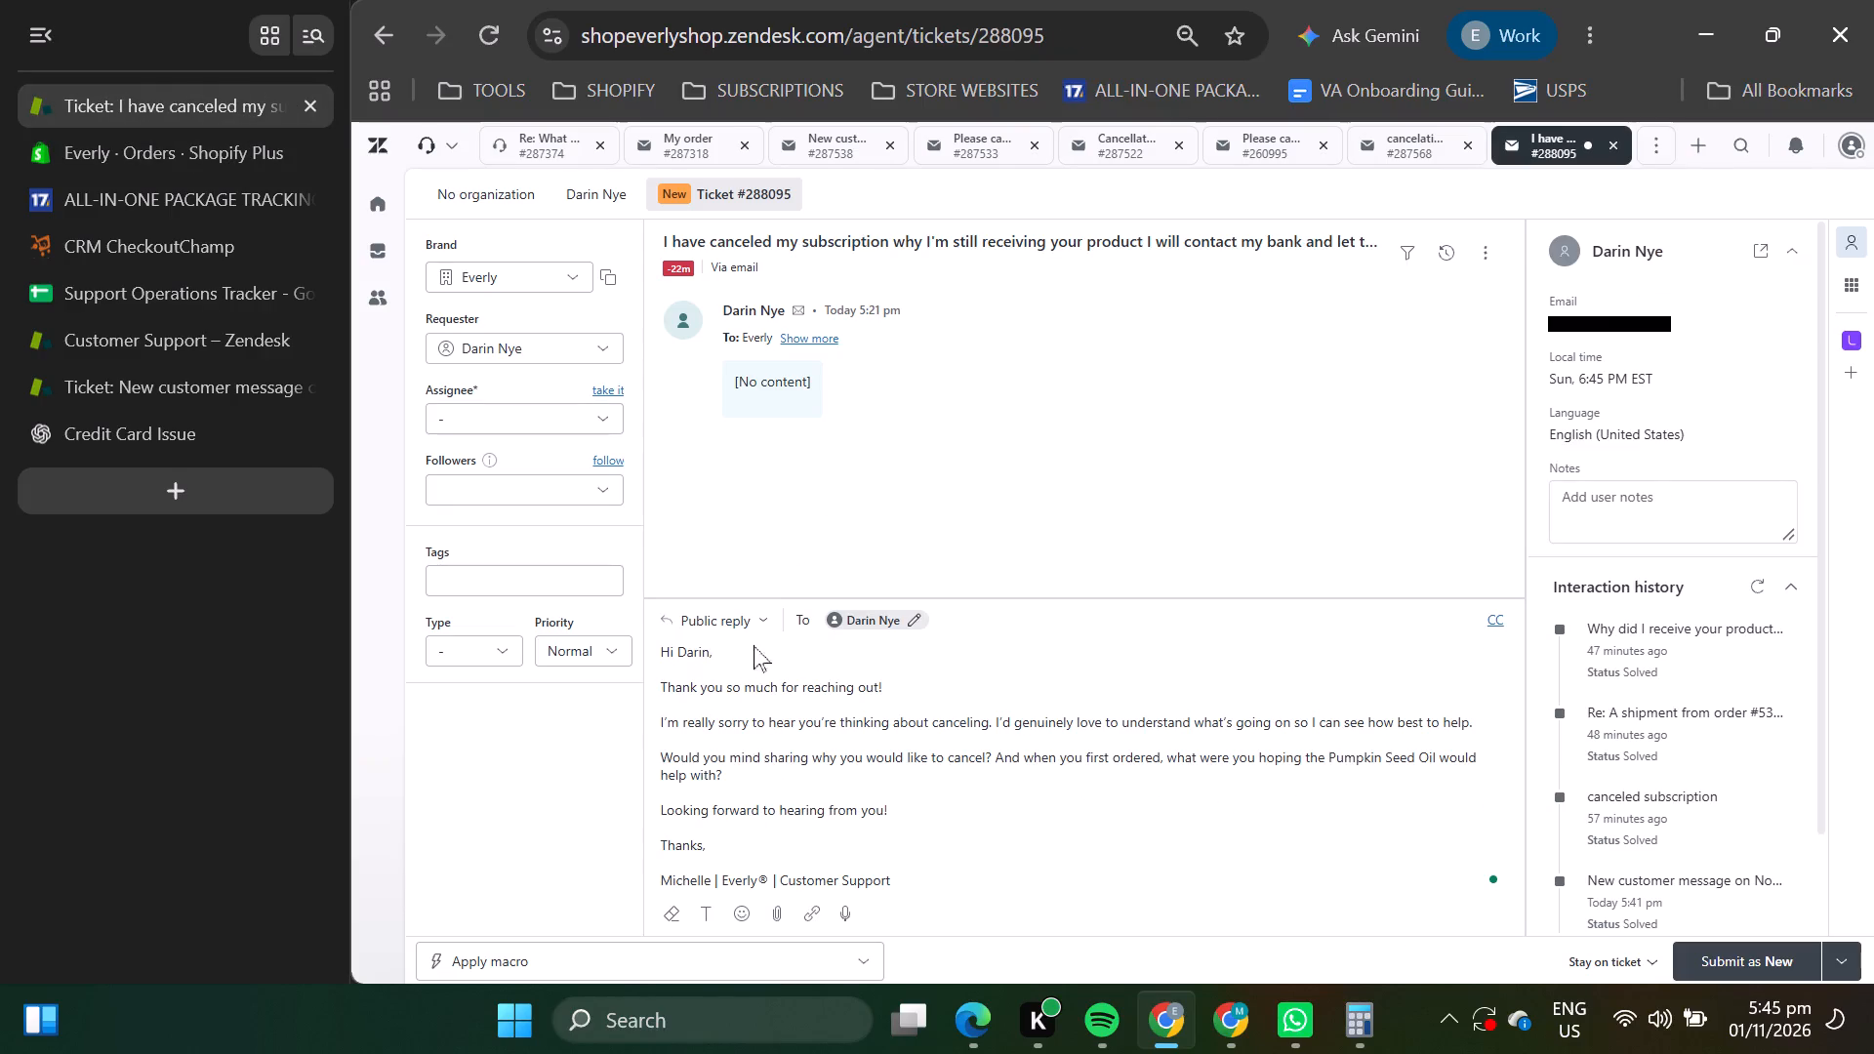
drag(656, 842, 1099, 922)
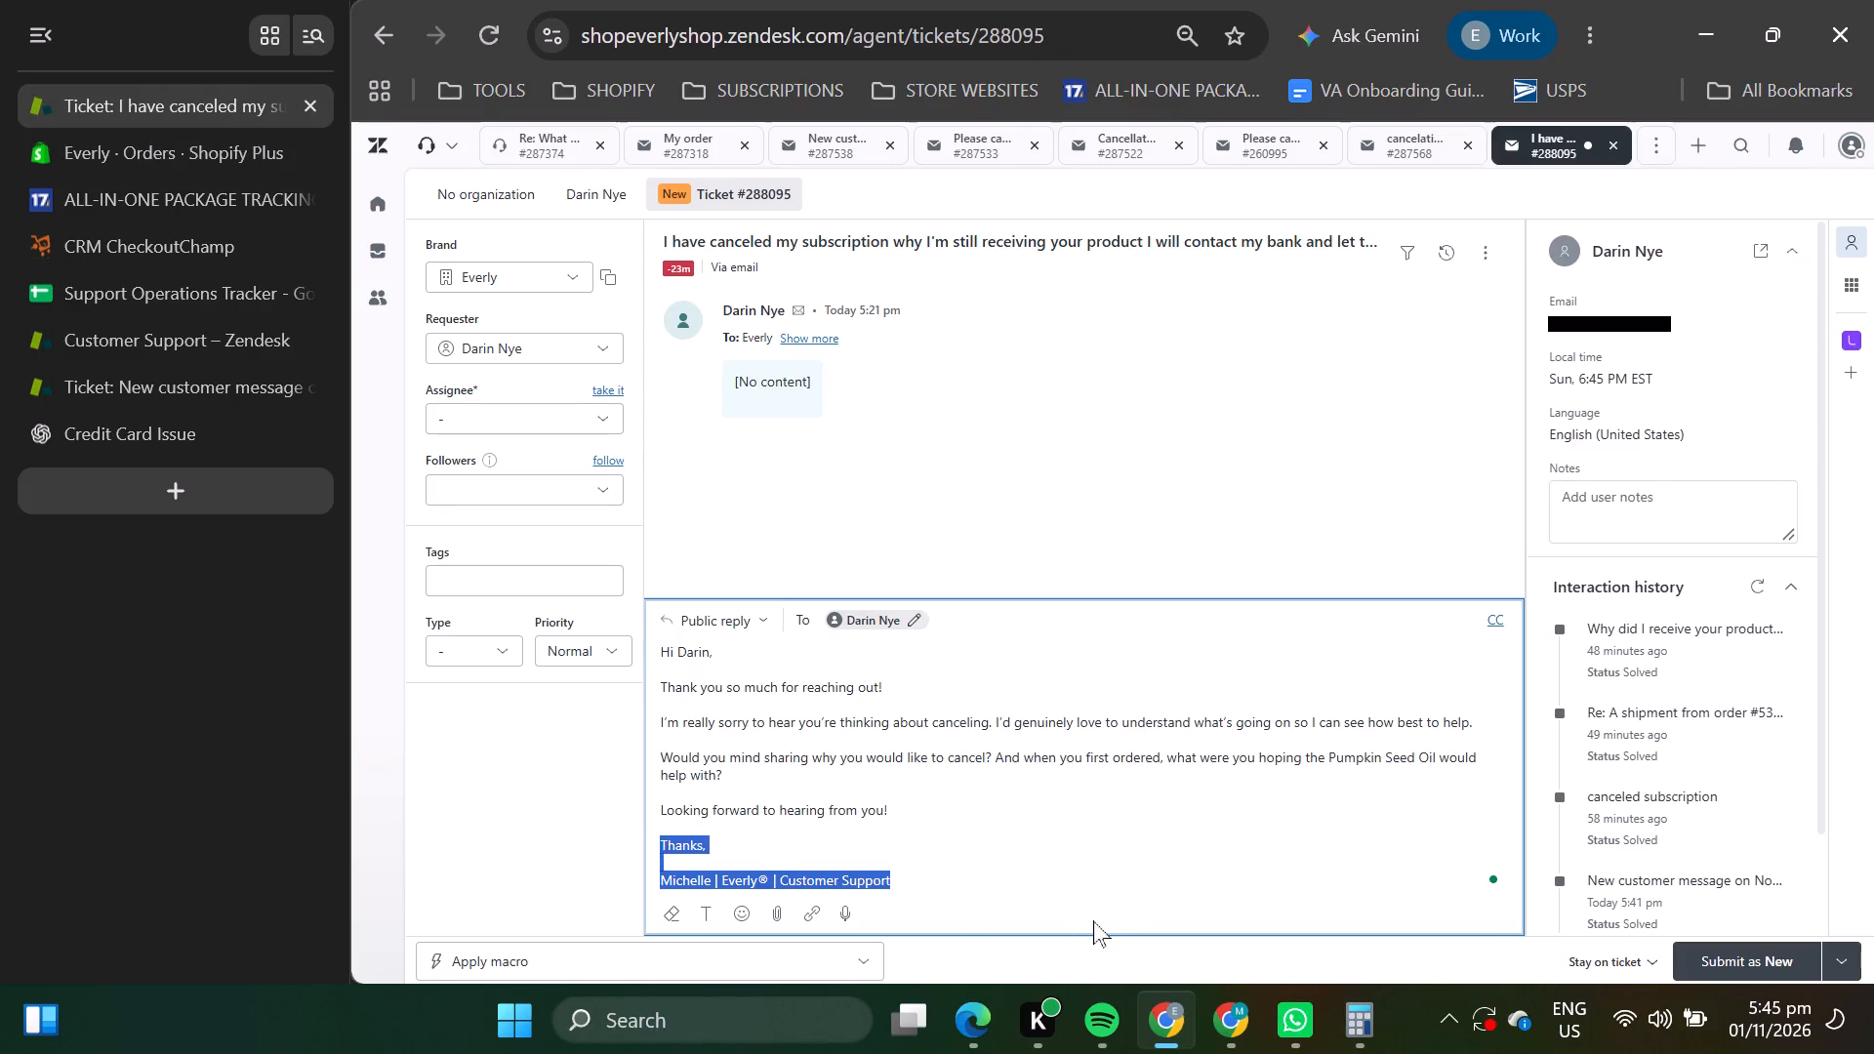
key(BackSpace)
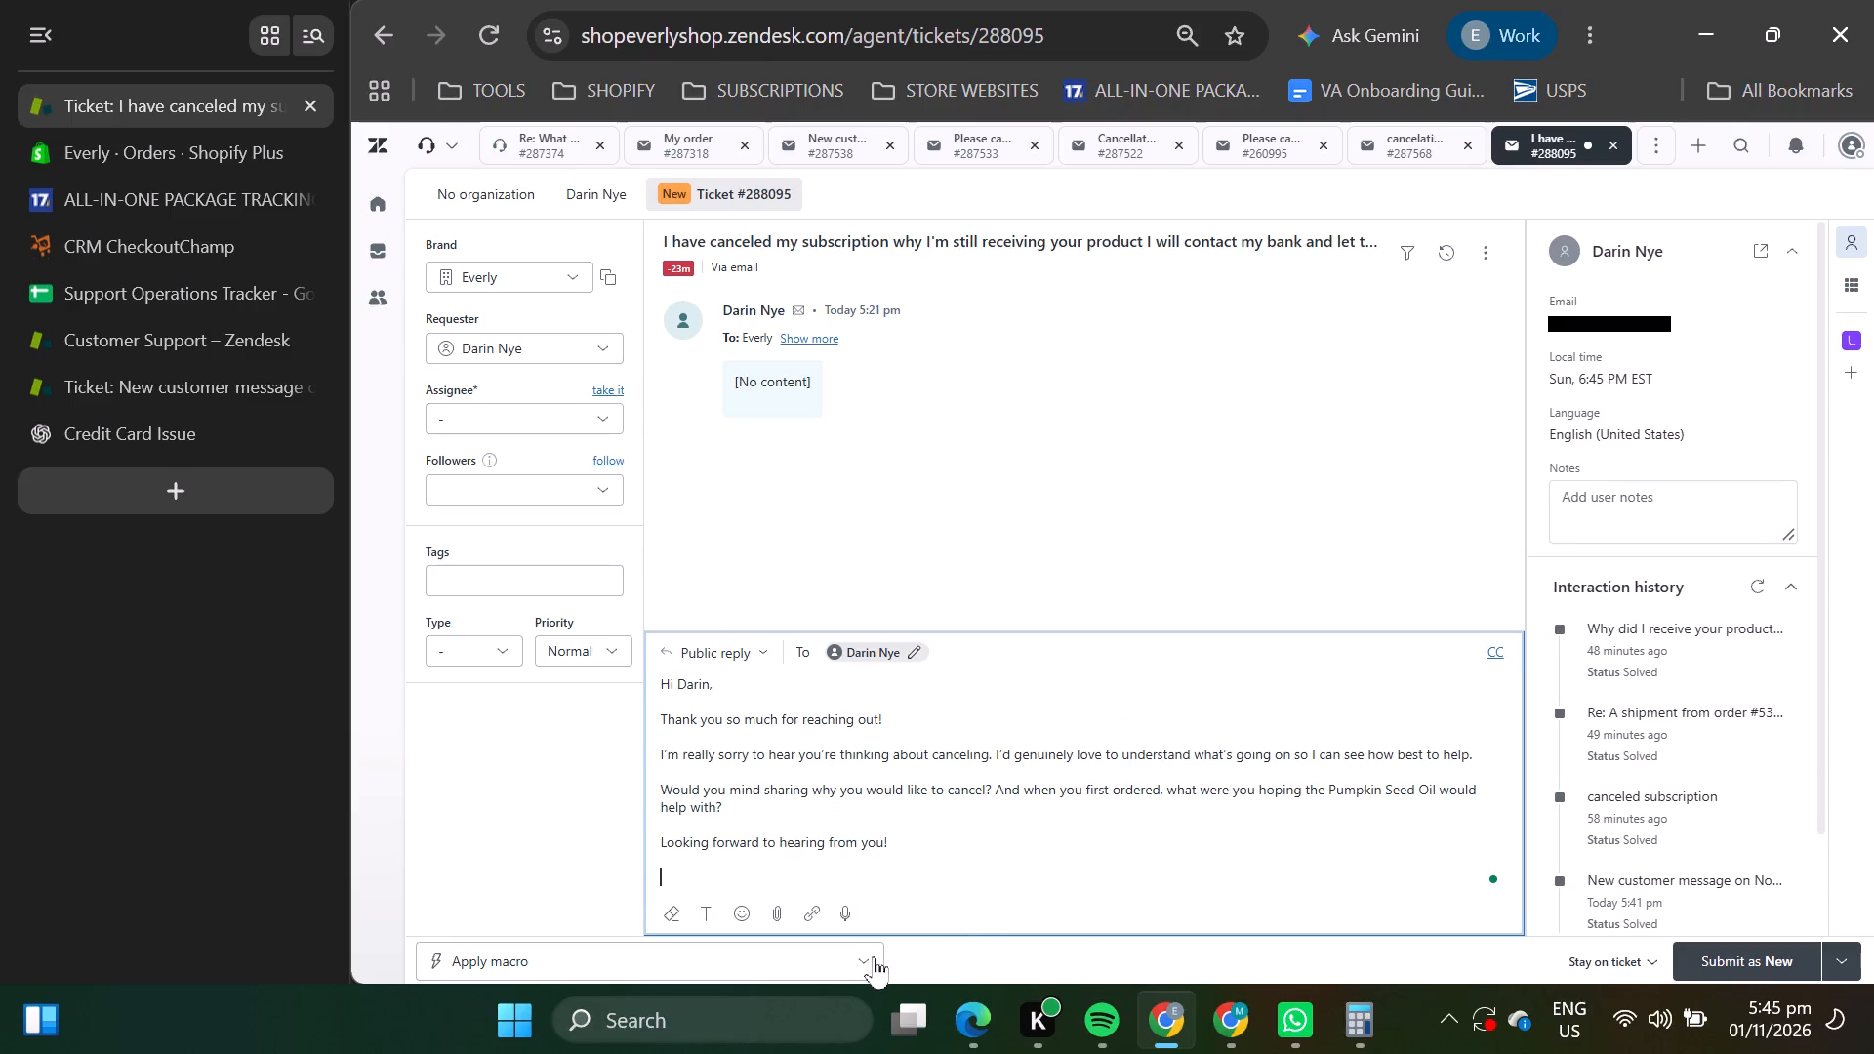
click(852, 965)
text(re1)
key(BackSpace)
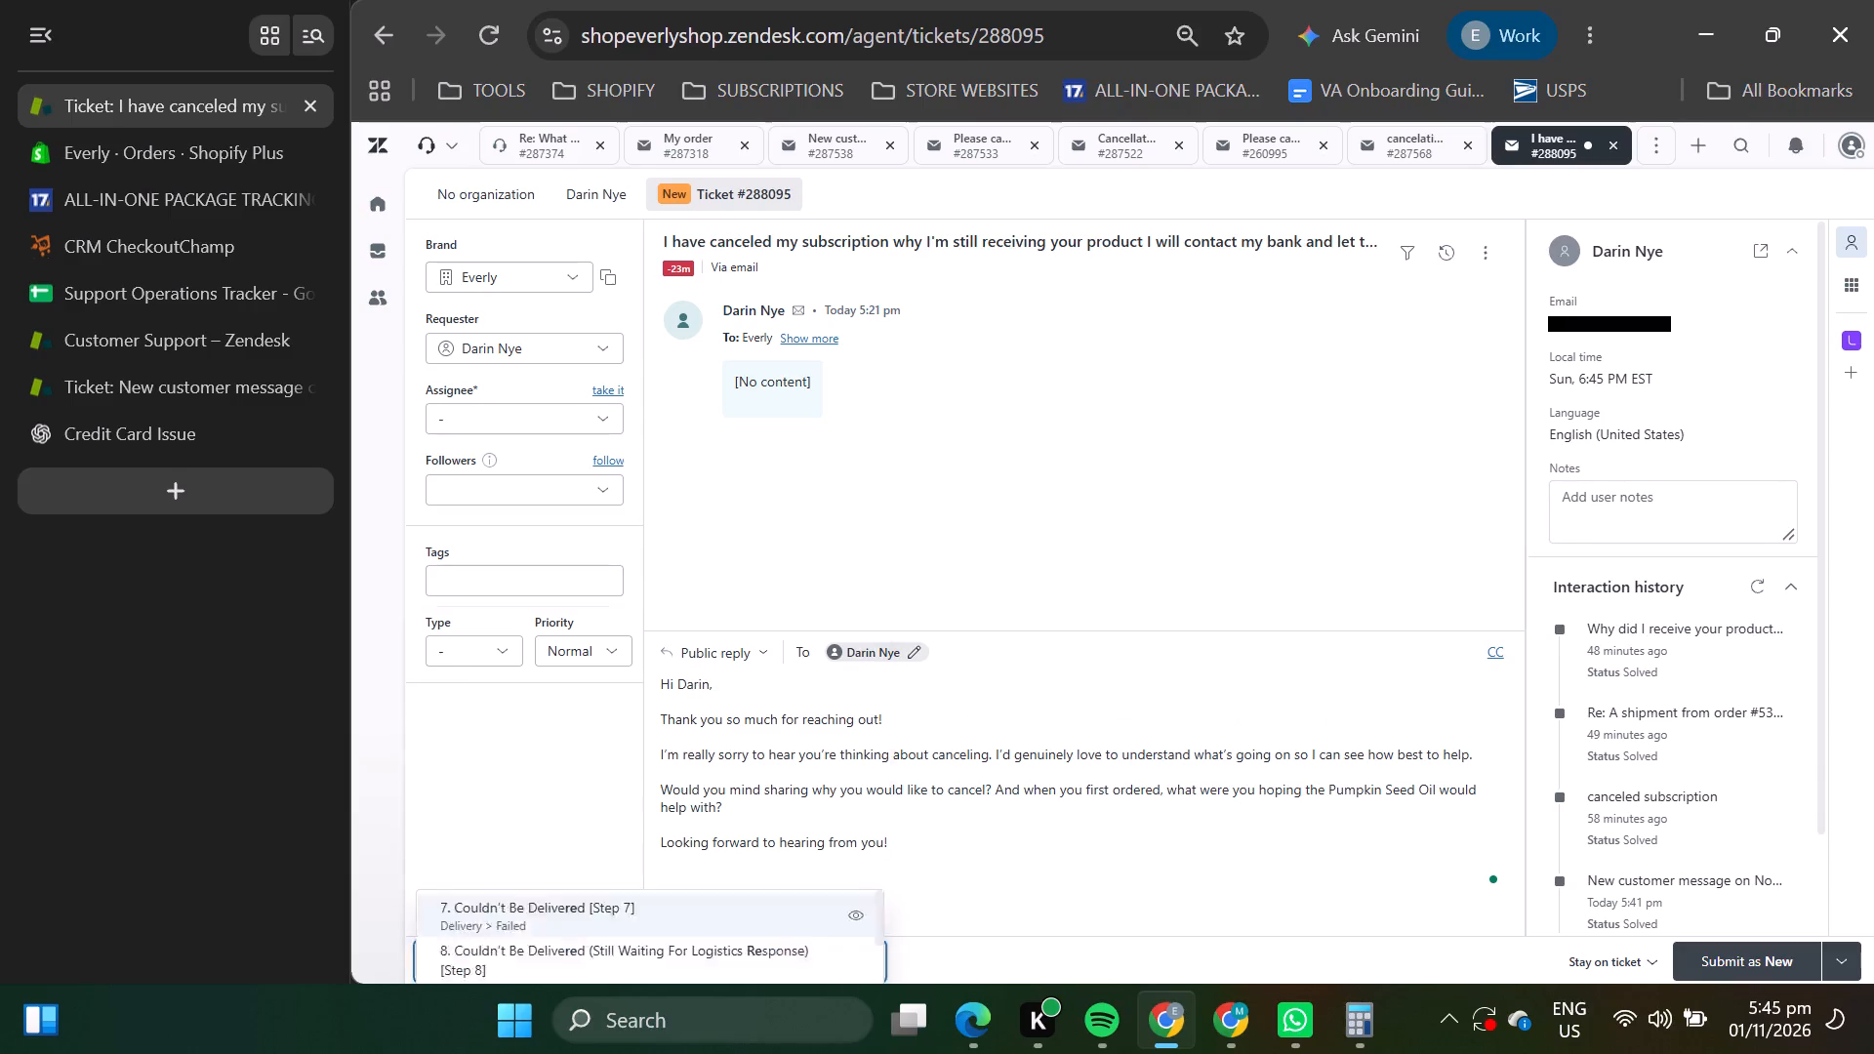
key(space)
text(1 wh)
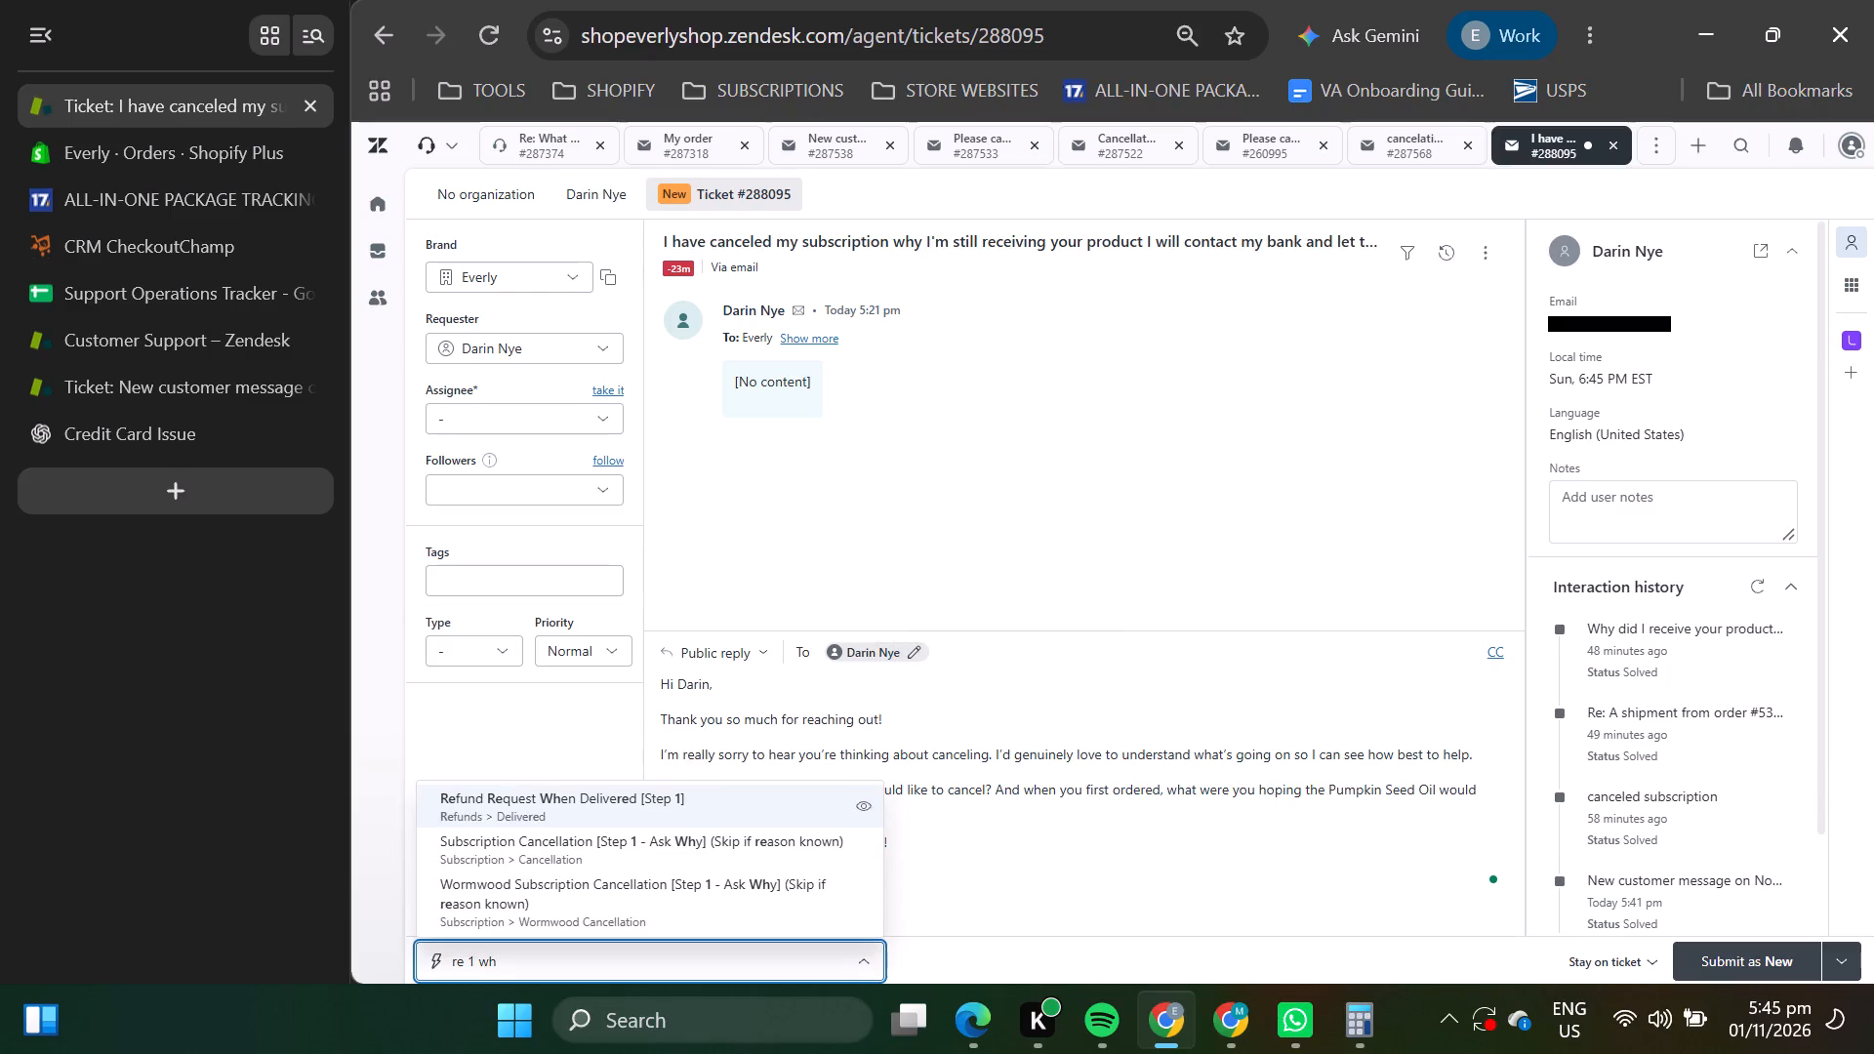
click(610, 814)
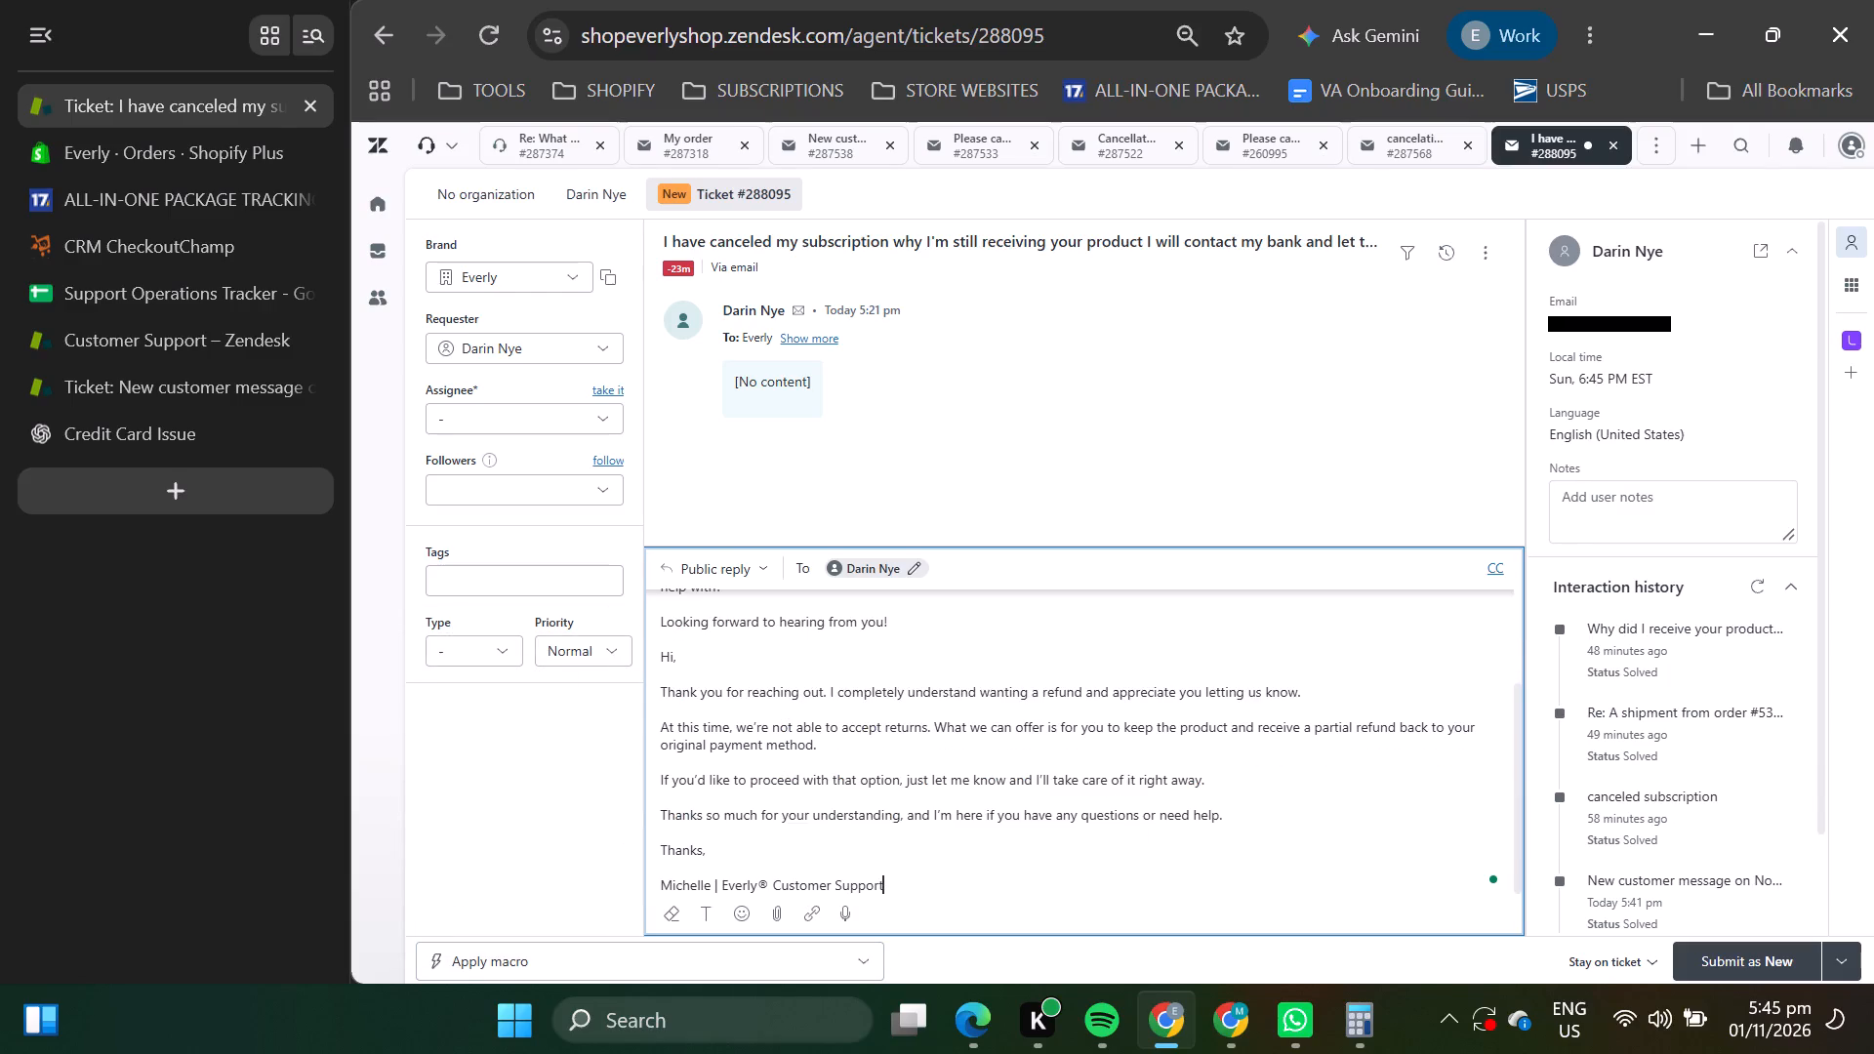
Remove the duplicate greeting and "Thank you for reaching out." from the appended refund text, so that it starts with "I completely understand".
click(833, 687)
drag(825, 691, 638, 675)
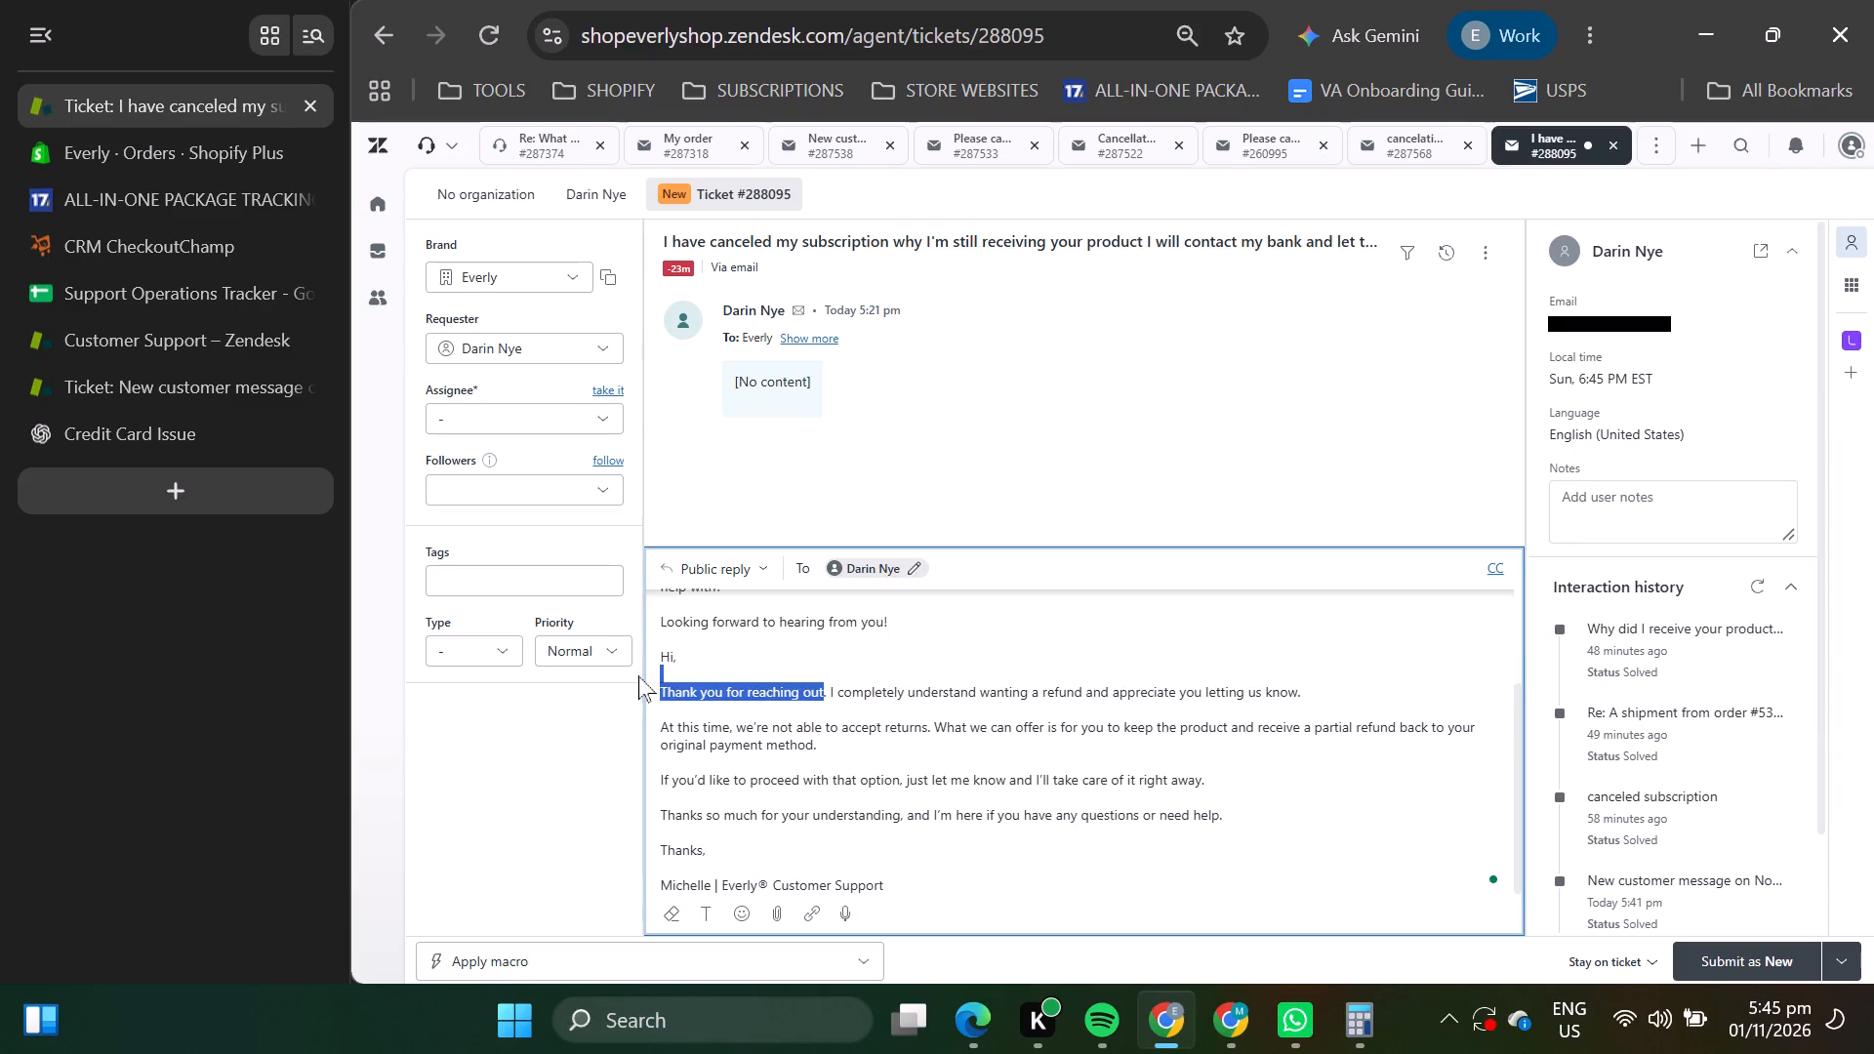
drag(638, 675, 637, 665)
key(BackSpace)
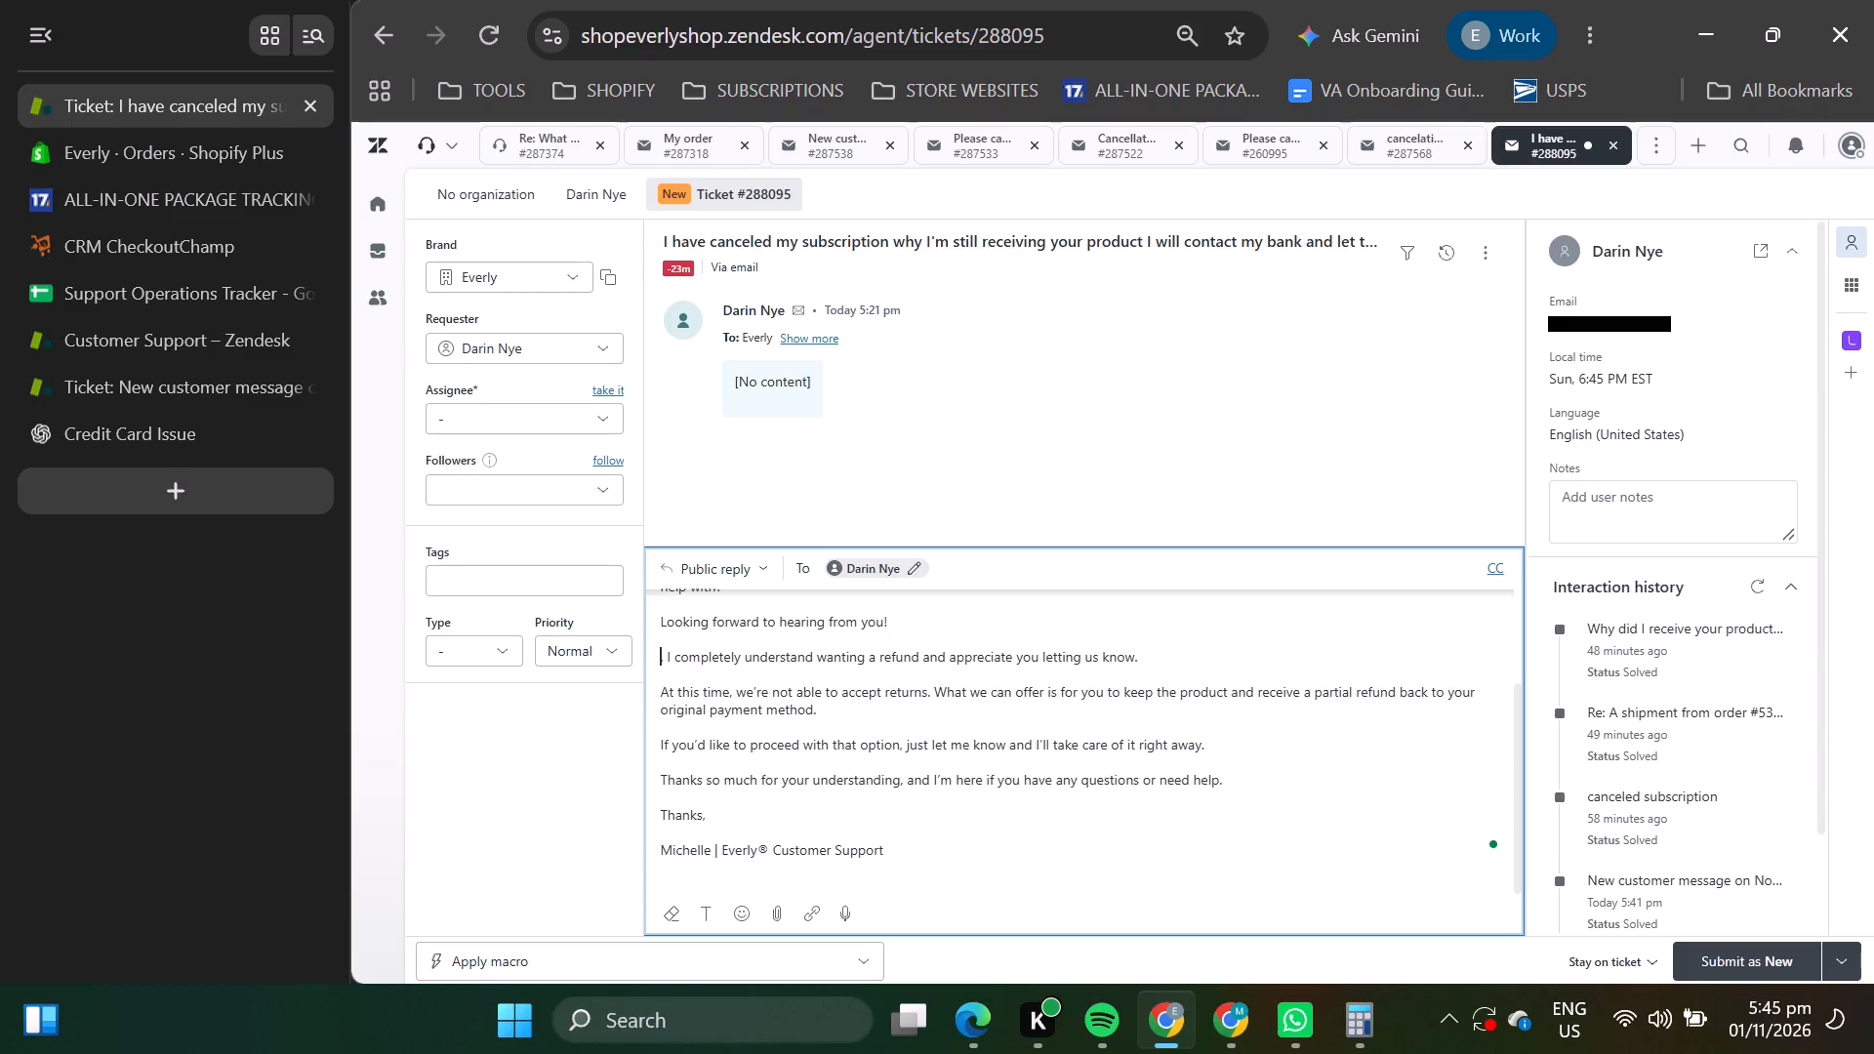
key(Right)
key(Right)
key(BackSpace)
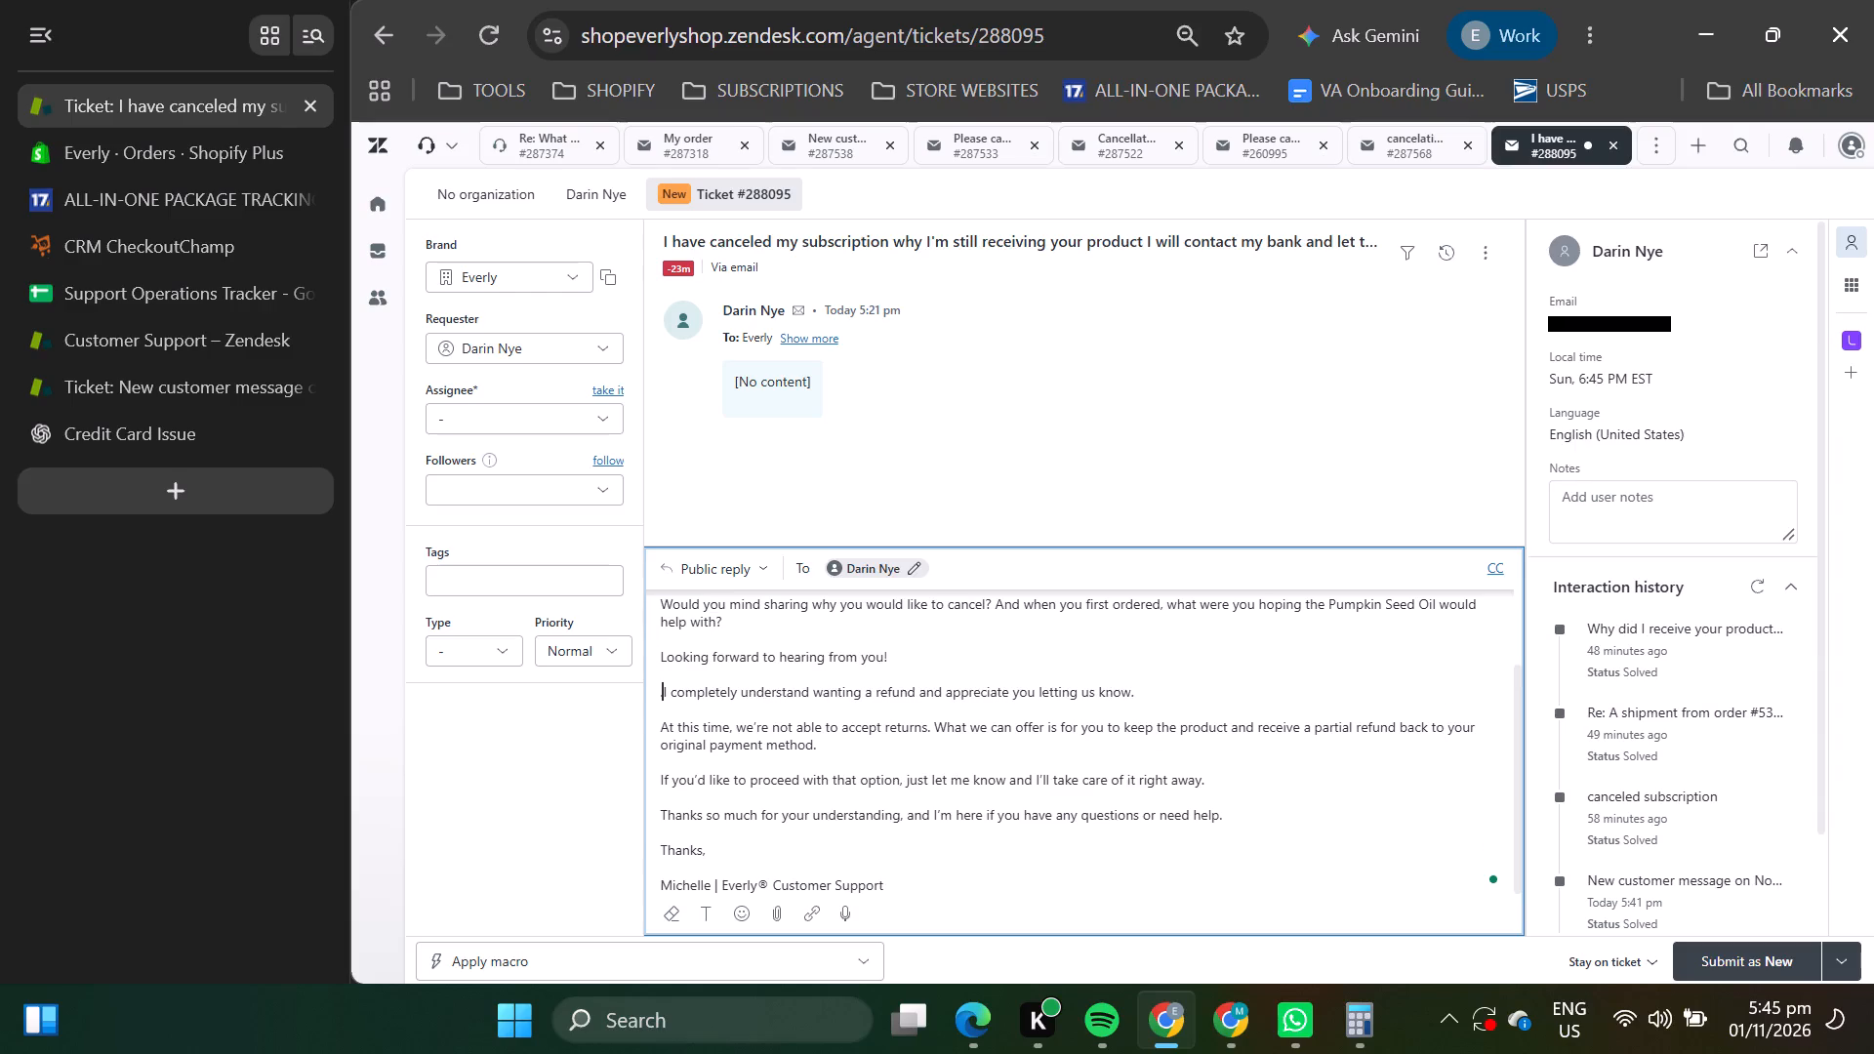
key(BackSpace)
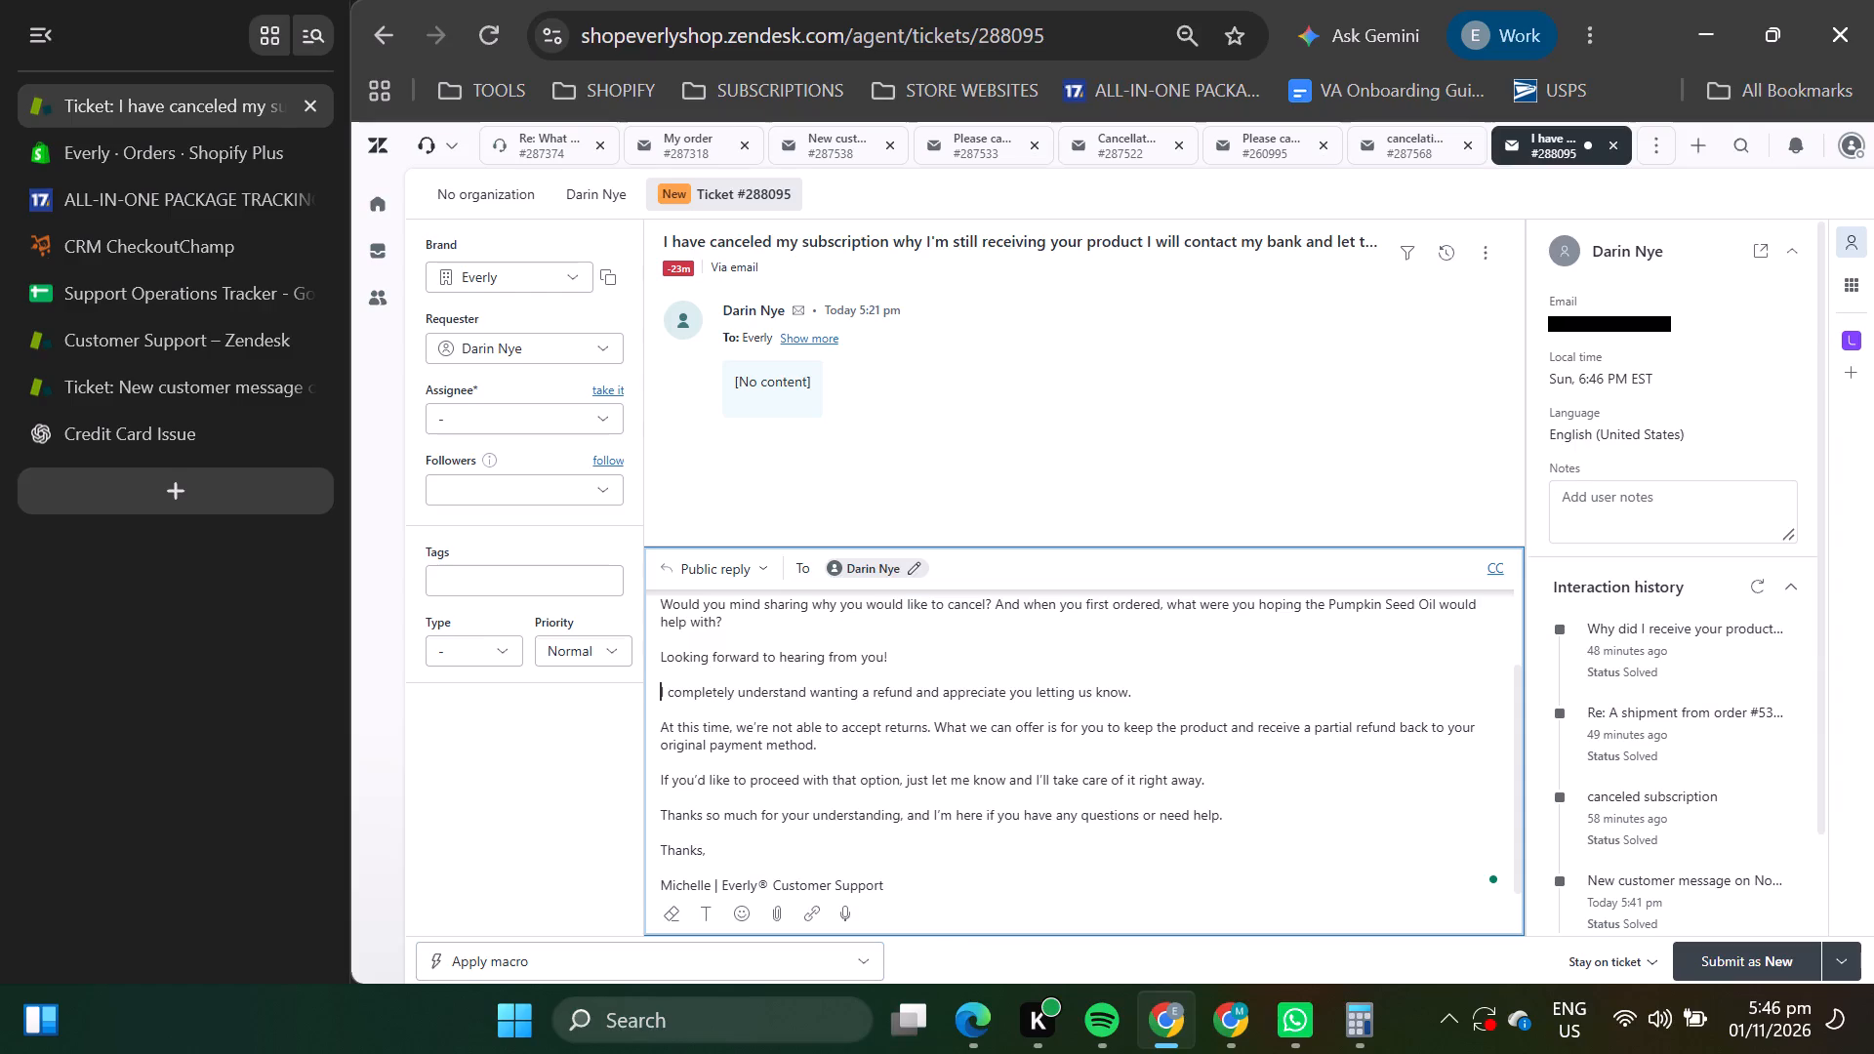
key(BackSpace)
key(Return)
scroll(971, 855, down, 2)
scroll(971, 855, up, 2)
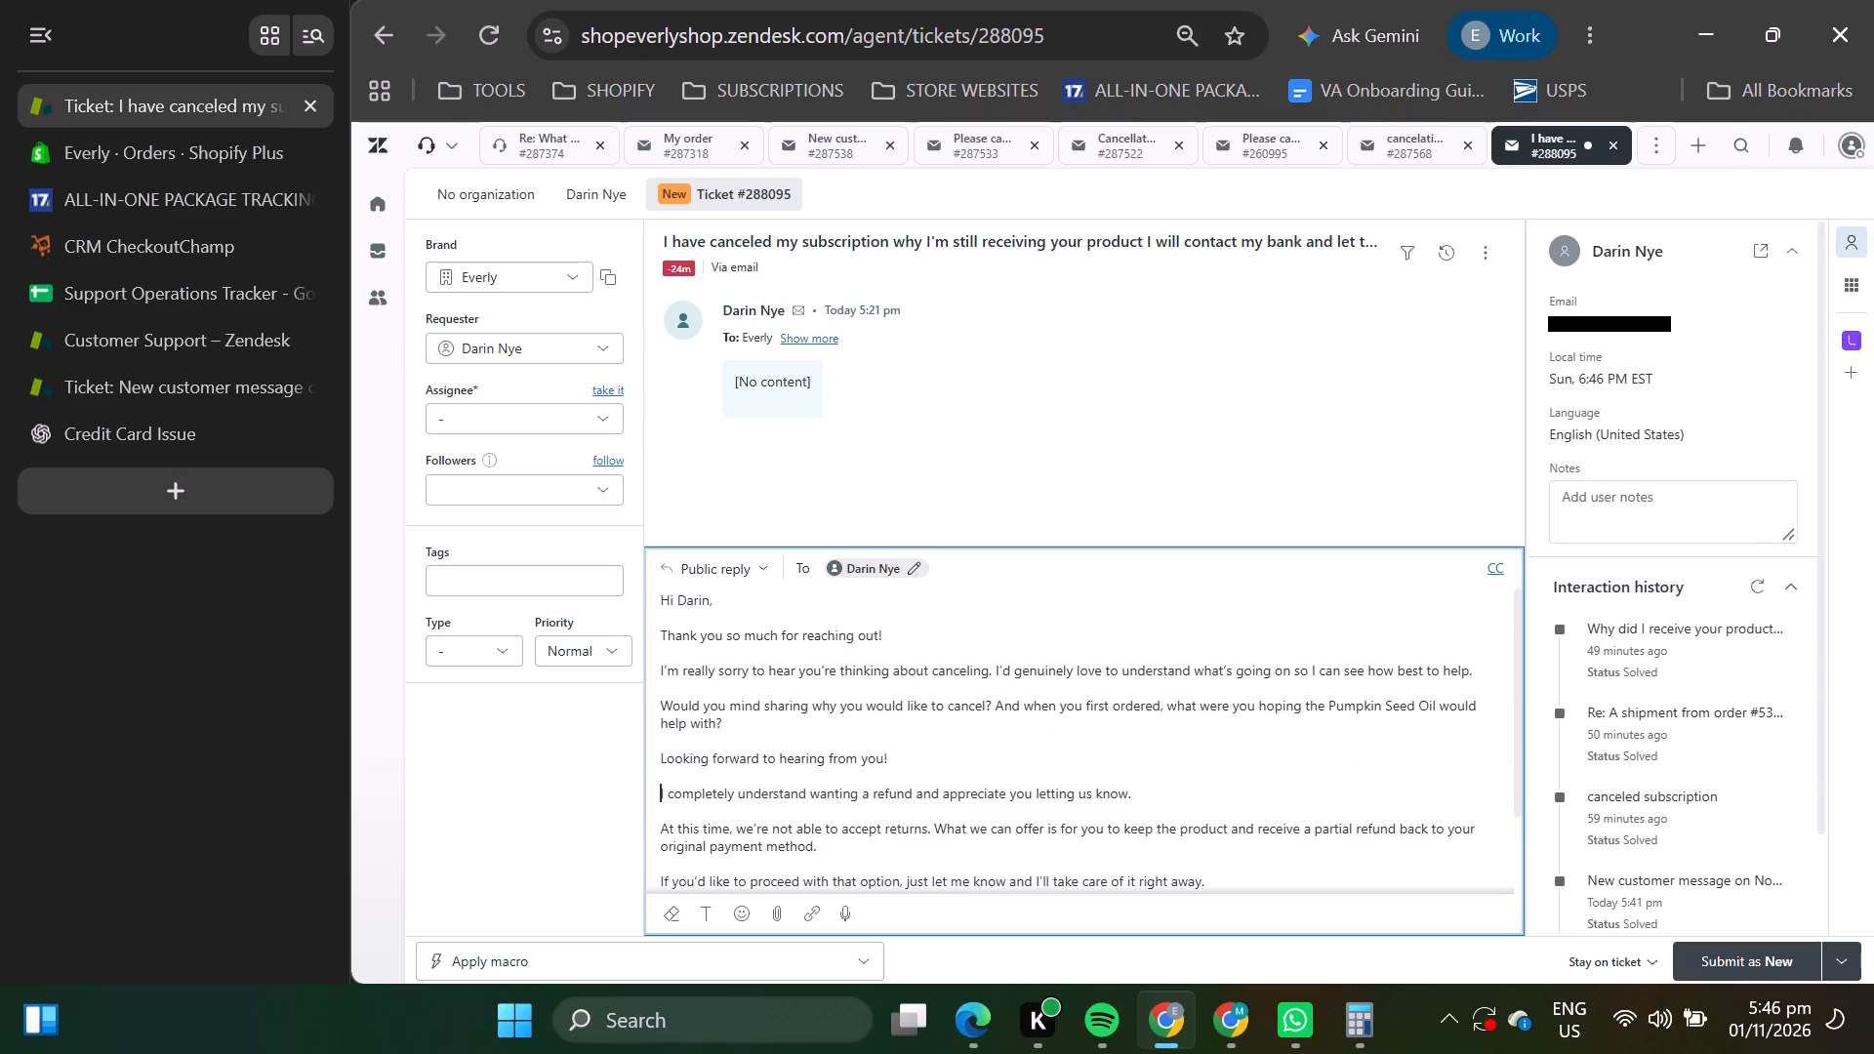
Assign ticket #288095 to yourself and submit the combined cancellation and refund reply as Solved.
double_click(606, 385)
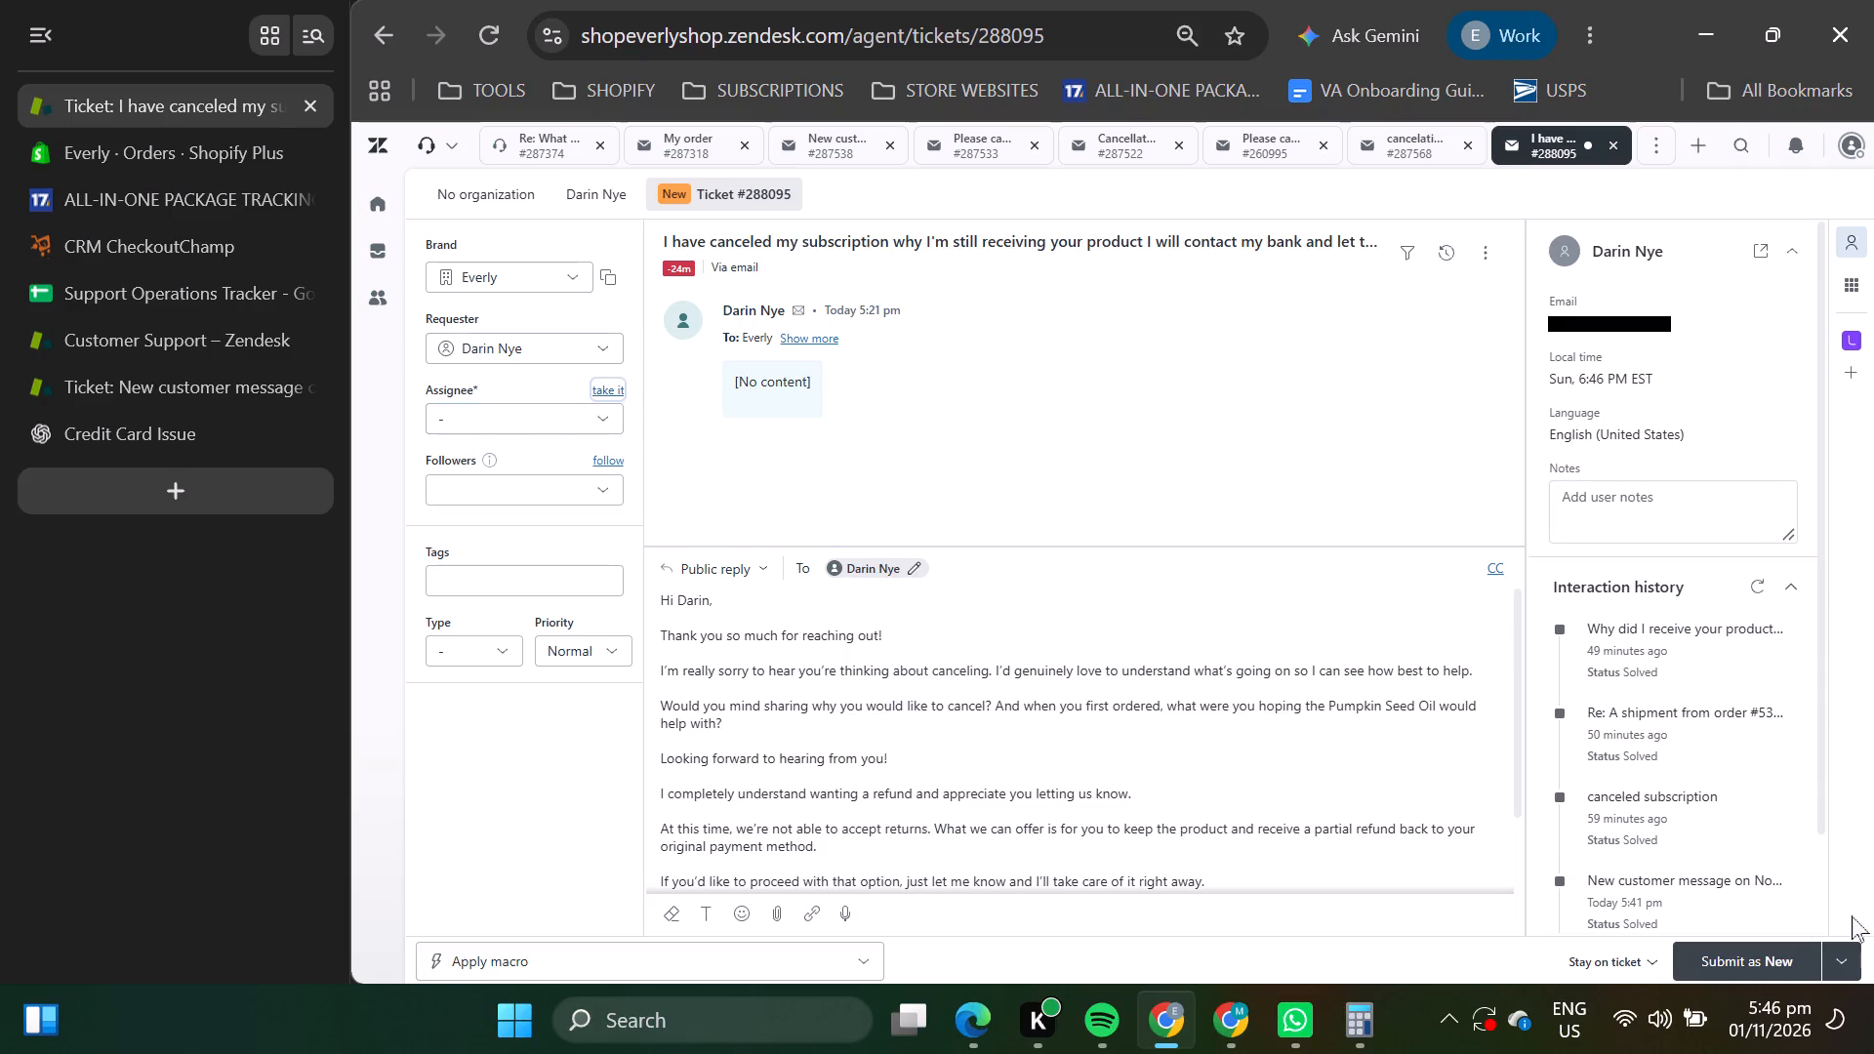
click(1845, 965)
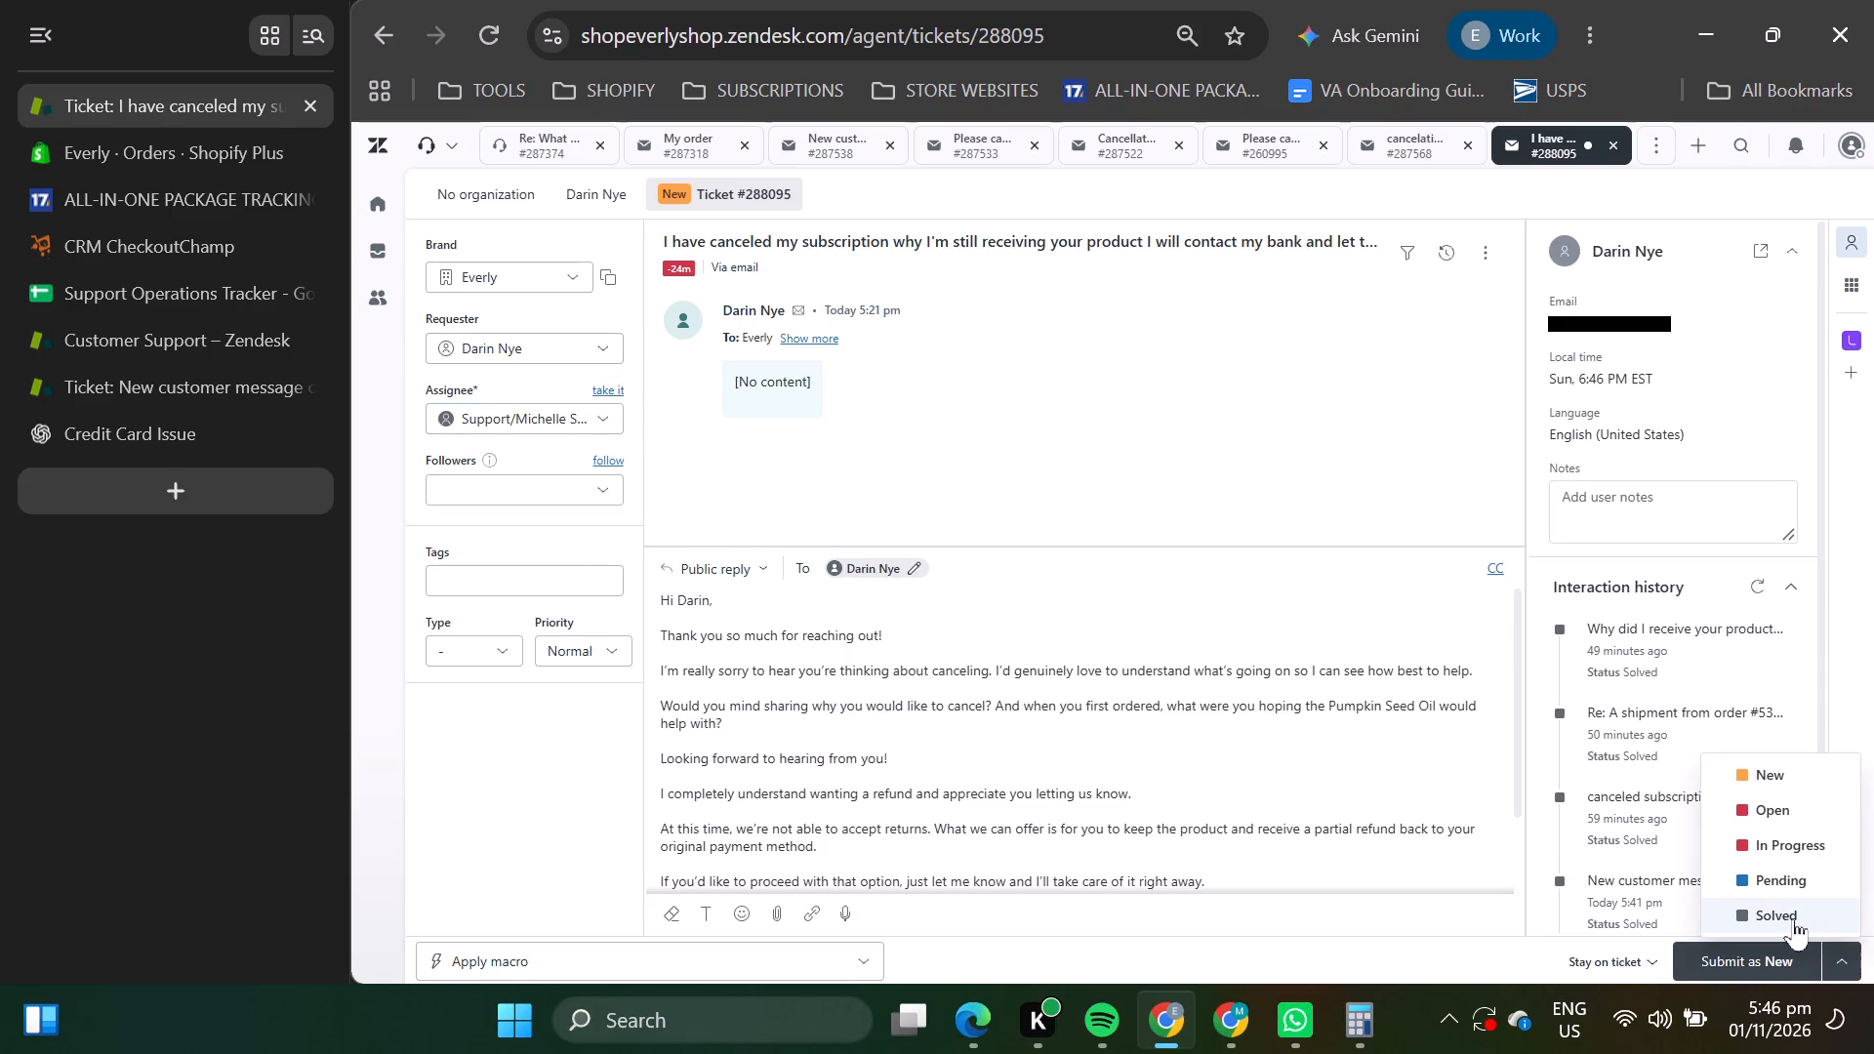
click(1793, 918)
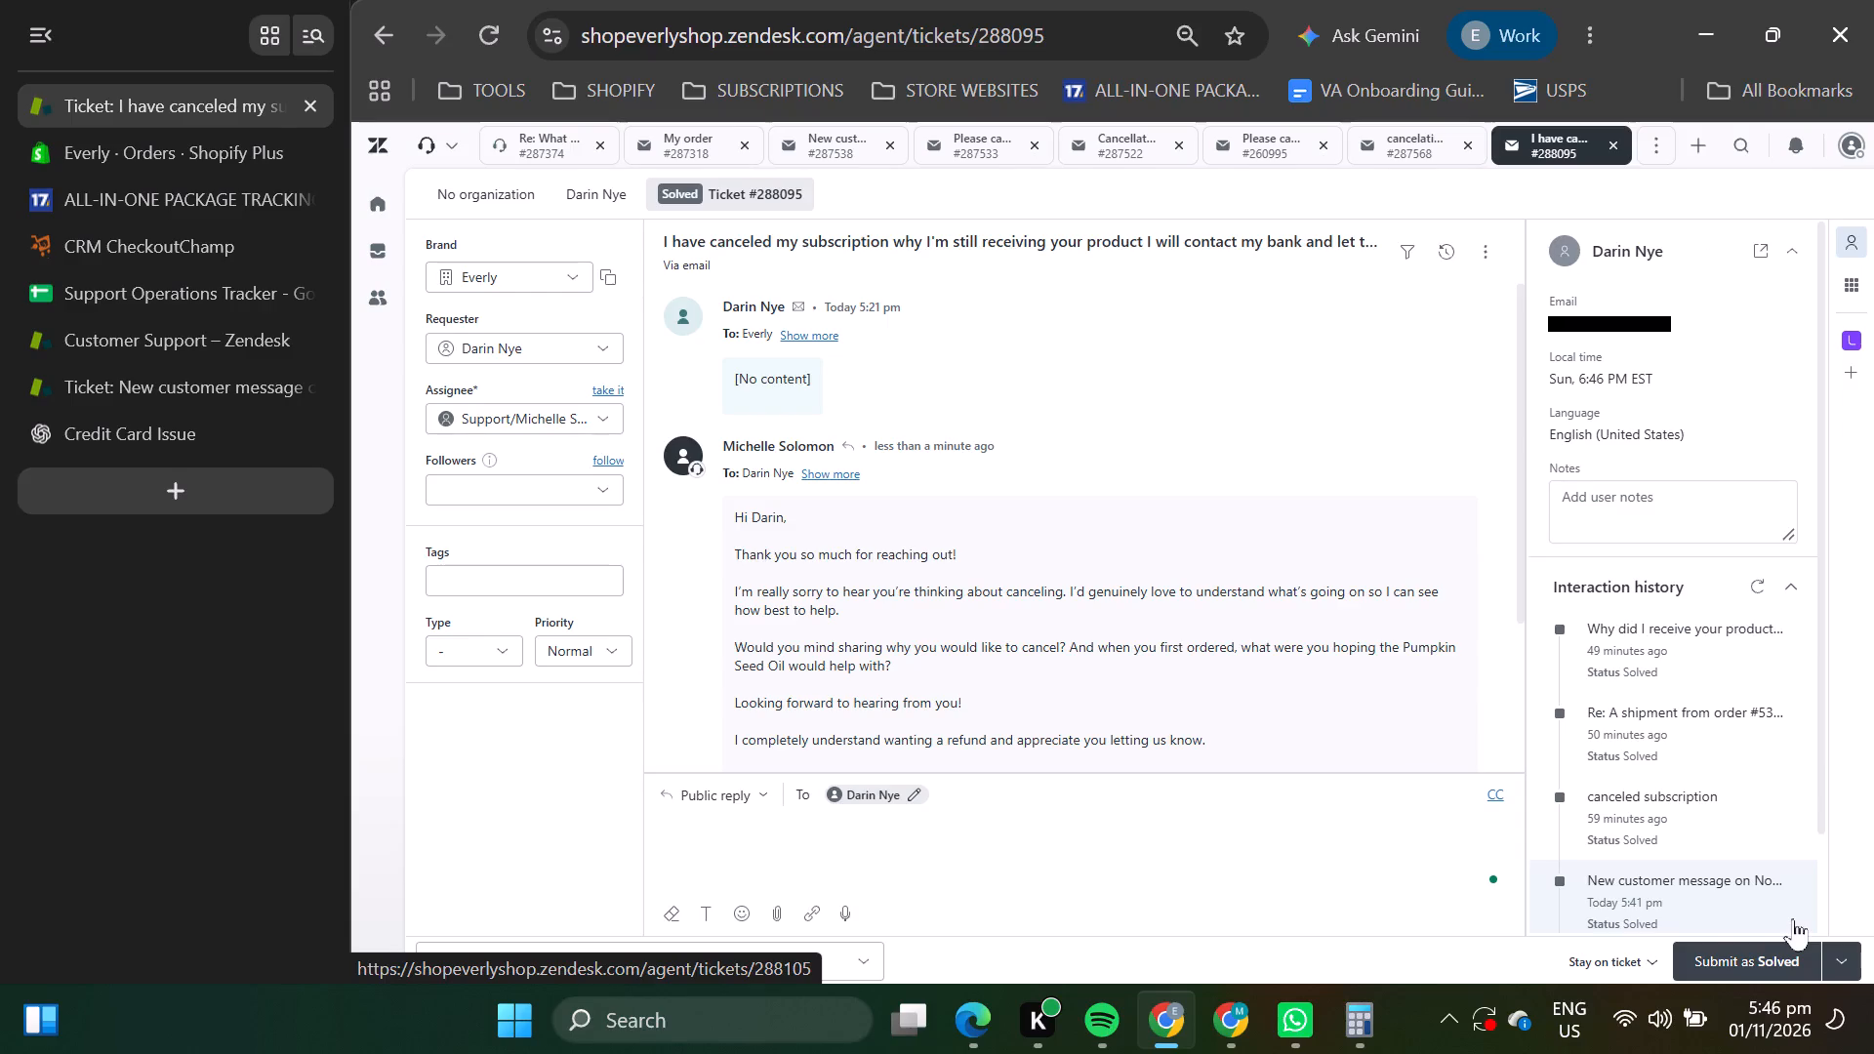
Start an internal note with the copied full title of the macro Subscription Cancellation [Step 1 - Ask Why] (Skip if reason known), followed by "&".
scroll(783, 546, down, 2)
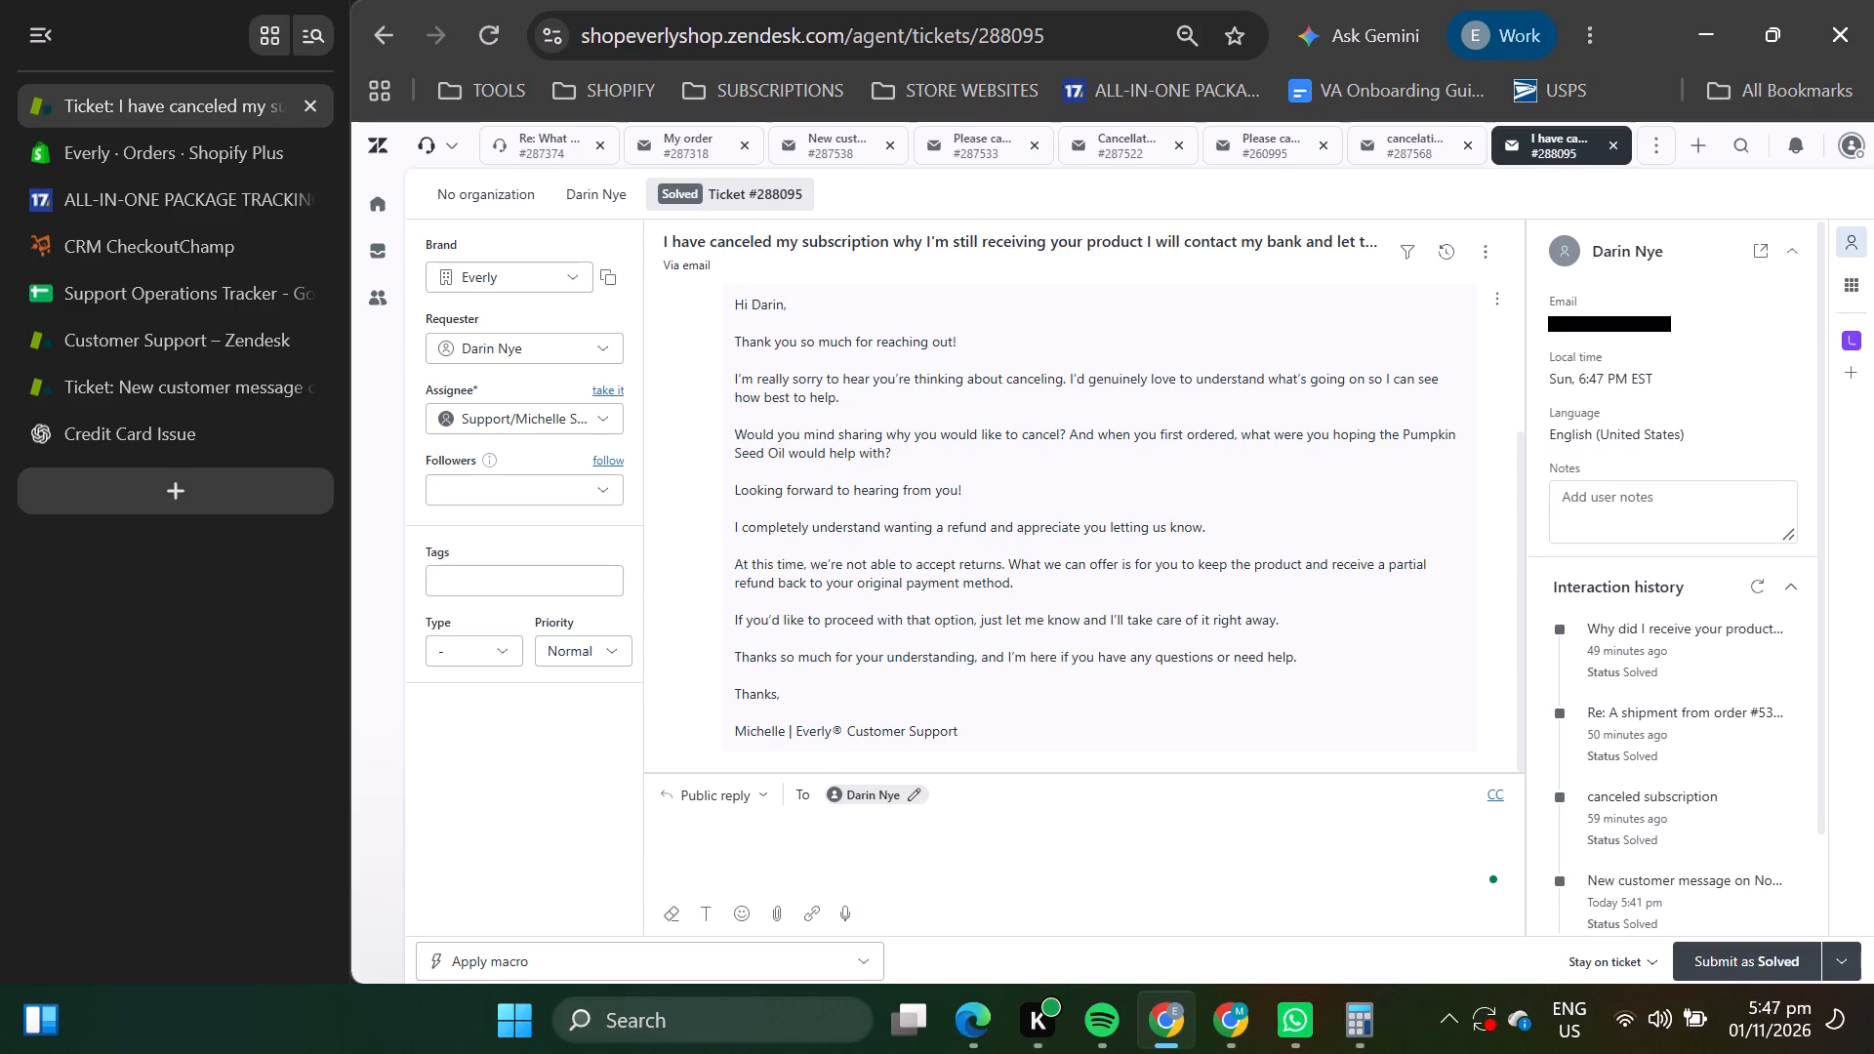
click(692, 790)
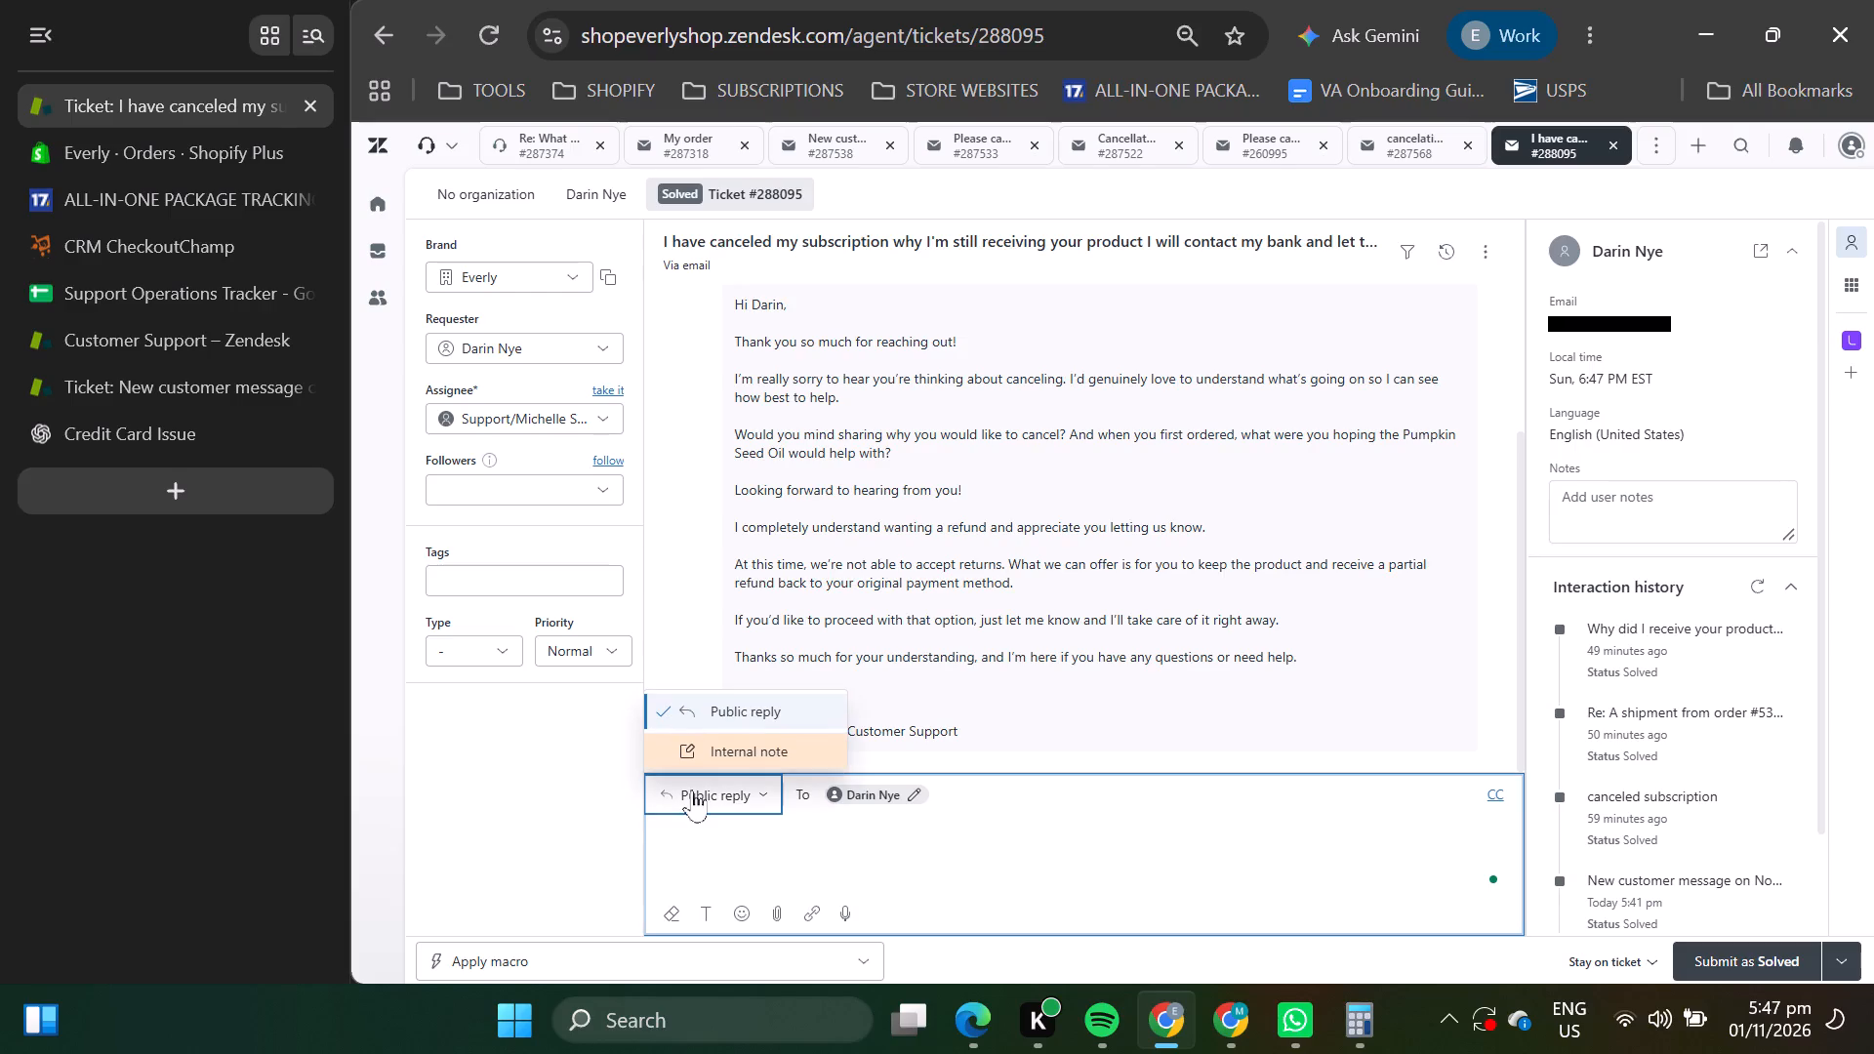
click(715, 742)
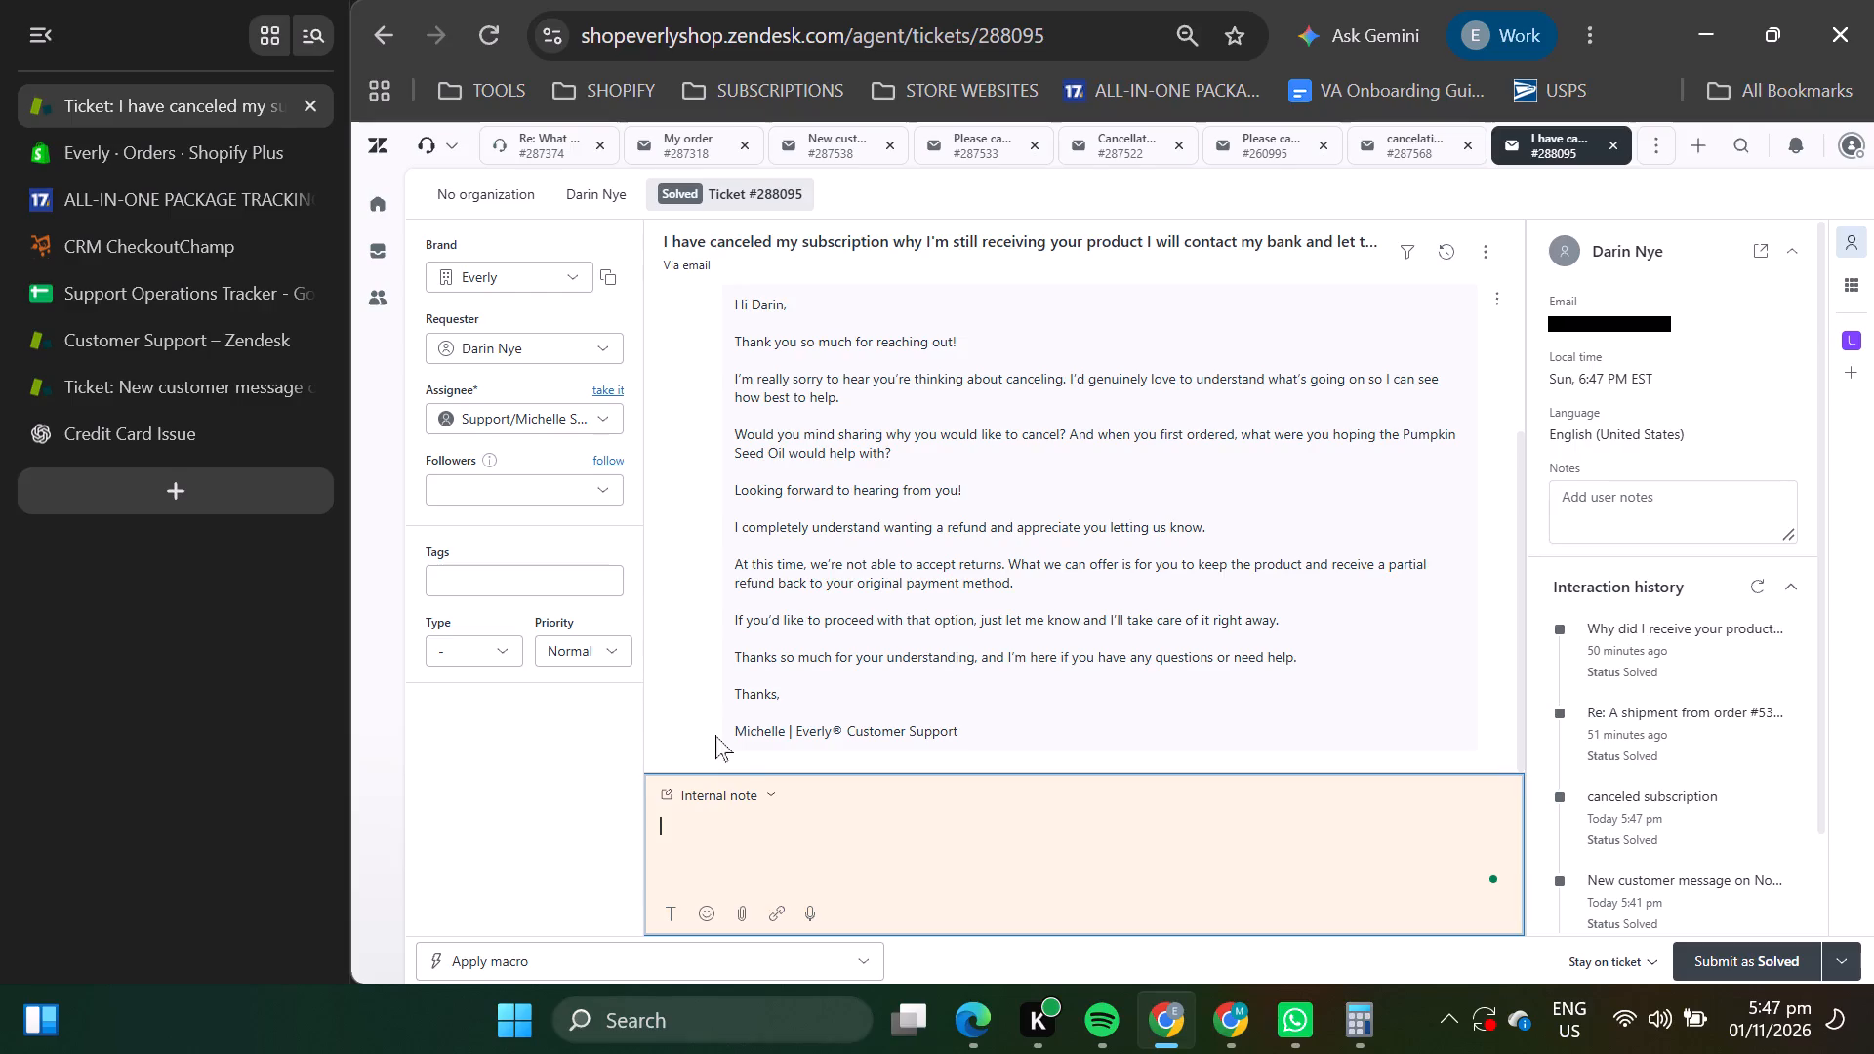
click(845, 958)
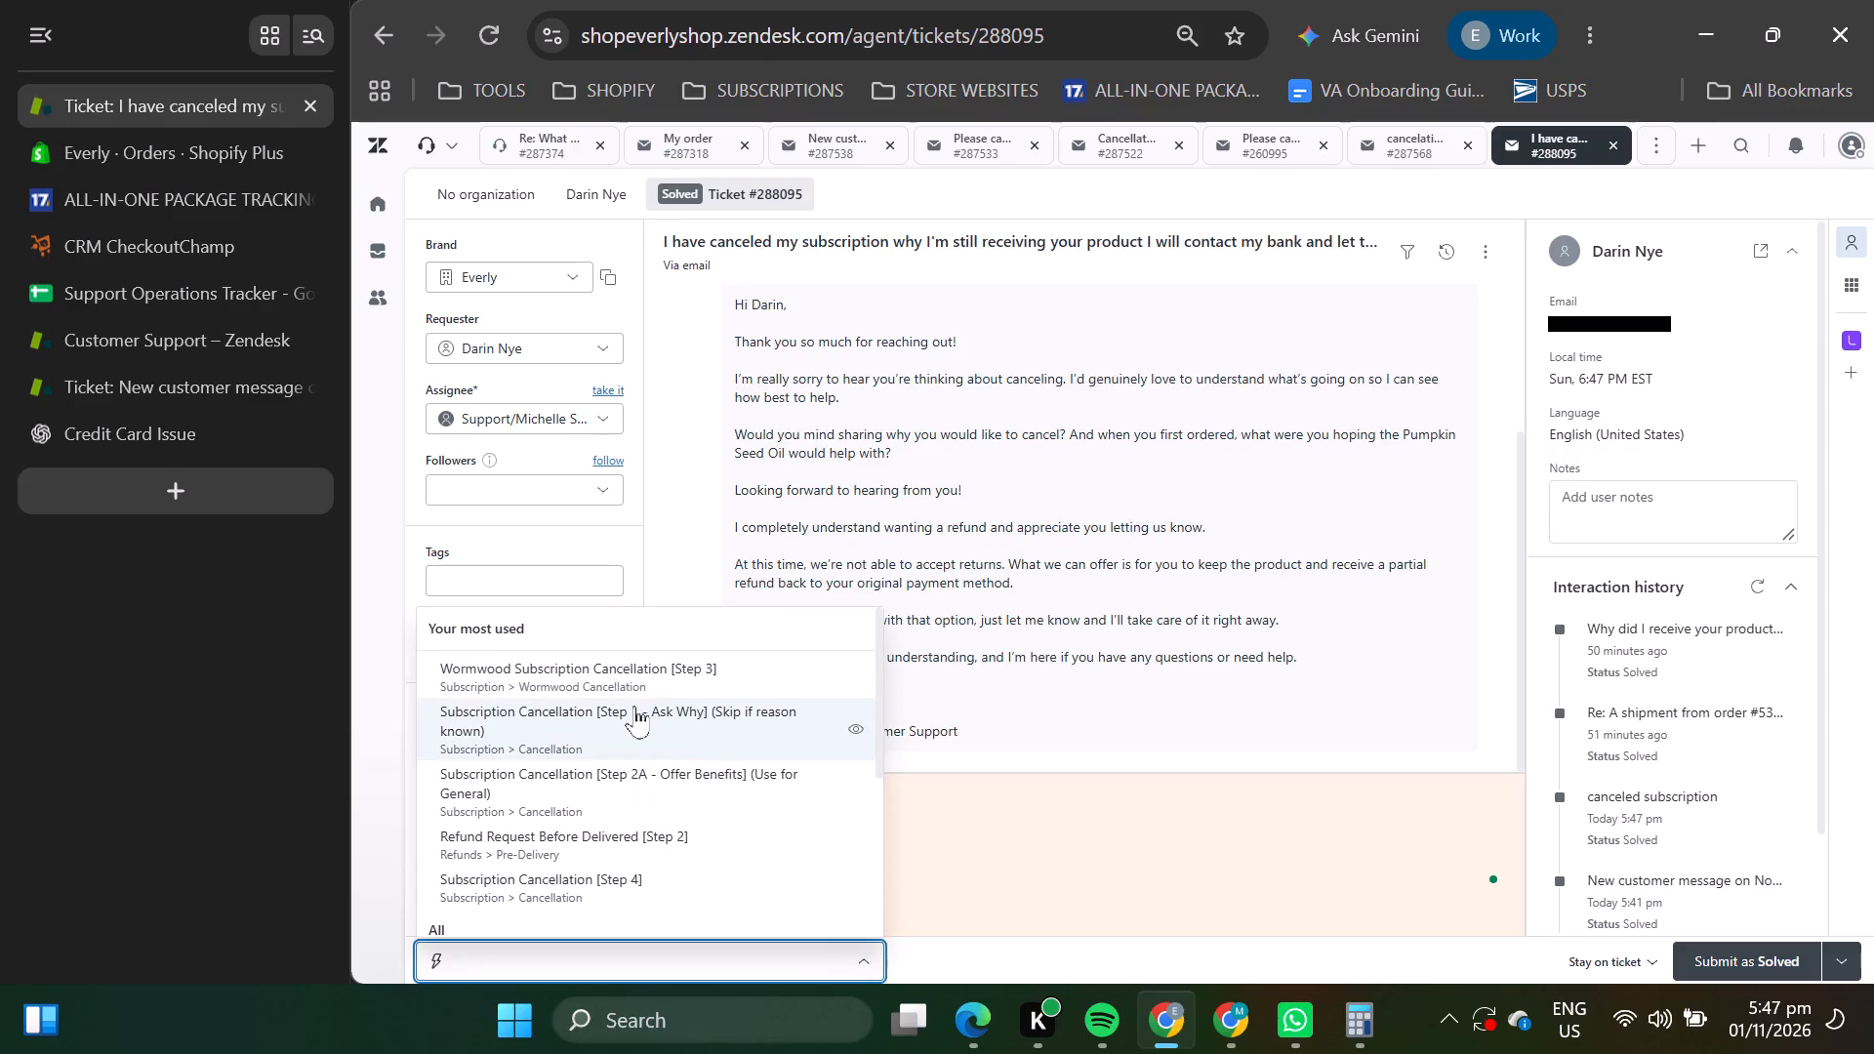
key(shift+Return)
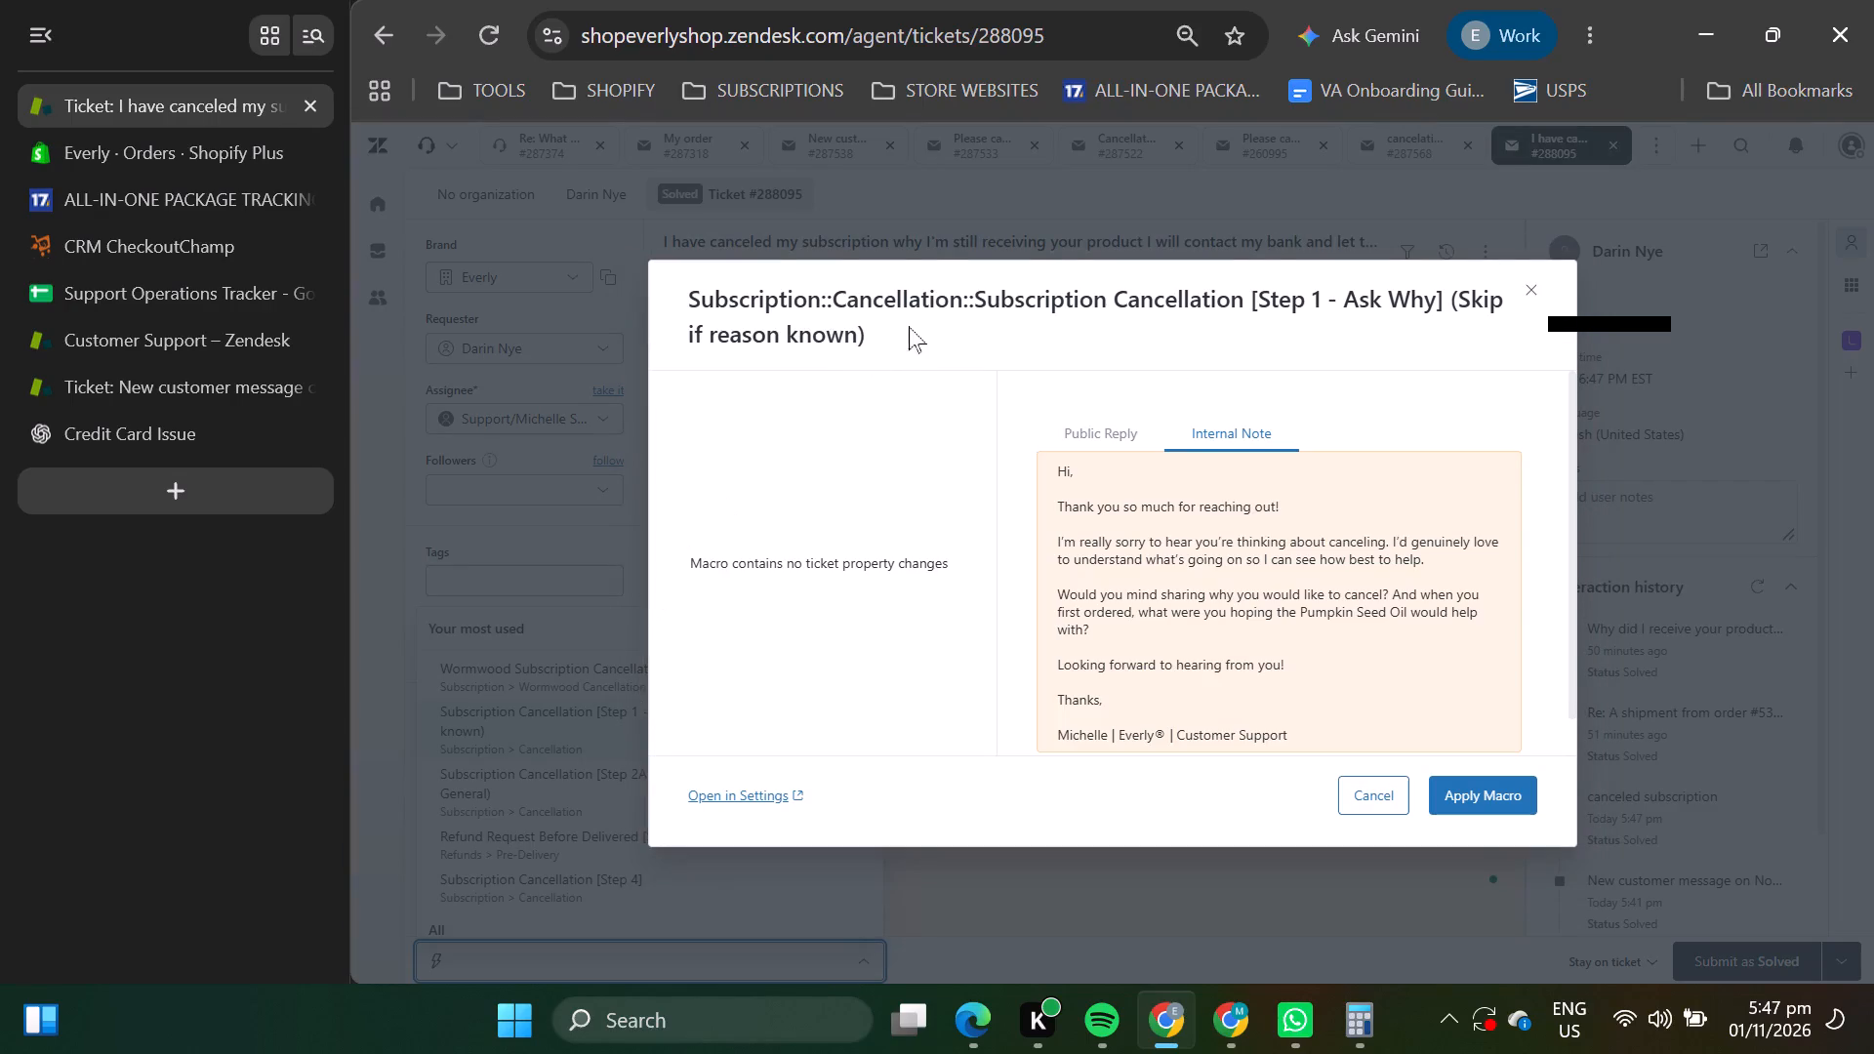
drag(909, 325, 688, 292)
right_click(757, 312)
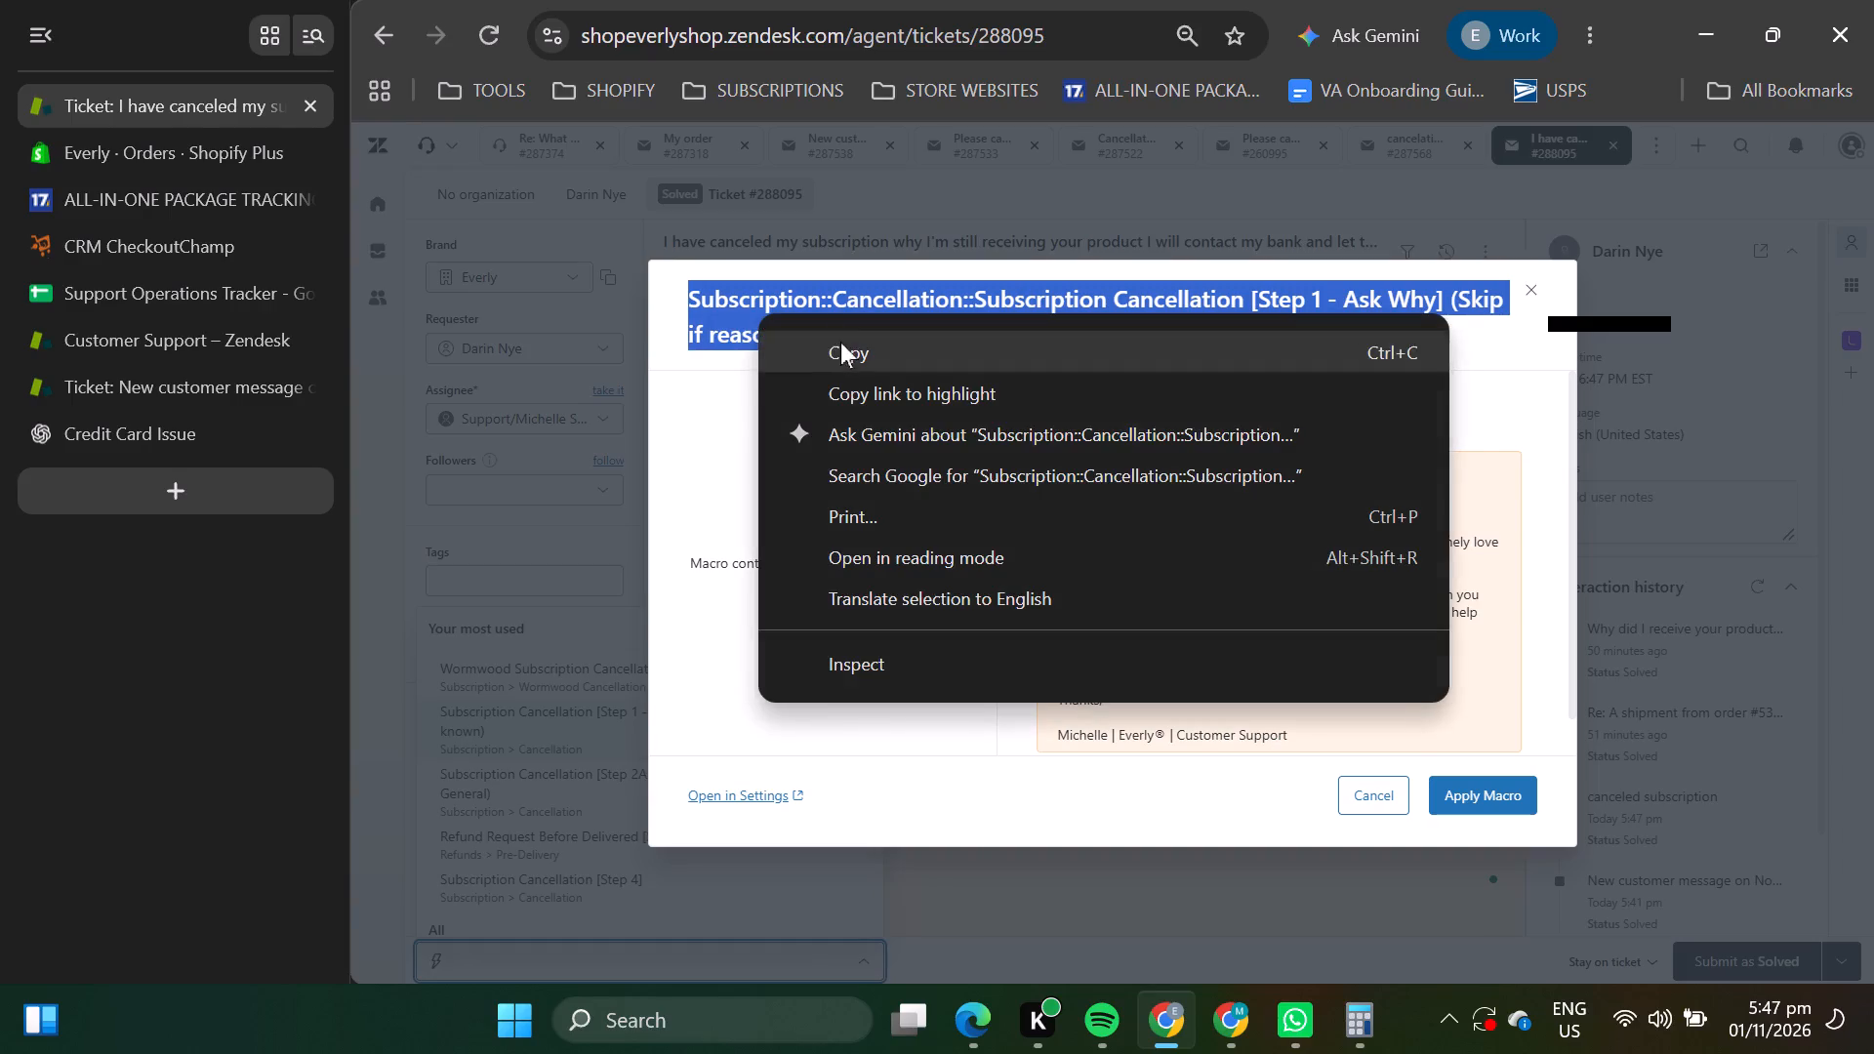
click(842, 353)
click(1540, 281)
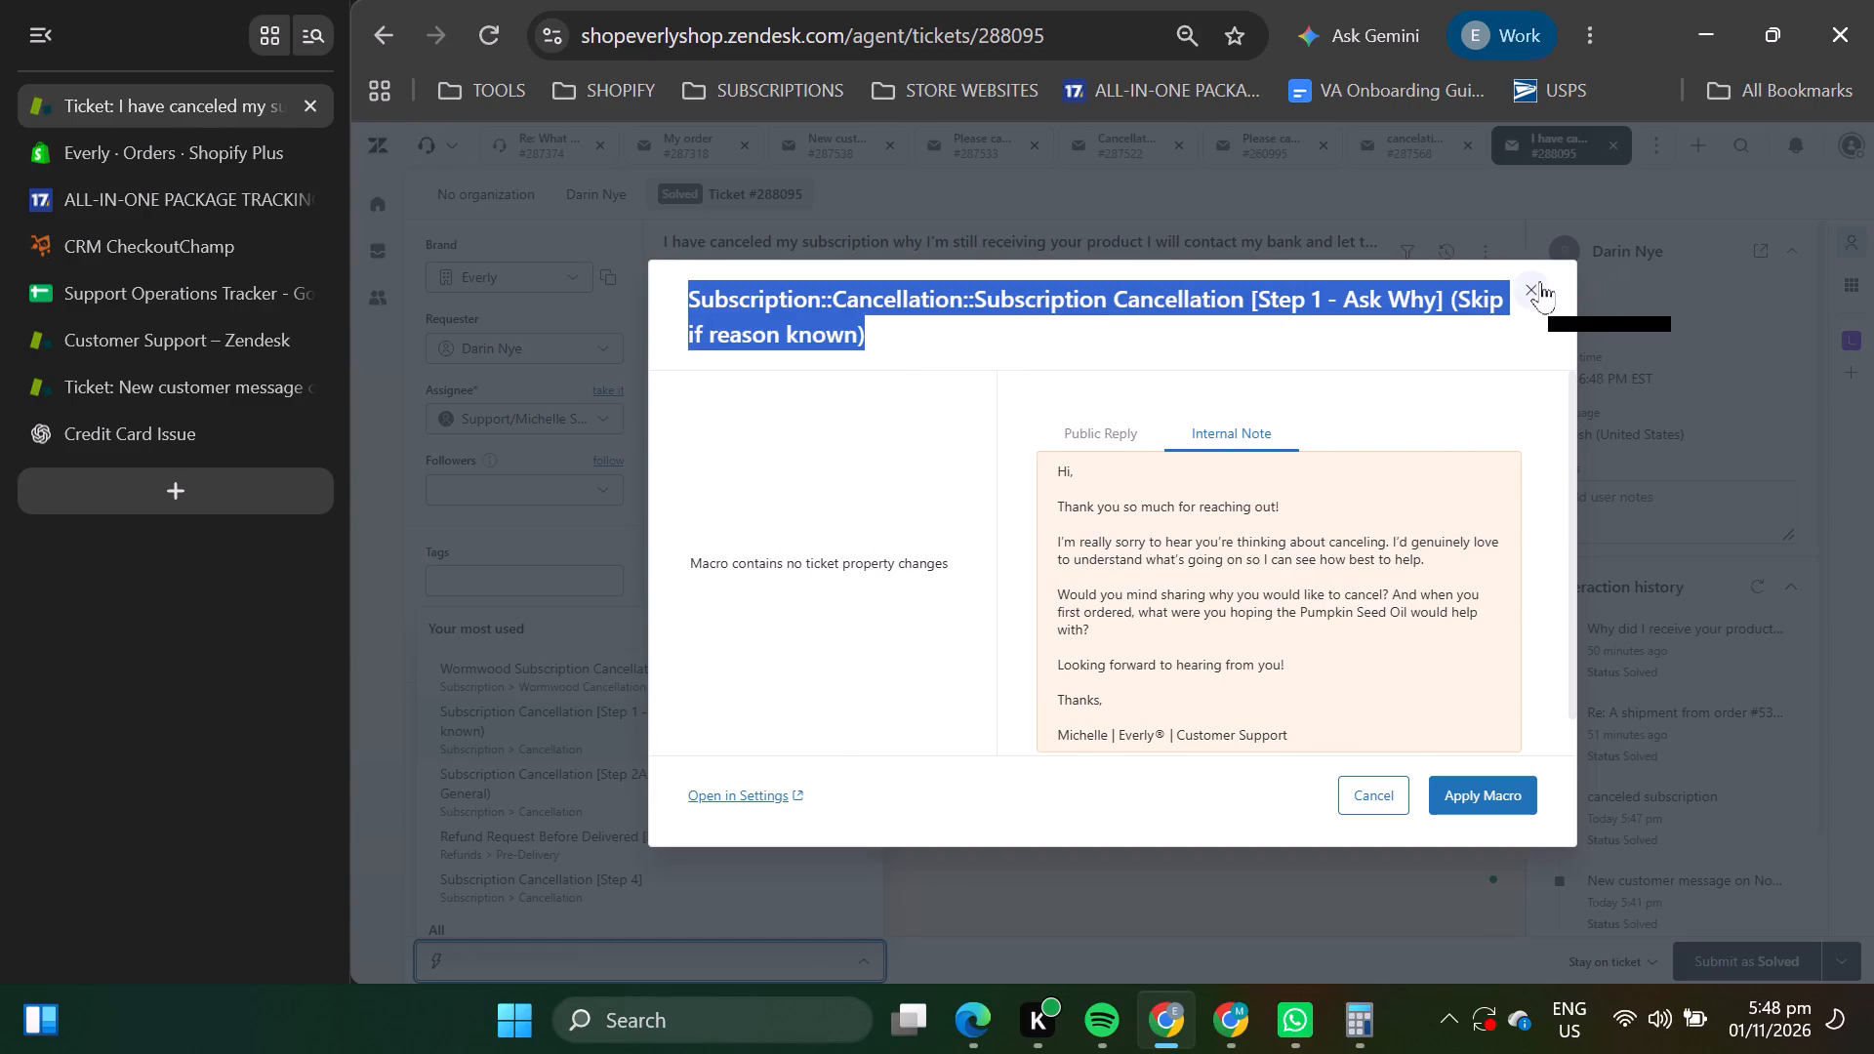
click(984, 831)
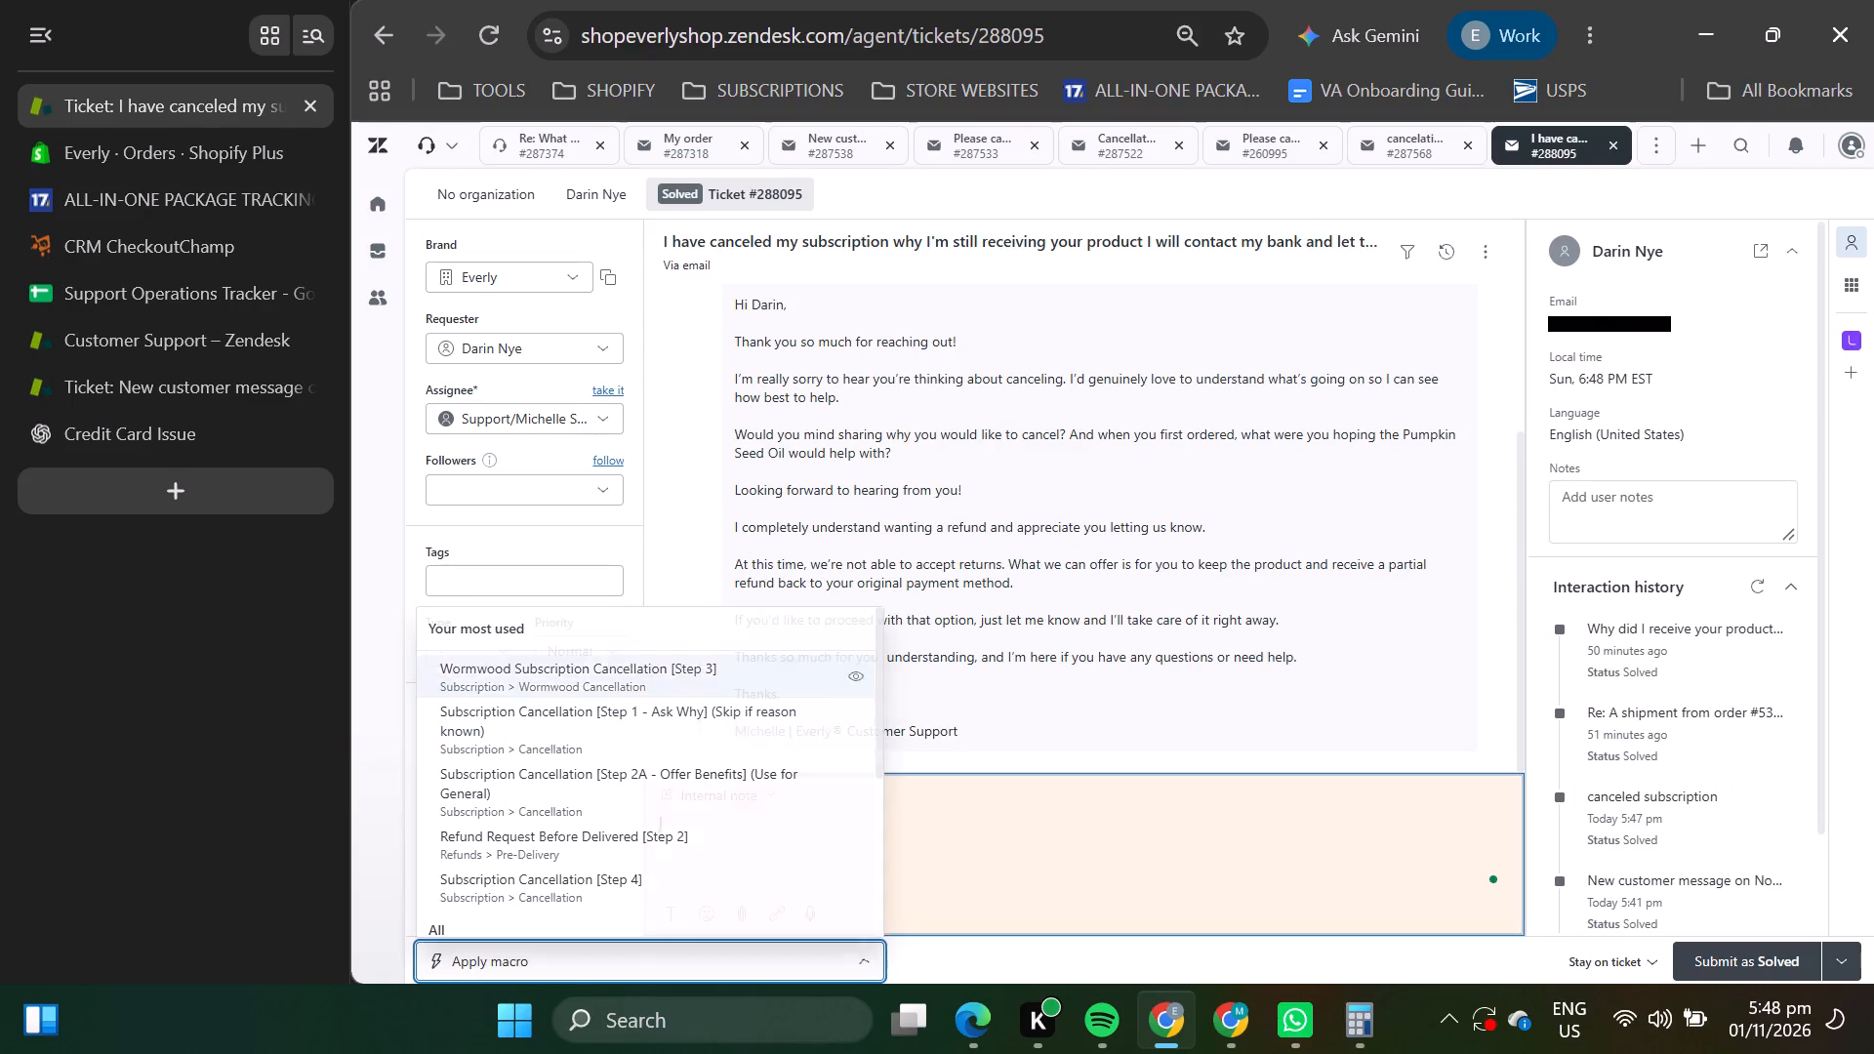
right_click(737, 834)
click(836, 547)
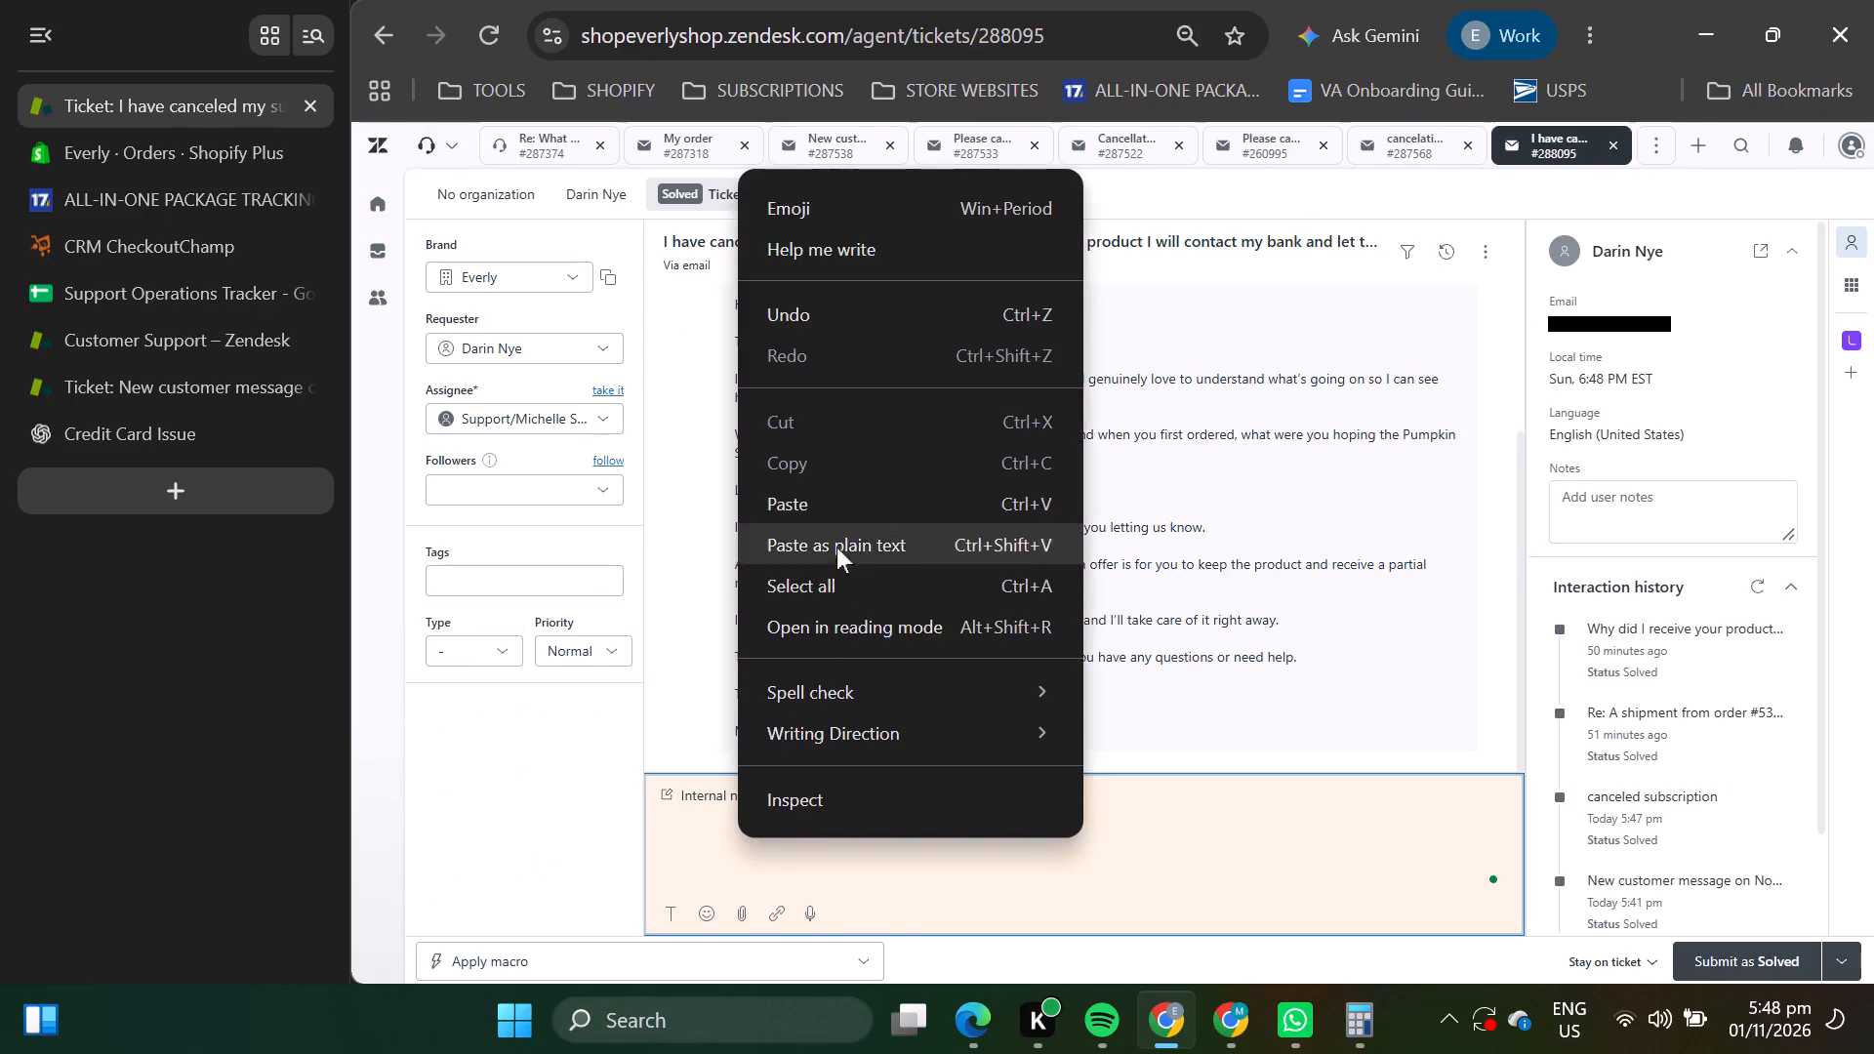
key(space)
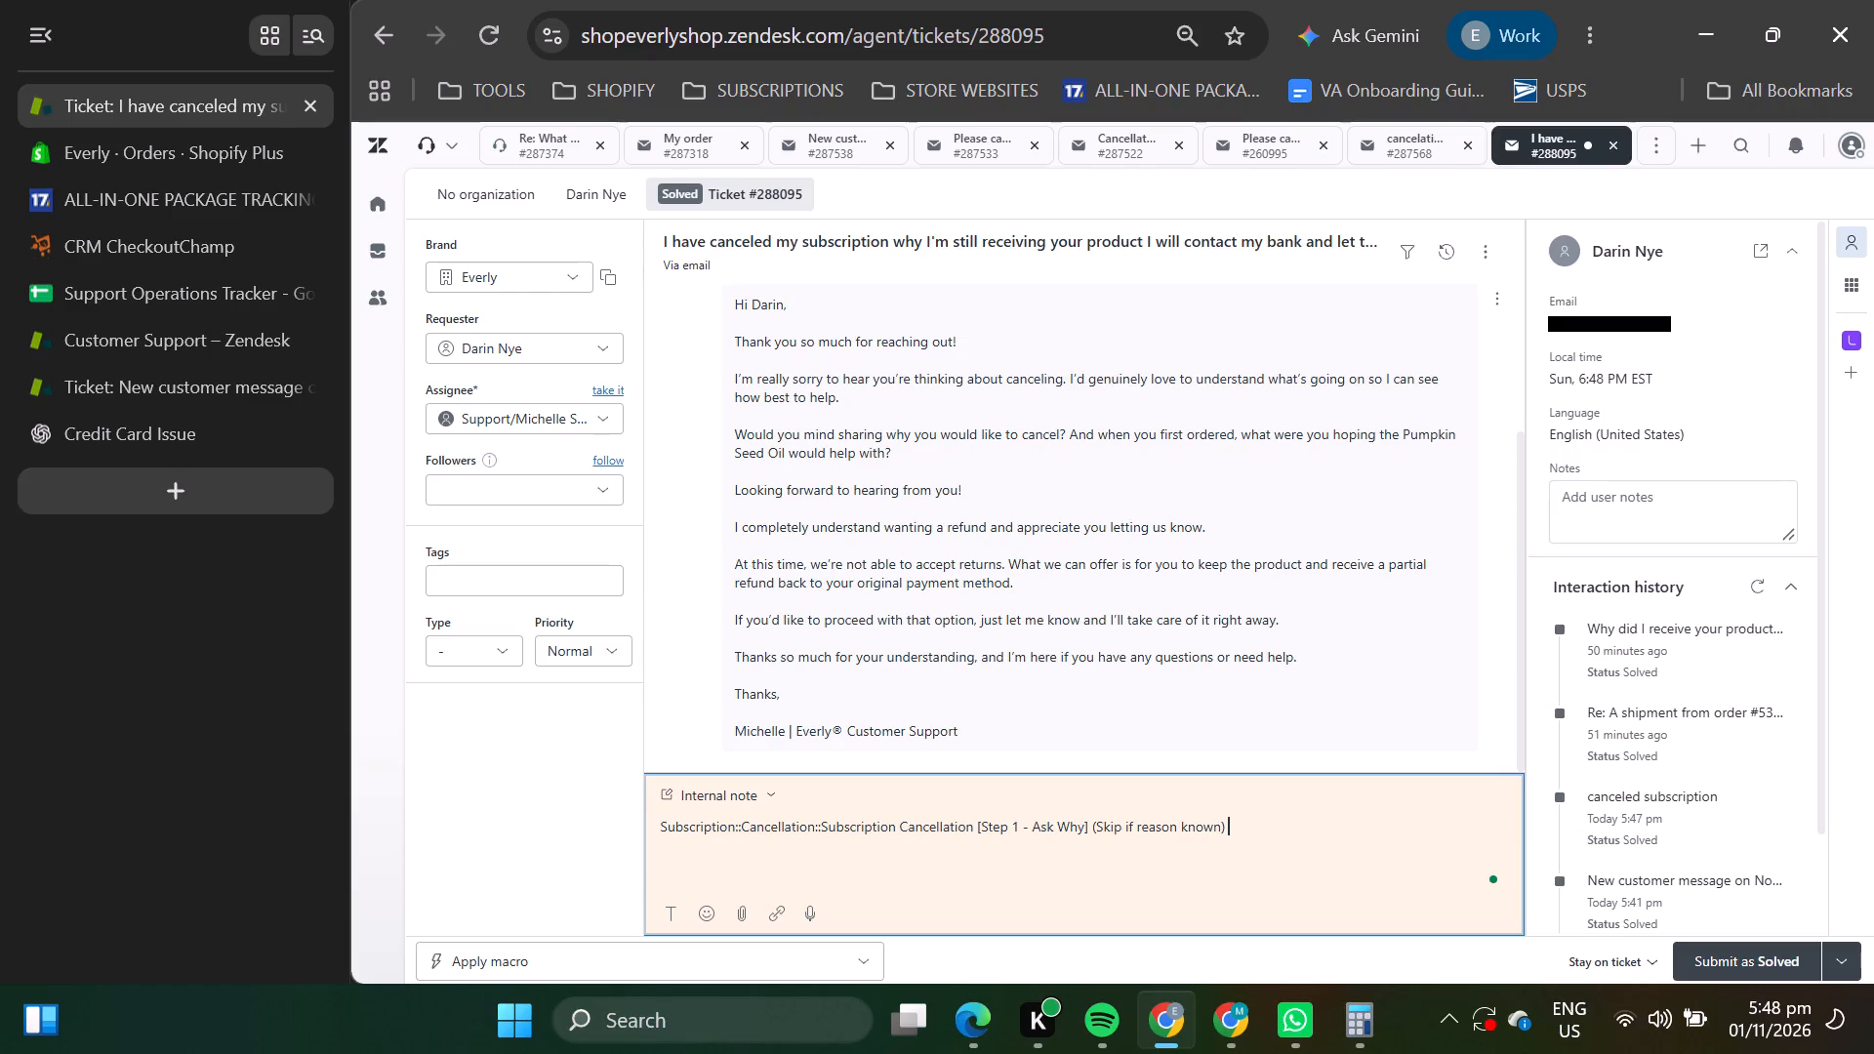
key(shift+ampersand)
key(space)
Copy the full title of the macro Refund Request When Delivered [Step 1] and add it after the "&" in the internal note.
click(767, 963)
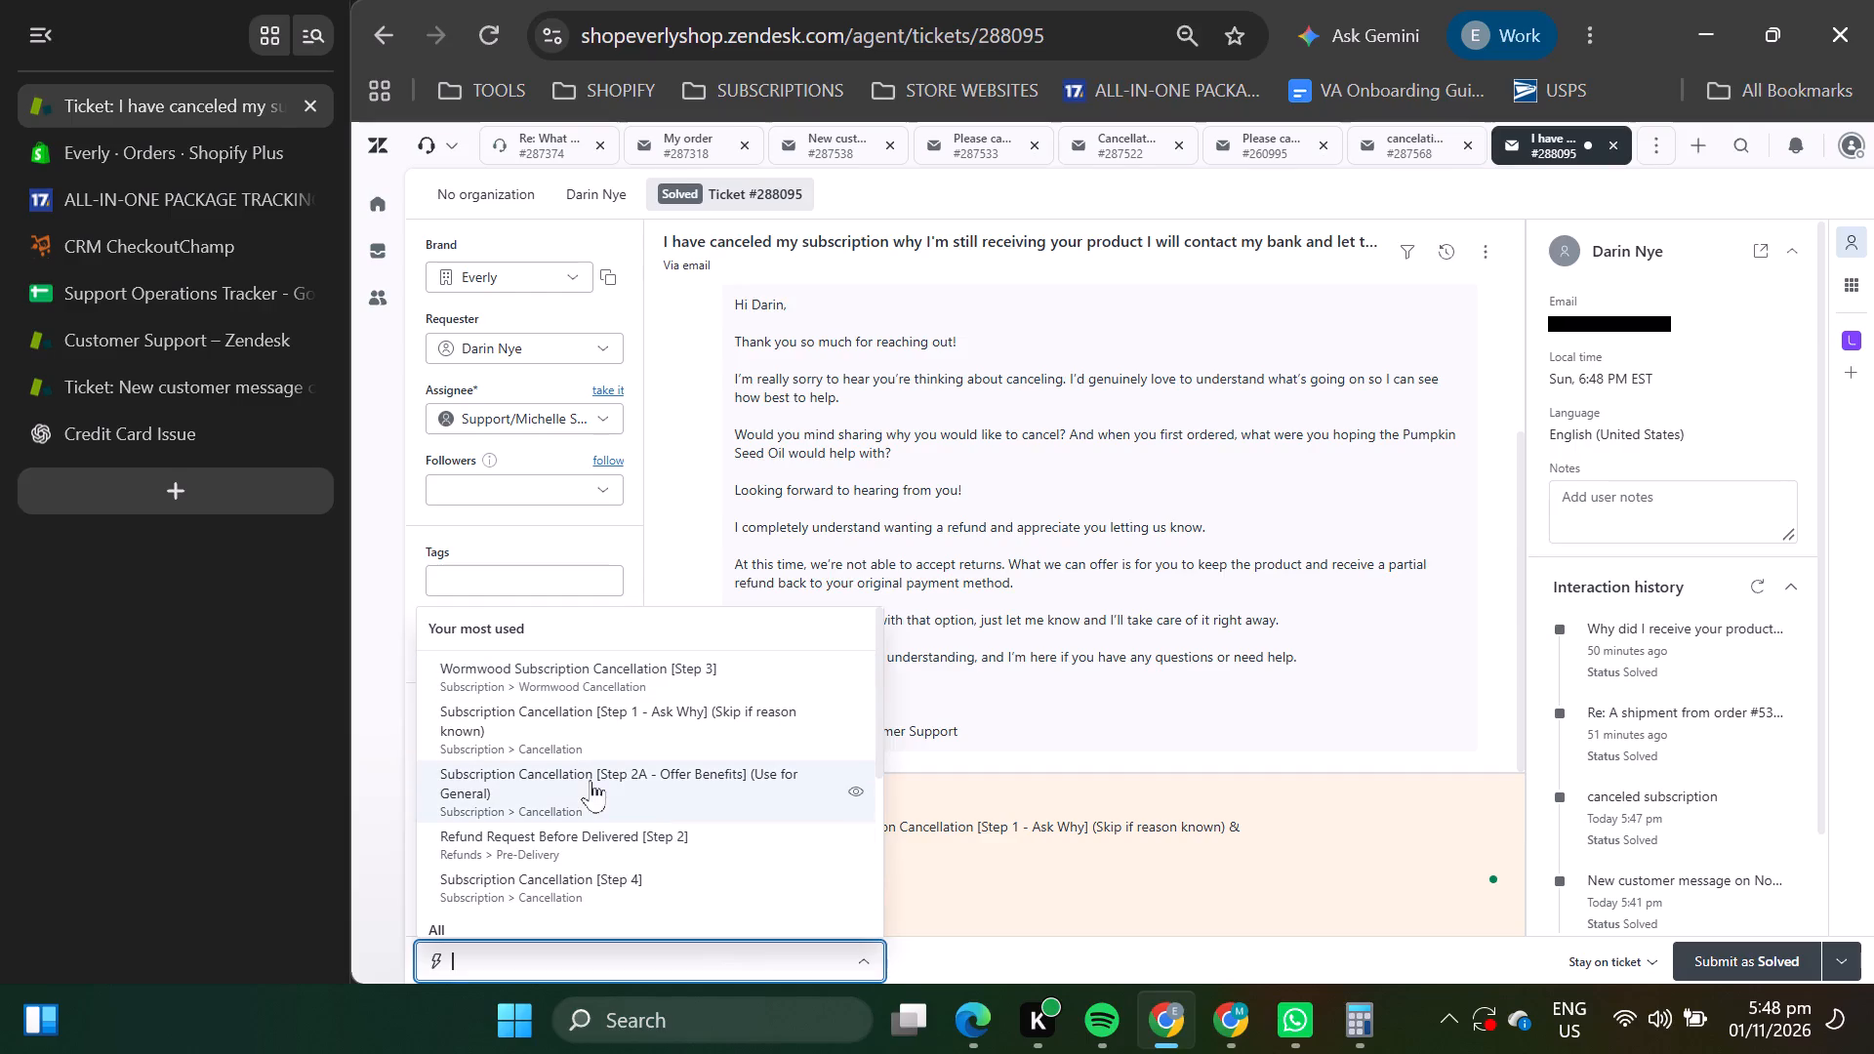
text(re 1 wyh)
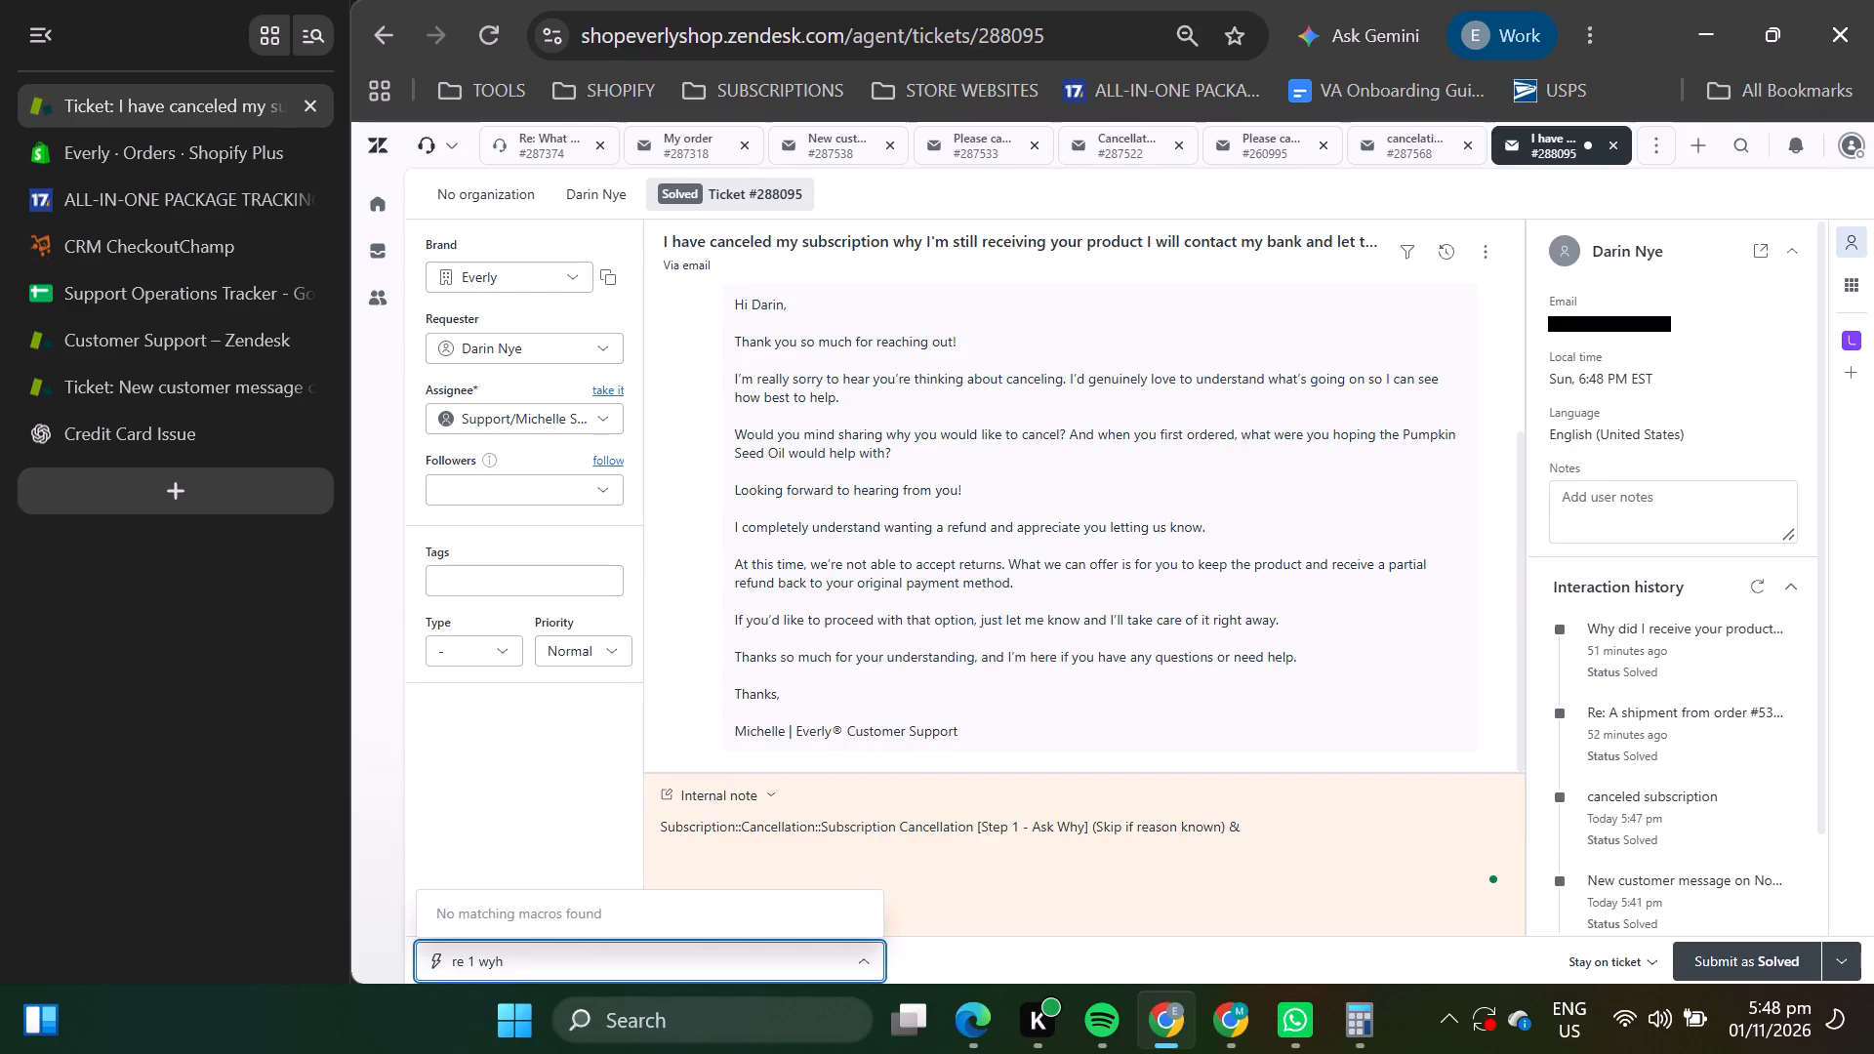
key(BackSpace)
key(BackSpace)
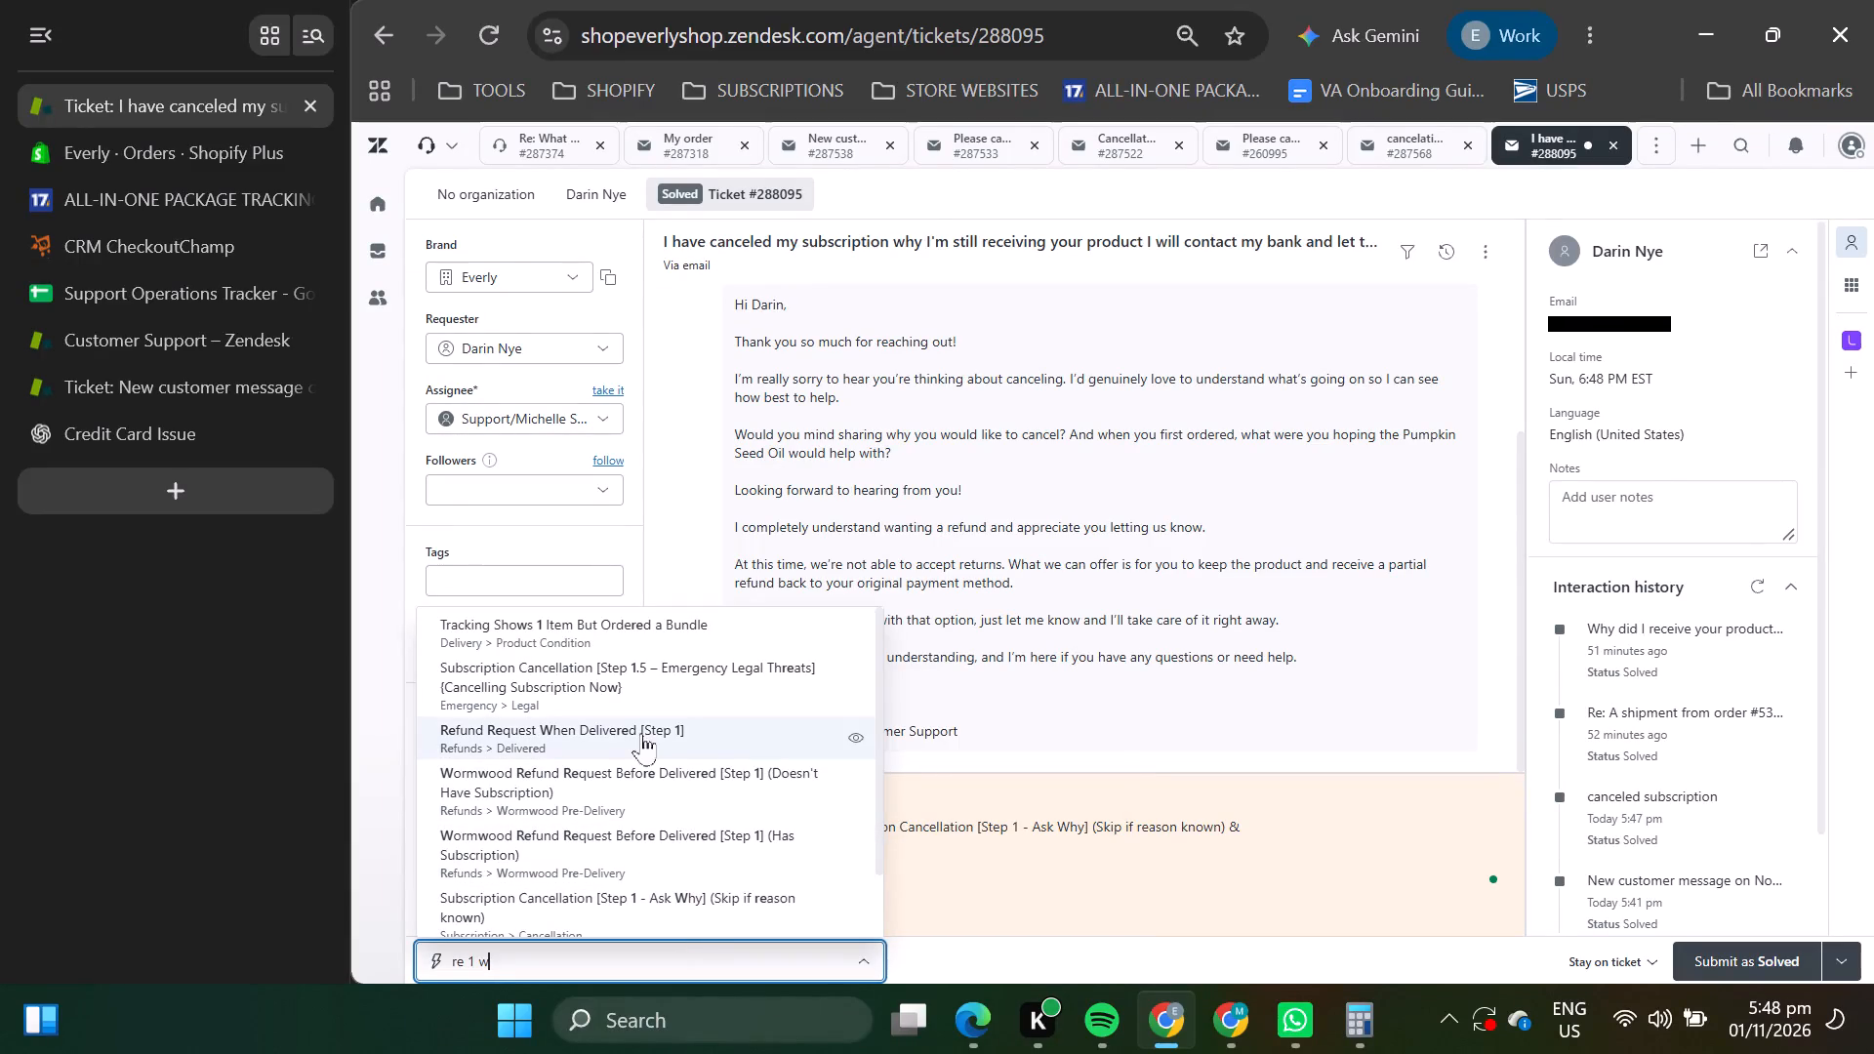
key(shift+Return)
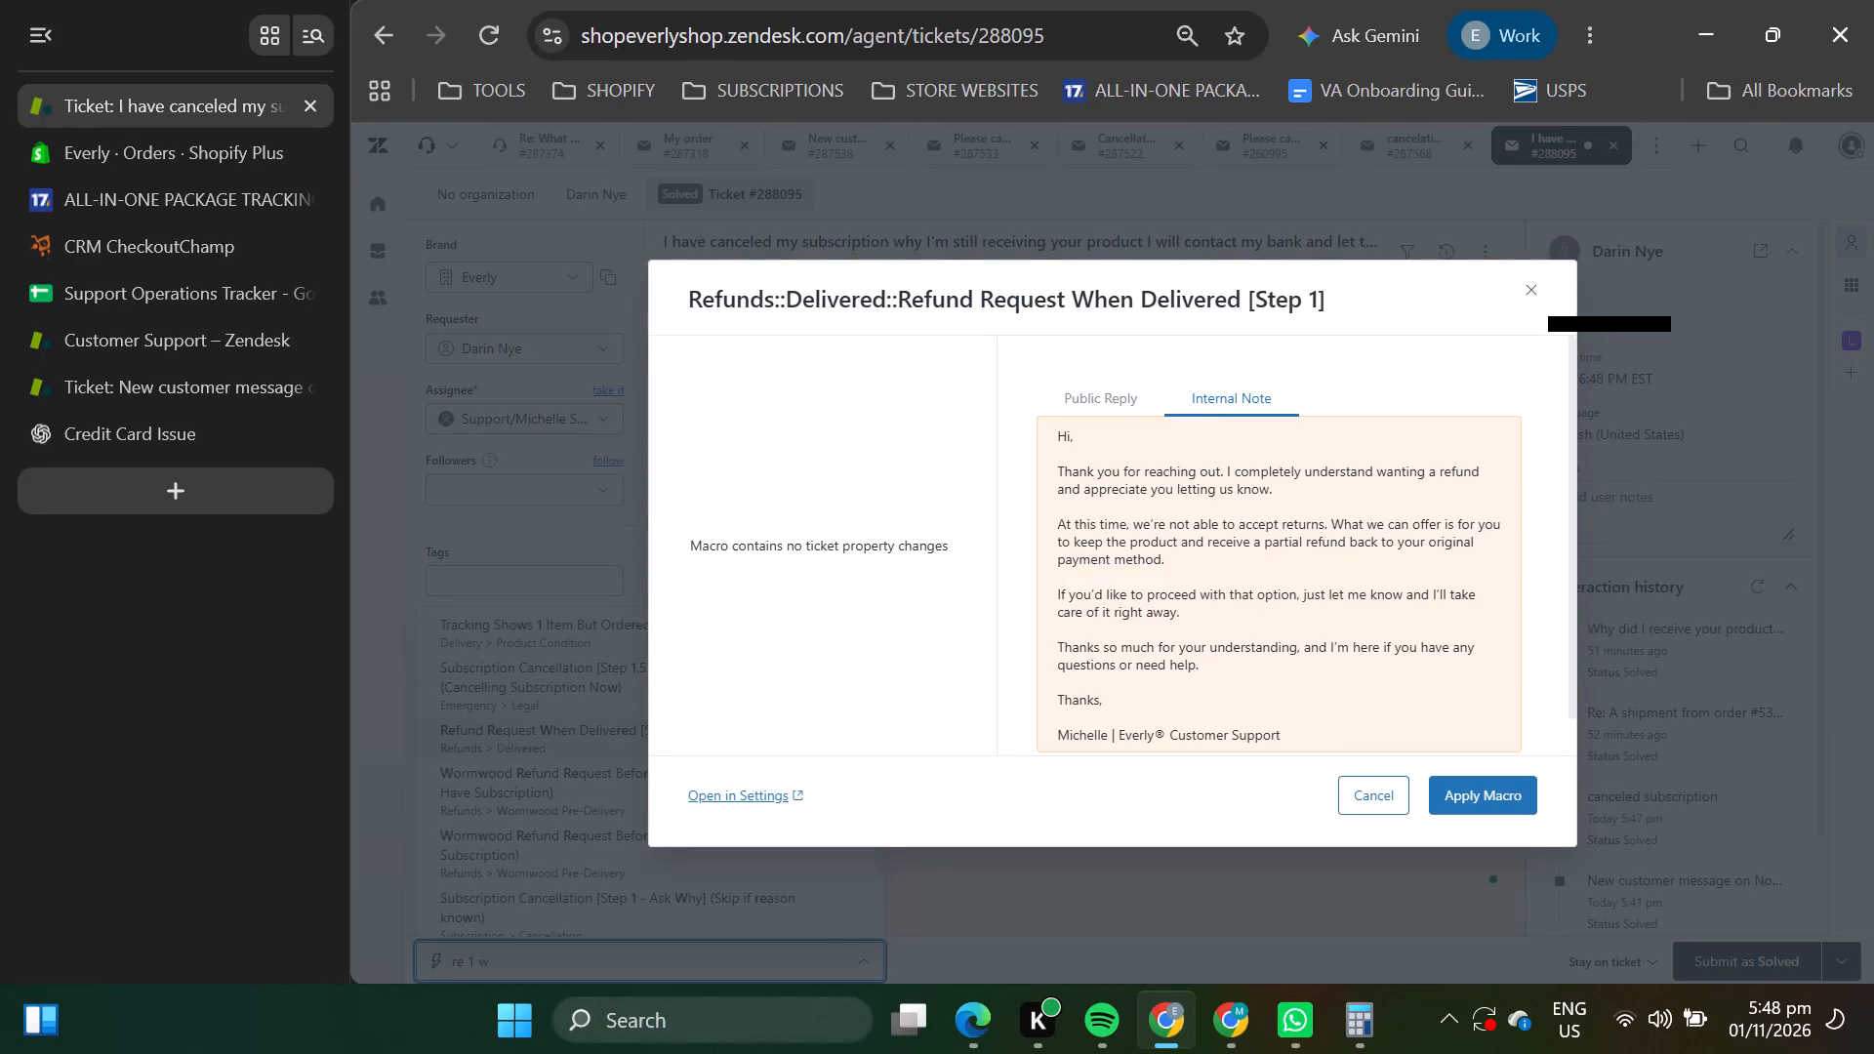
drag(1329, 308, 675, 290)
right_click(754, 301)
click(844, 335)
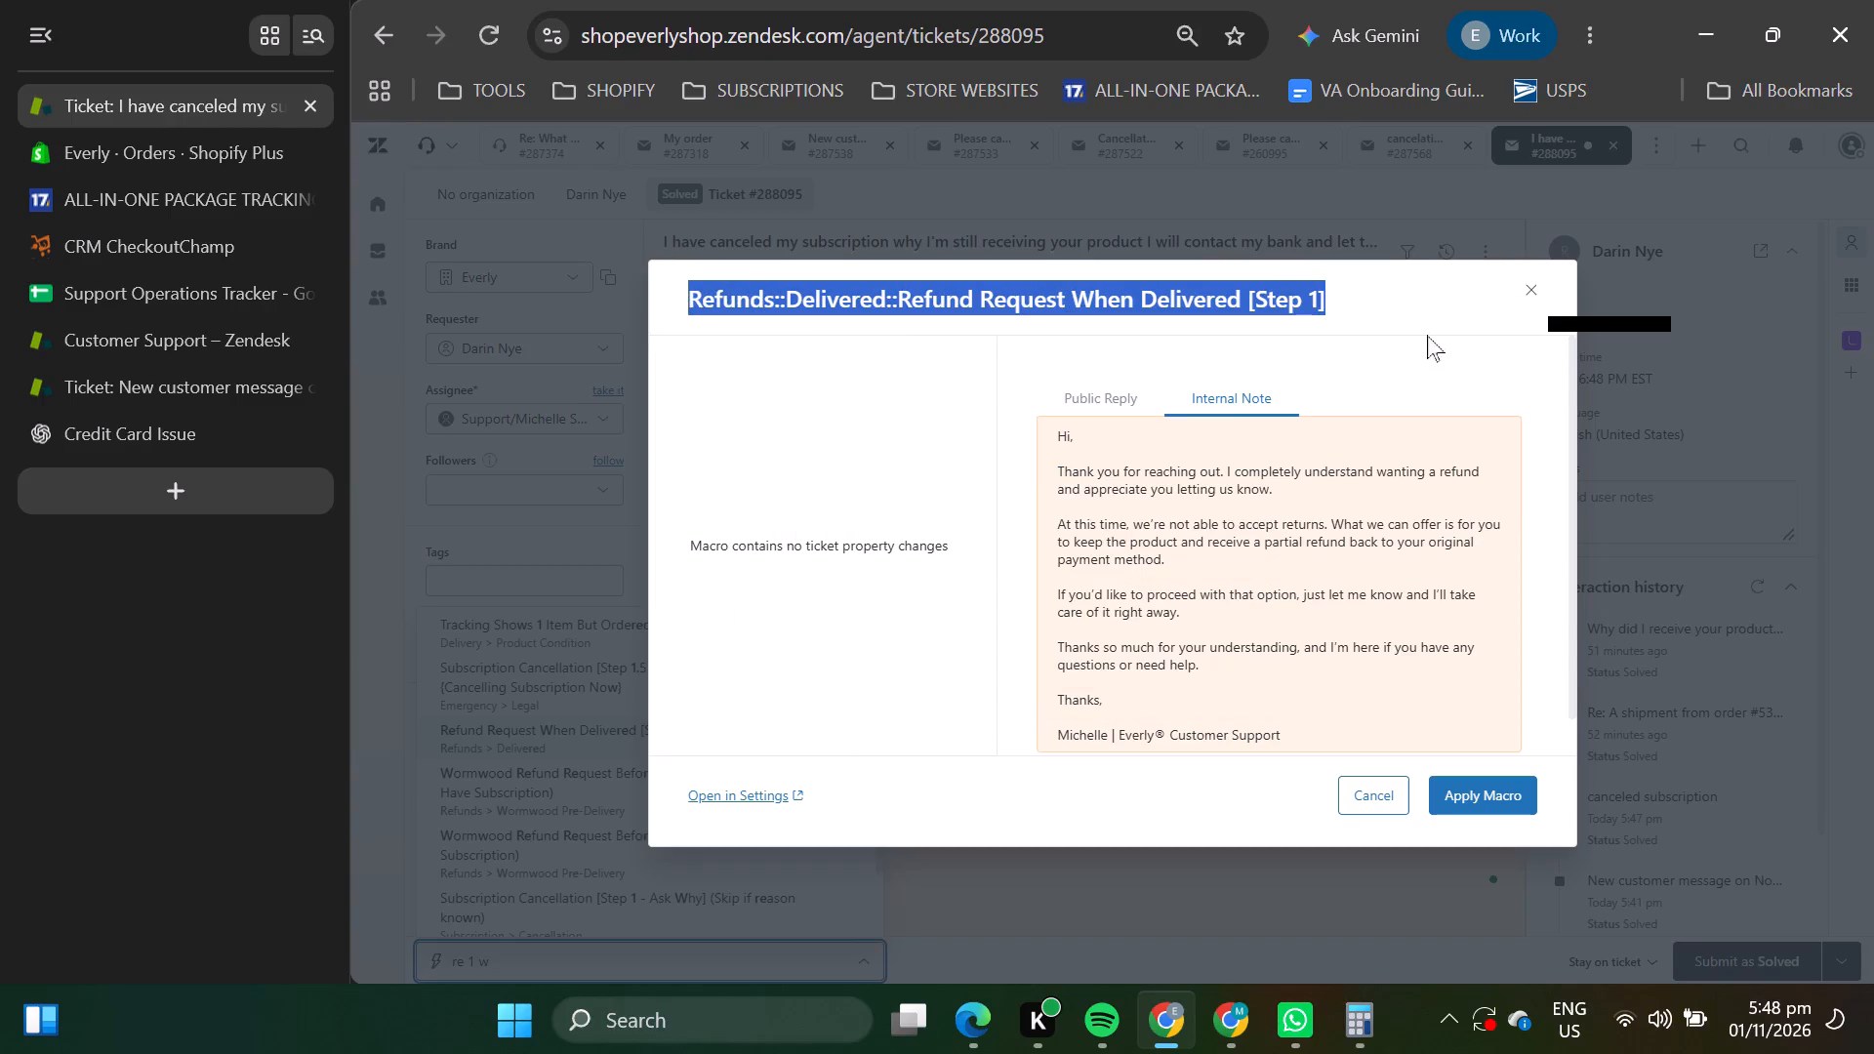
click(1527, 288)
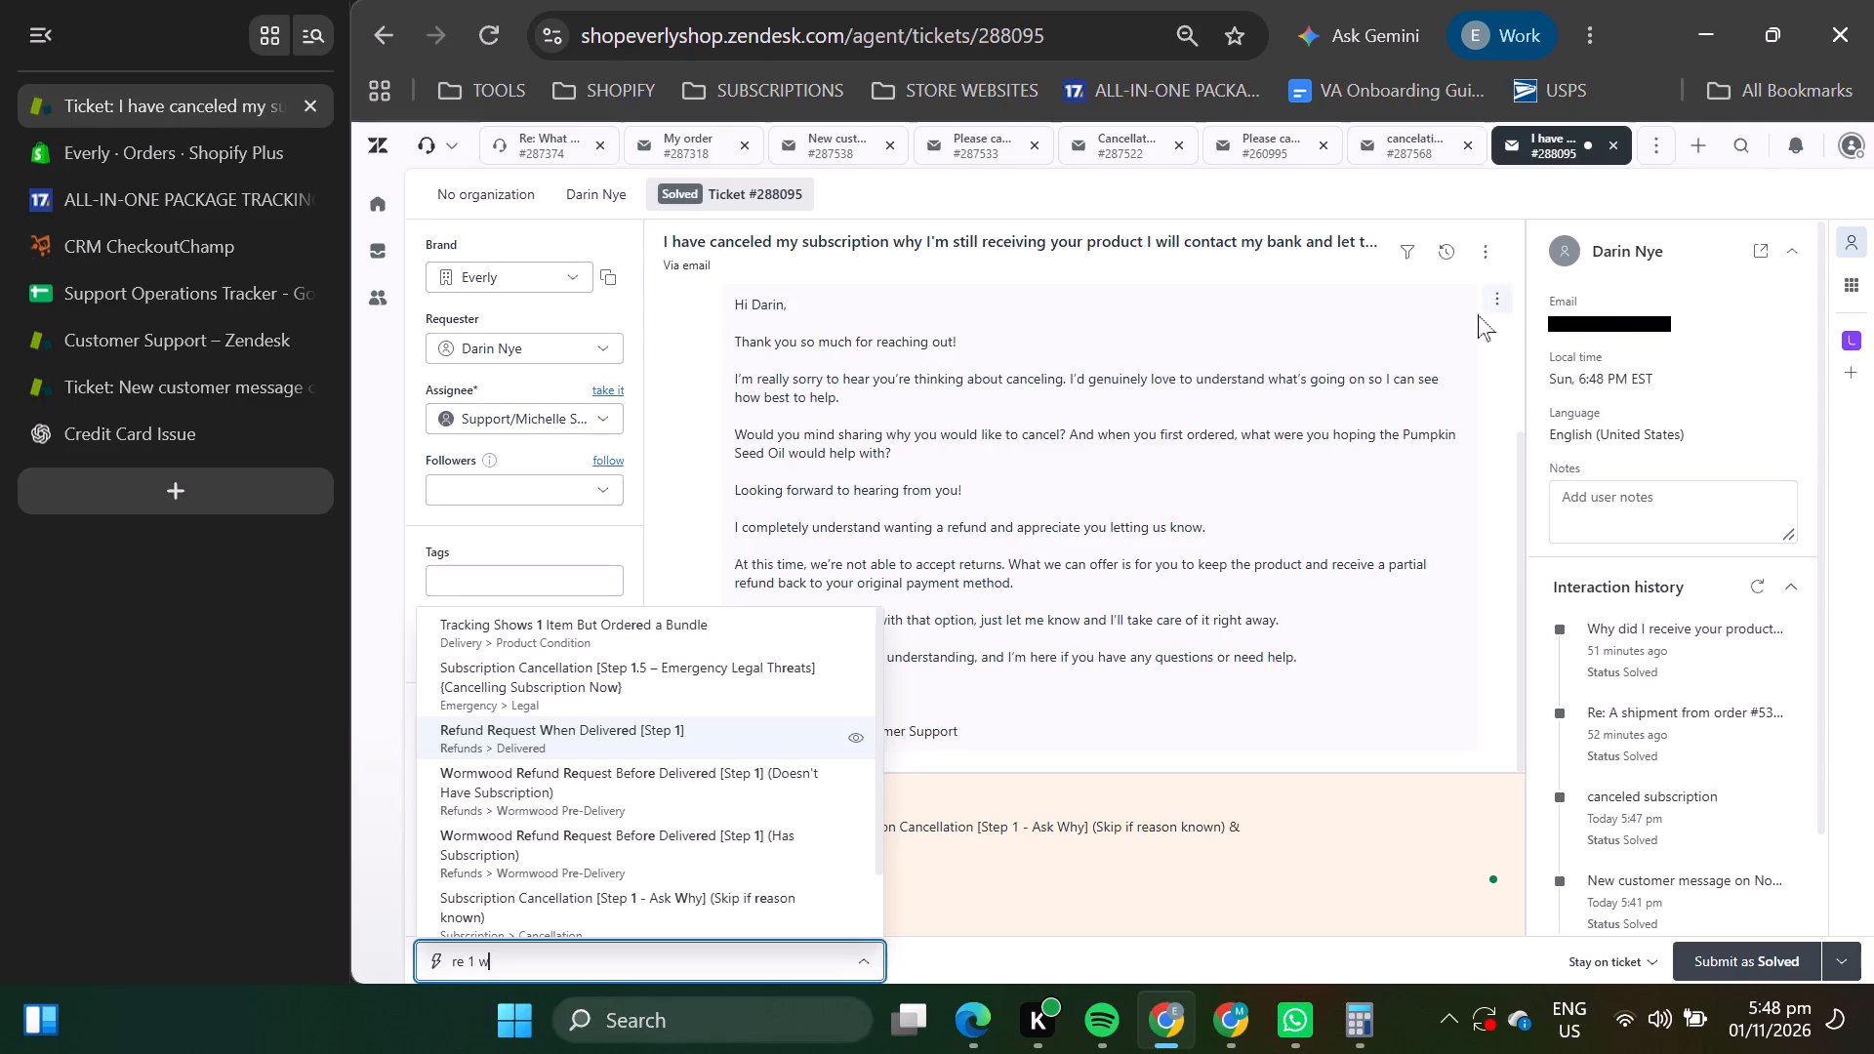
click(1268, 829)
right_click(1269, 831)
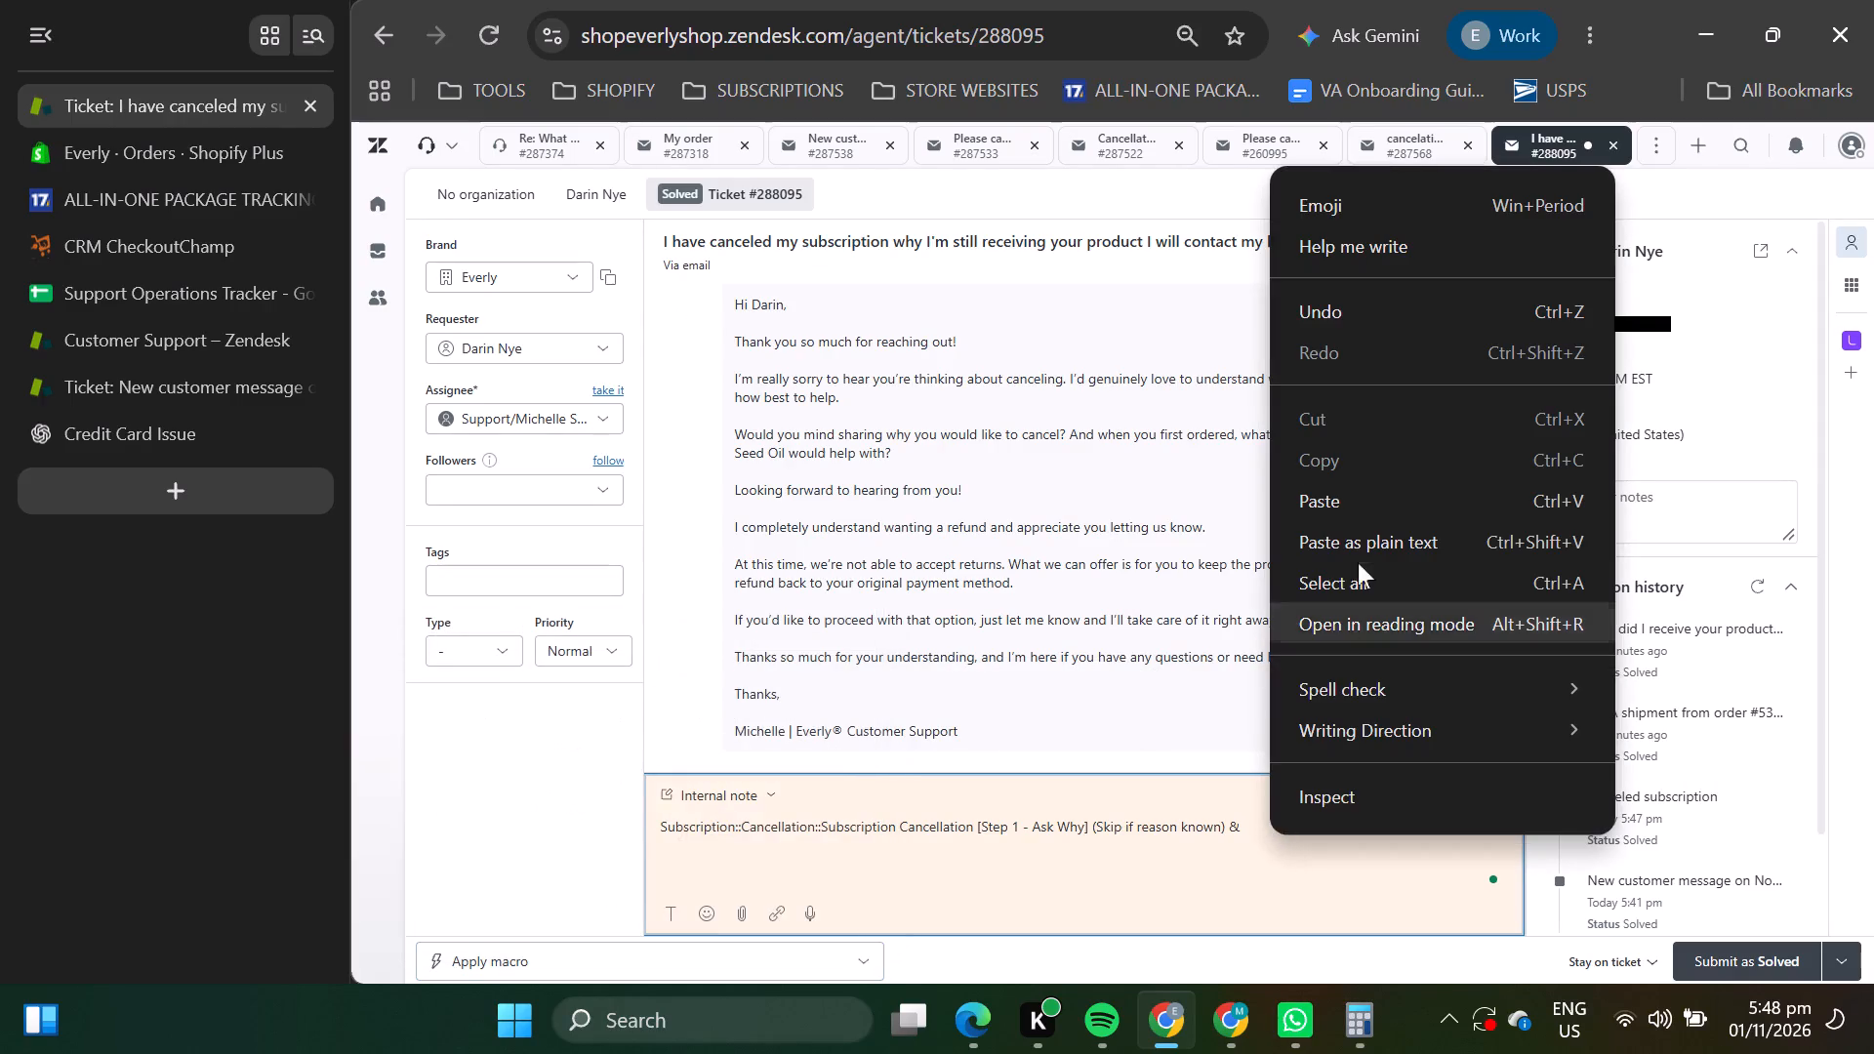
click(1359, 542)
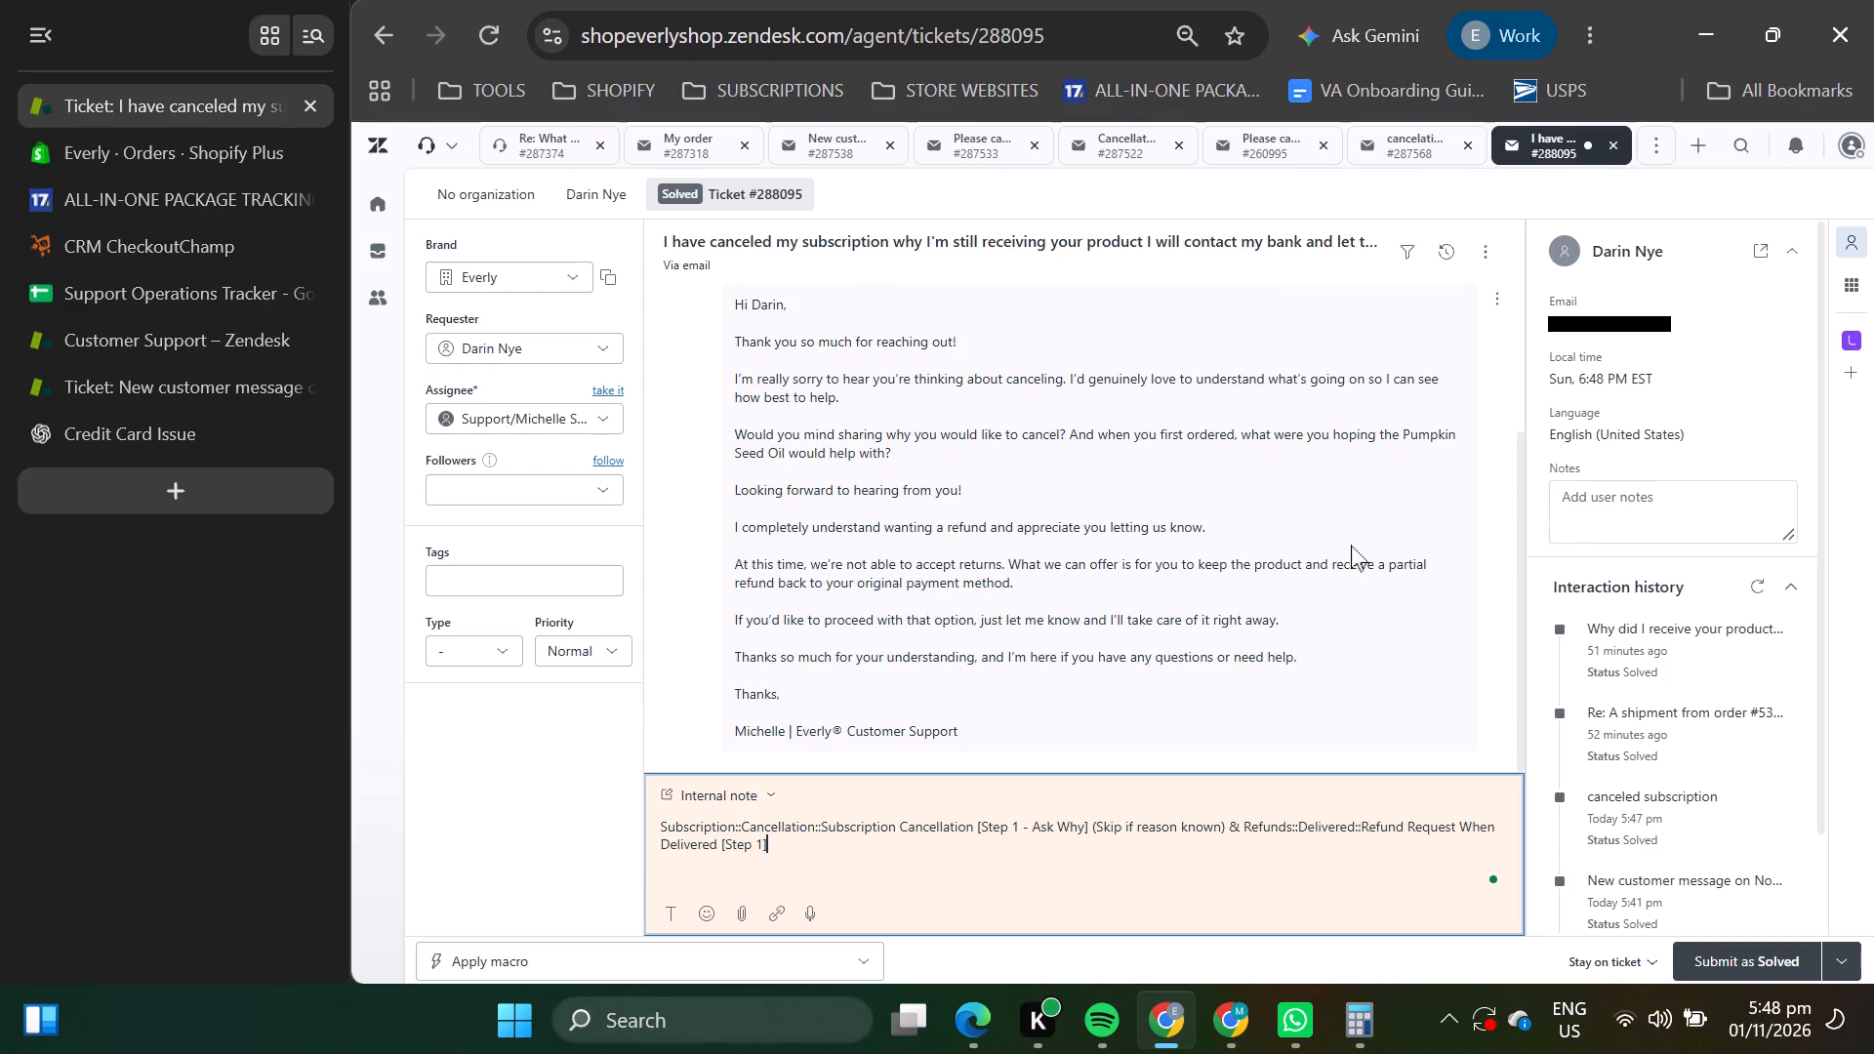
Take the ticket as assignee again and submit the internal note with the status Solved.
click(604, 390)
triple_click(604, 390)
double_click(604, 390)
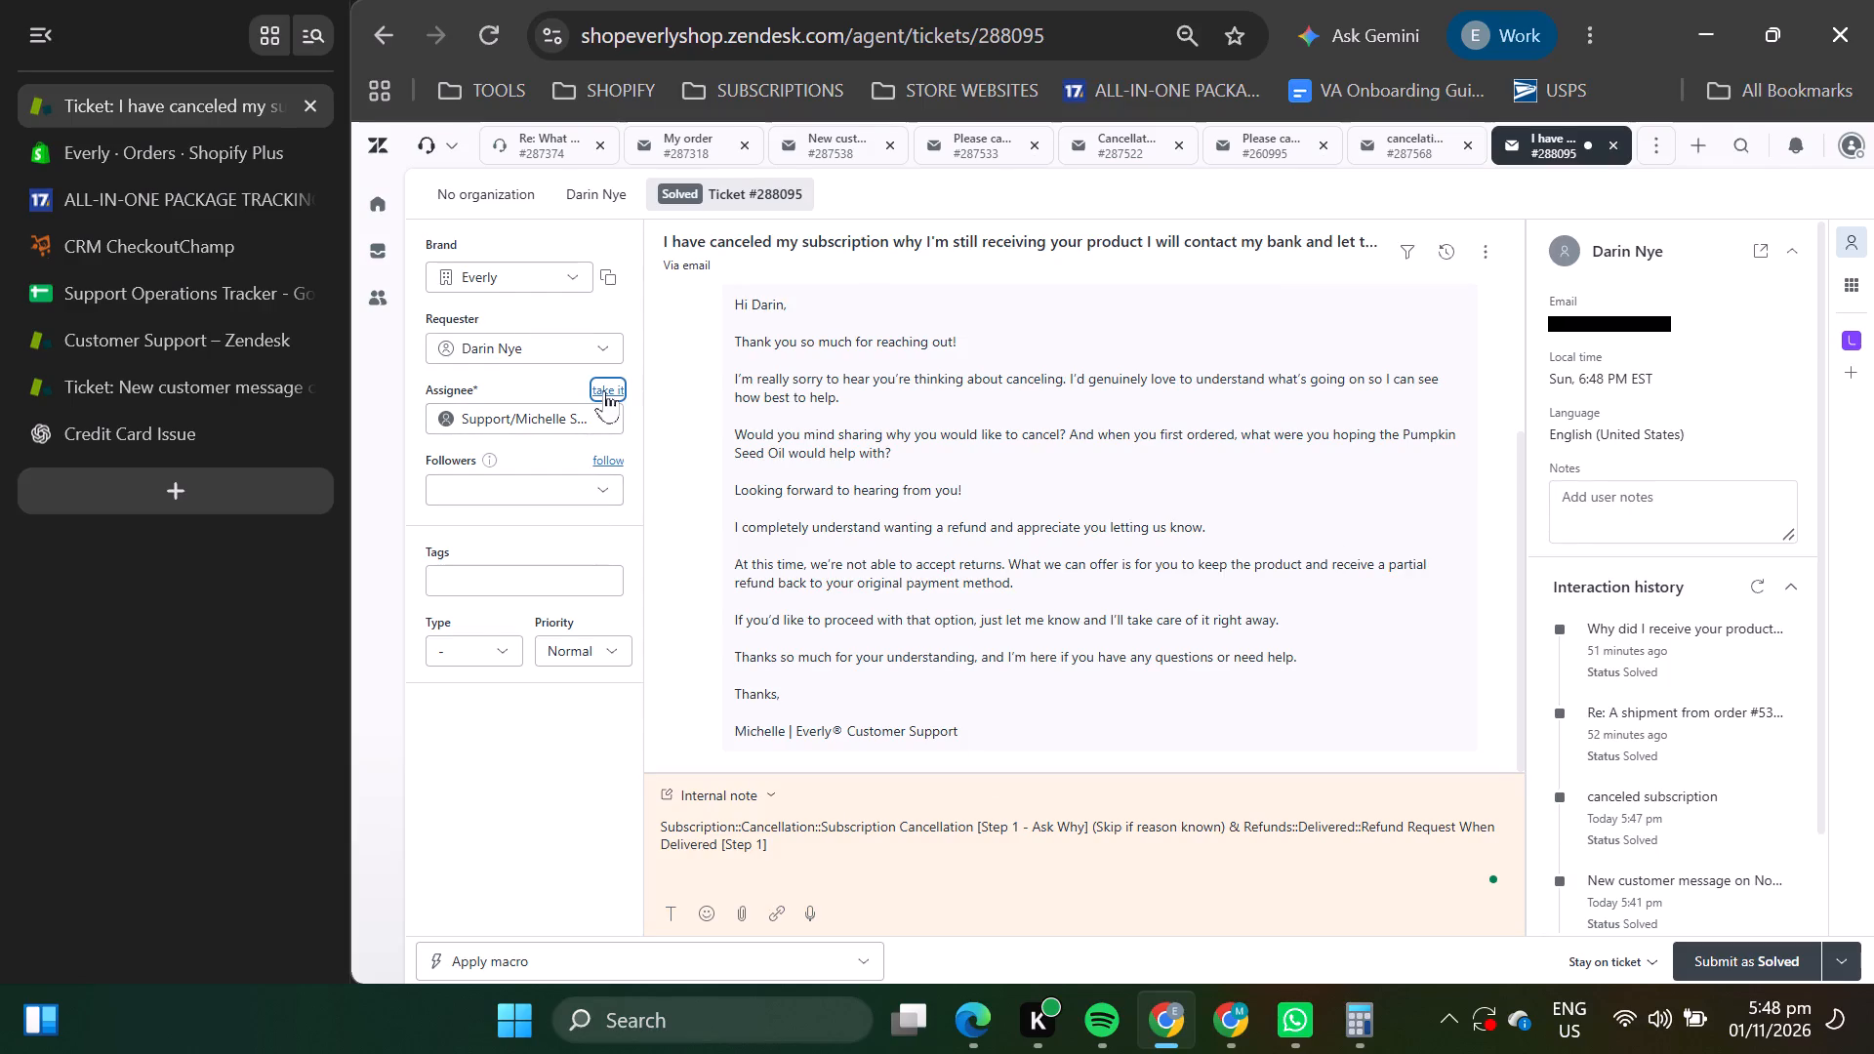
click(1744, 964)
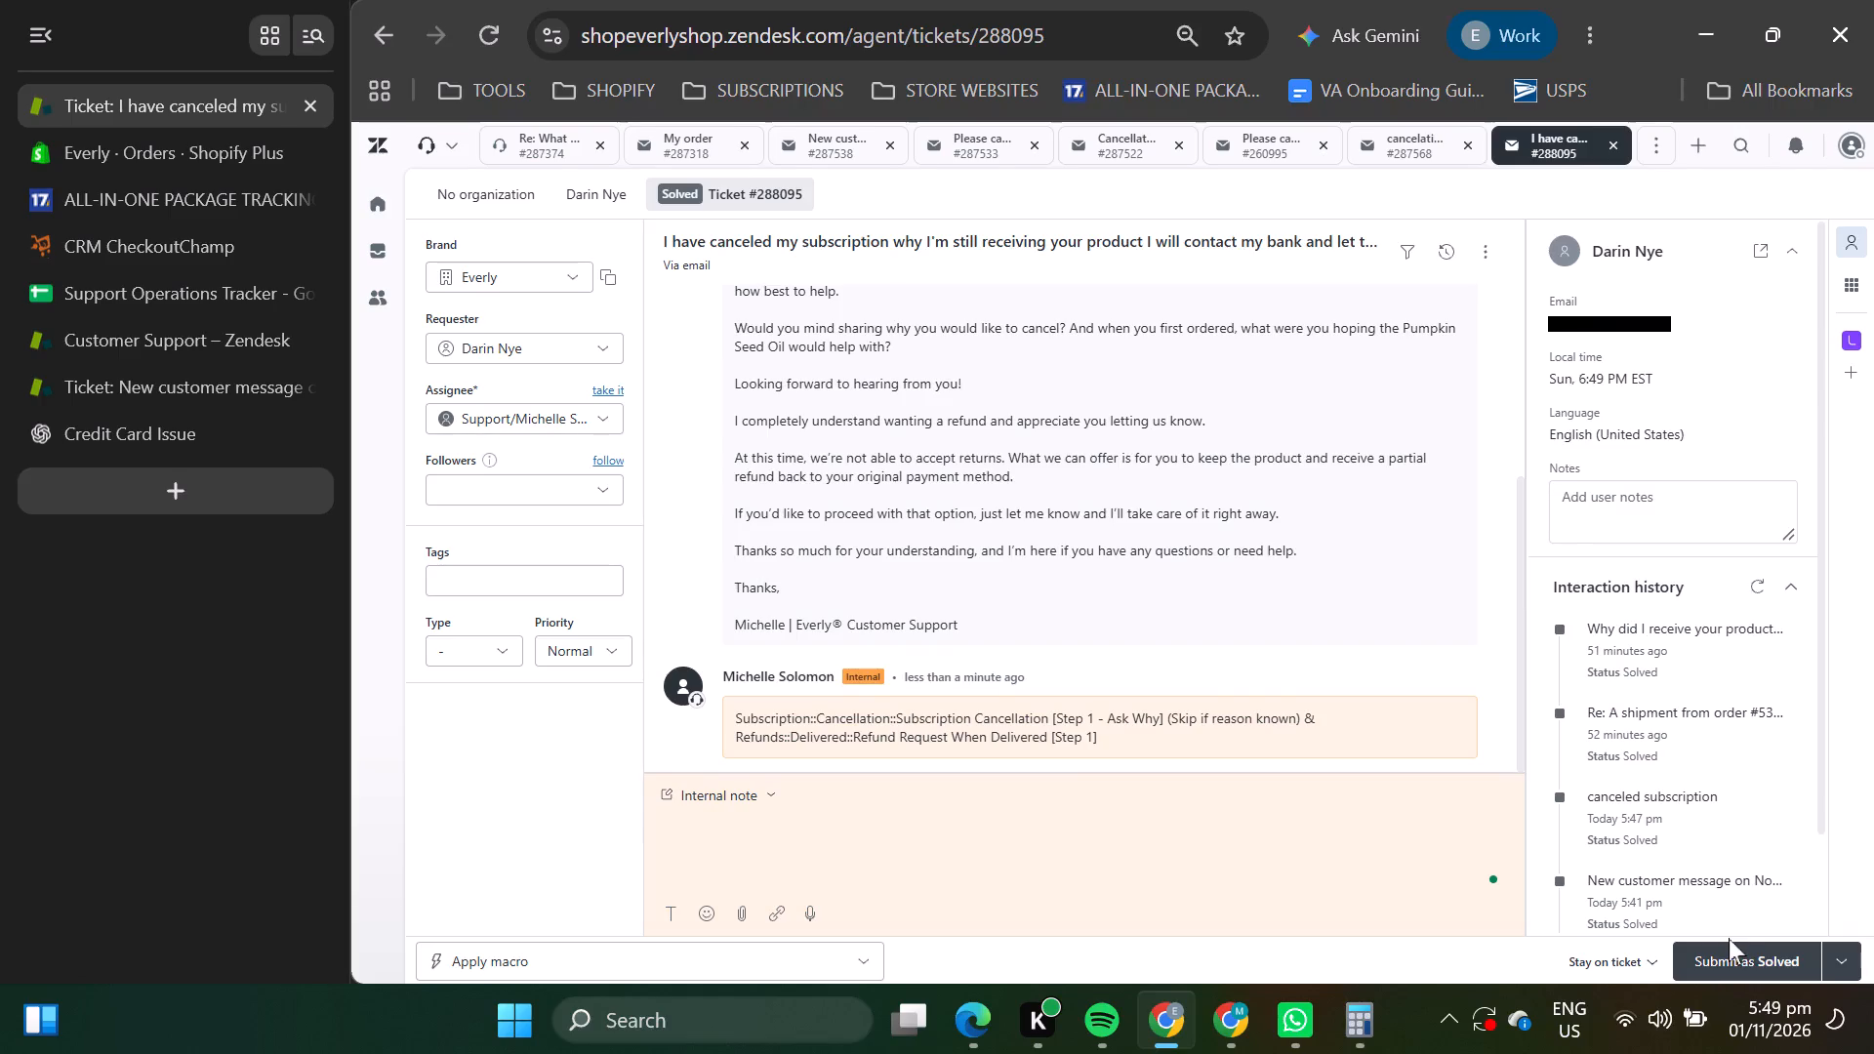
Return to the Zendesk home page.
click(380, 198)
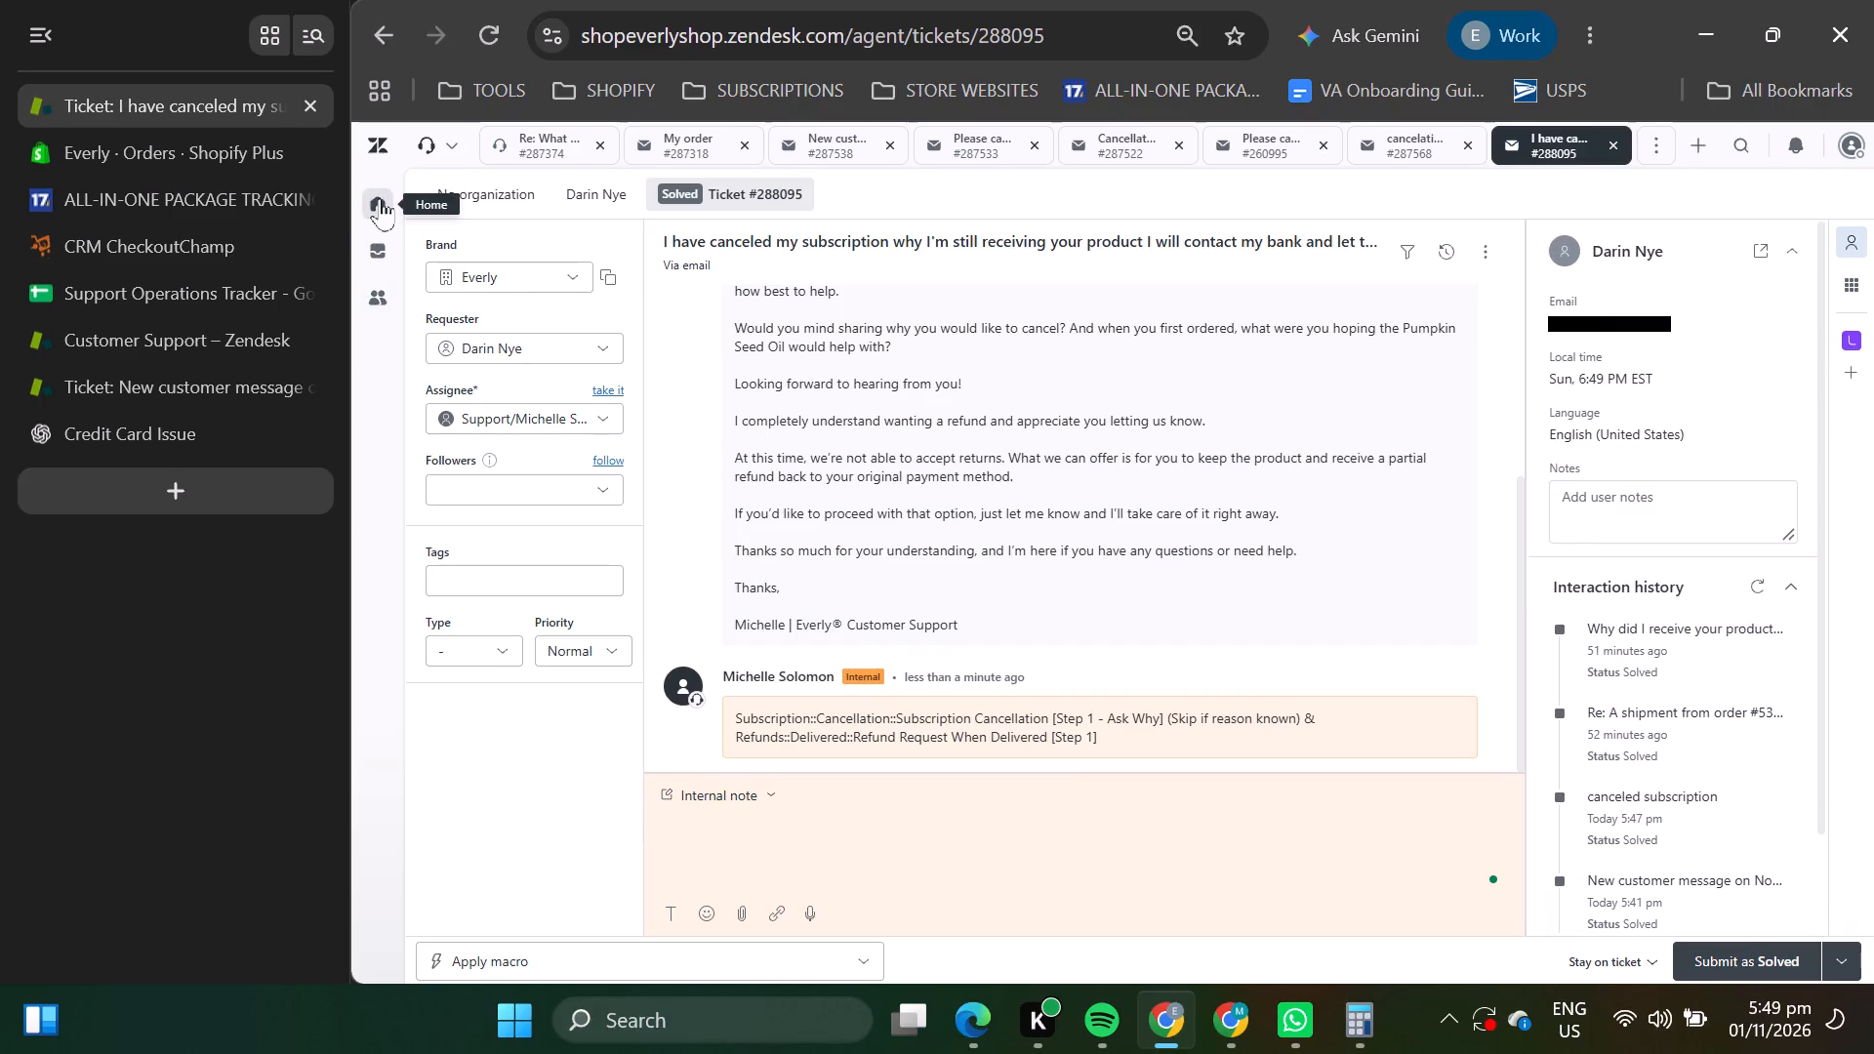
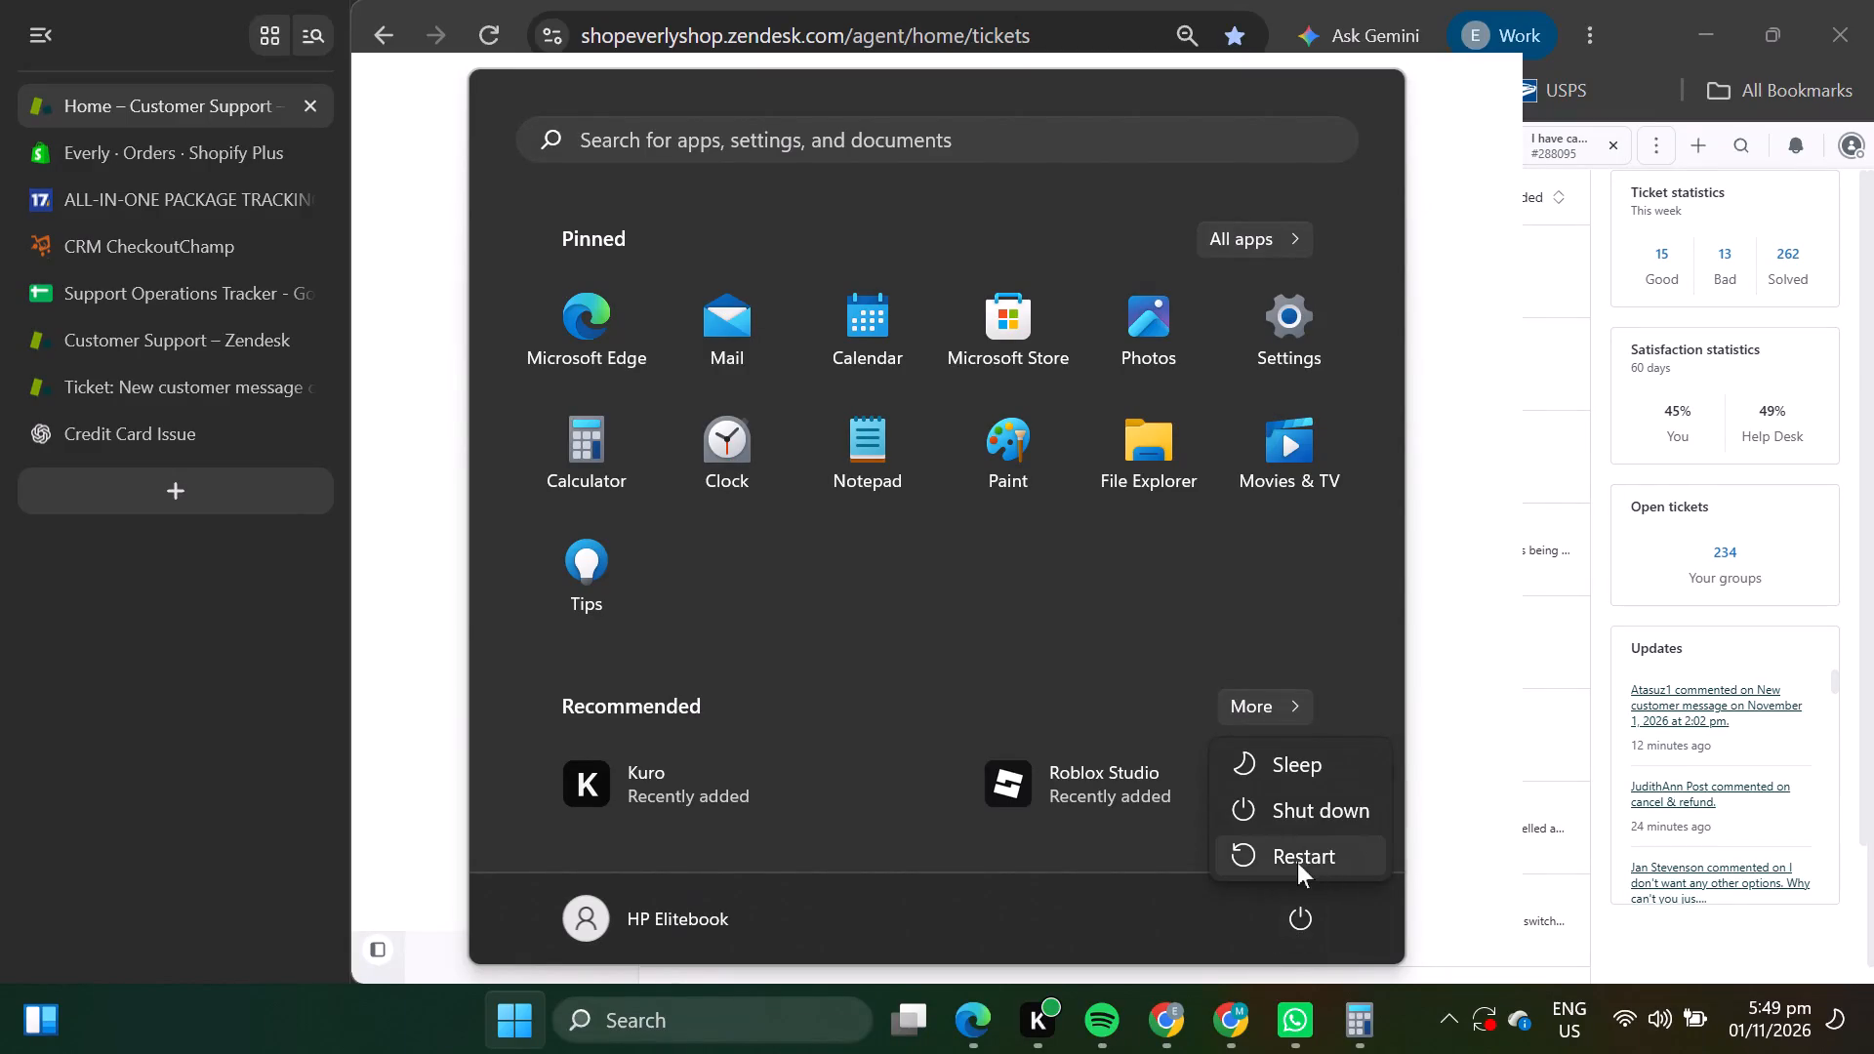
Restart the computer.
click(1297, 859)
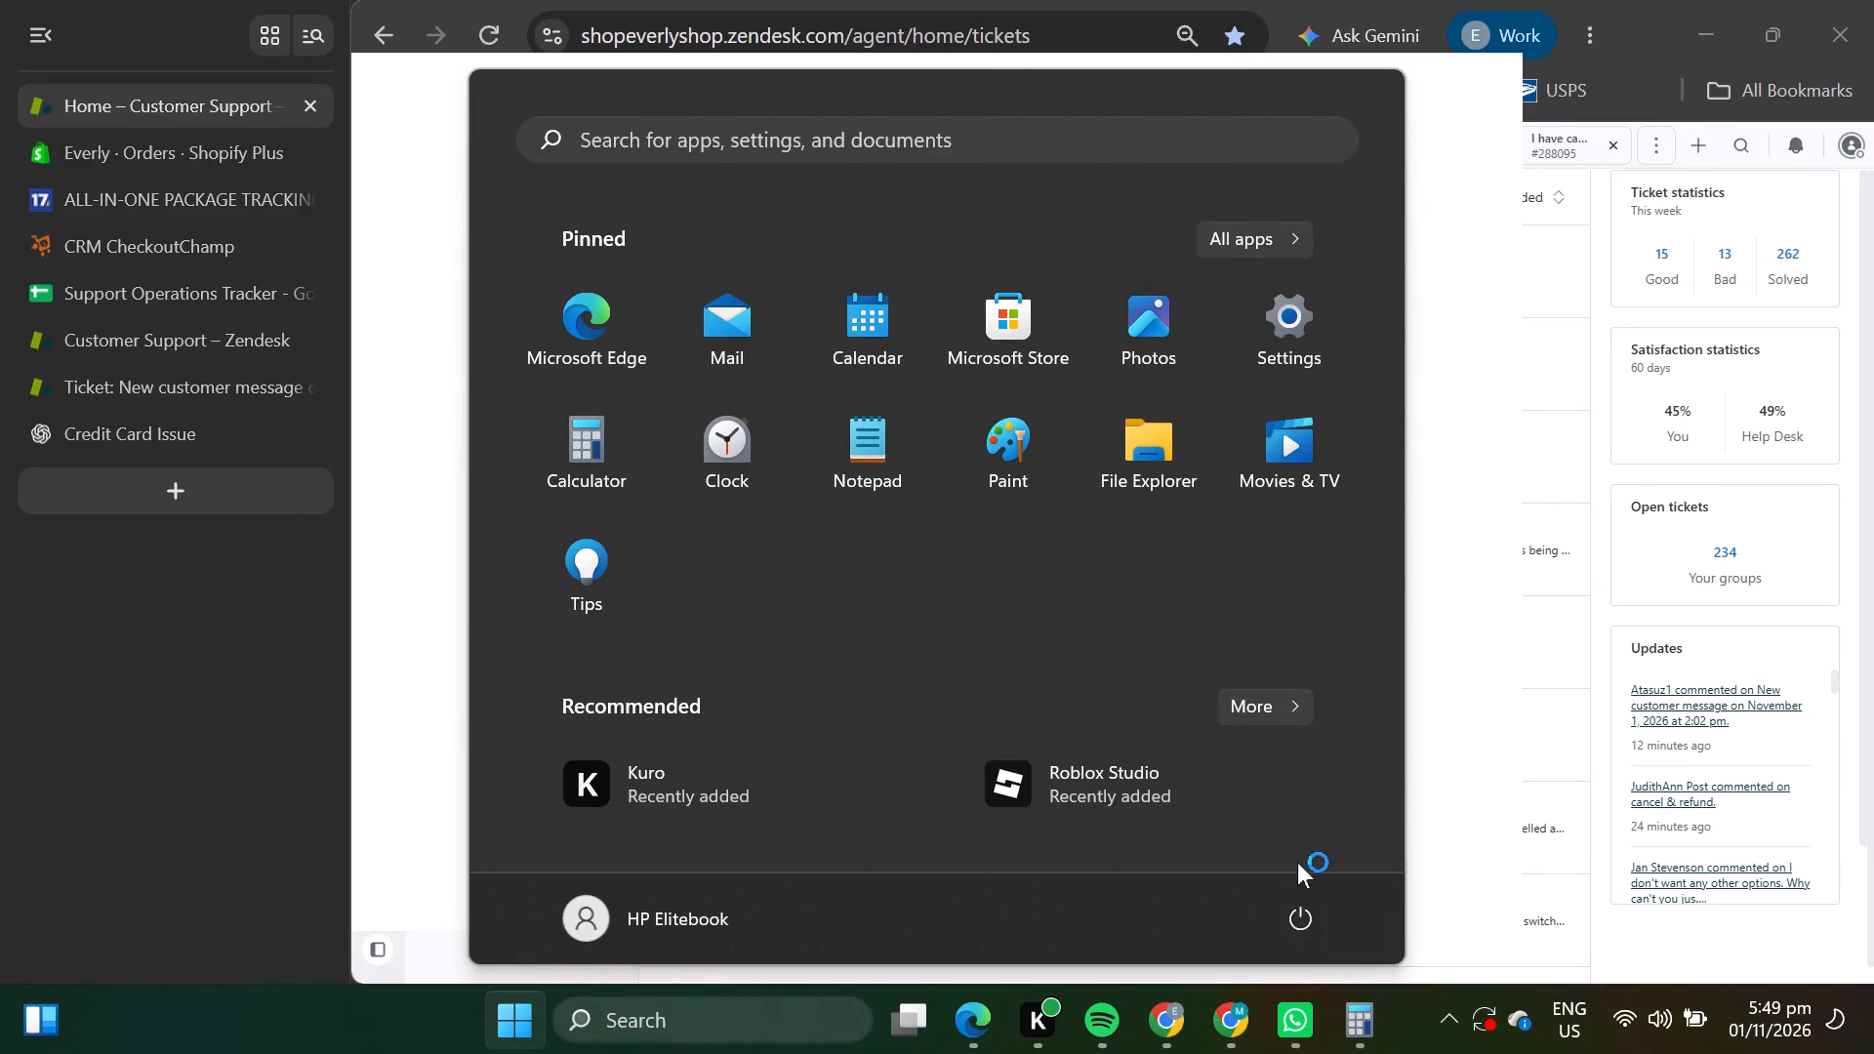